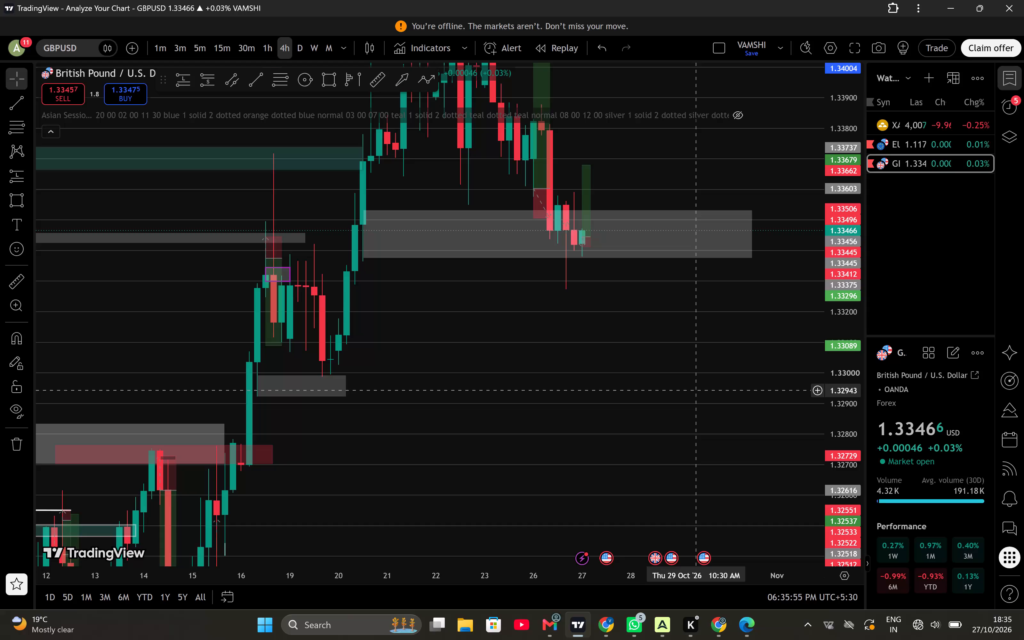
Connect the computer to the Vivo phone's secured Wi-Fi hotspot.
{"action": "left_click", "coordinate": [943, 624]}
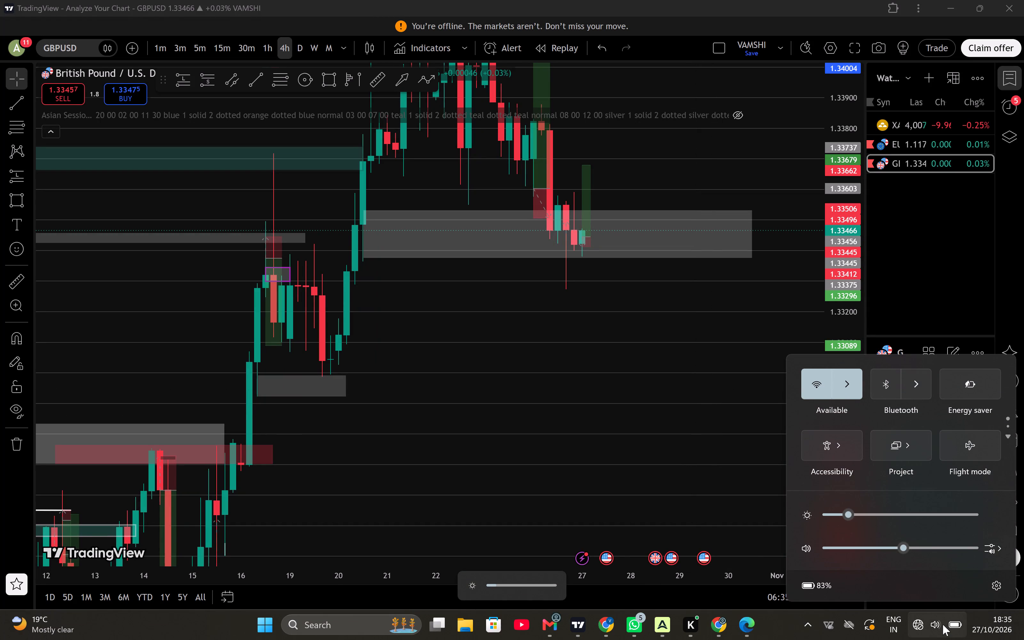
{"action": "left_click", "coordinate": [854, 387]}
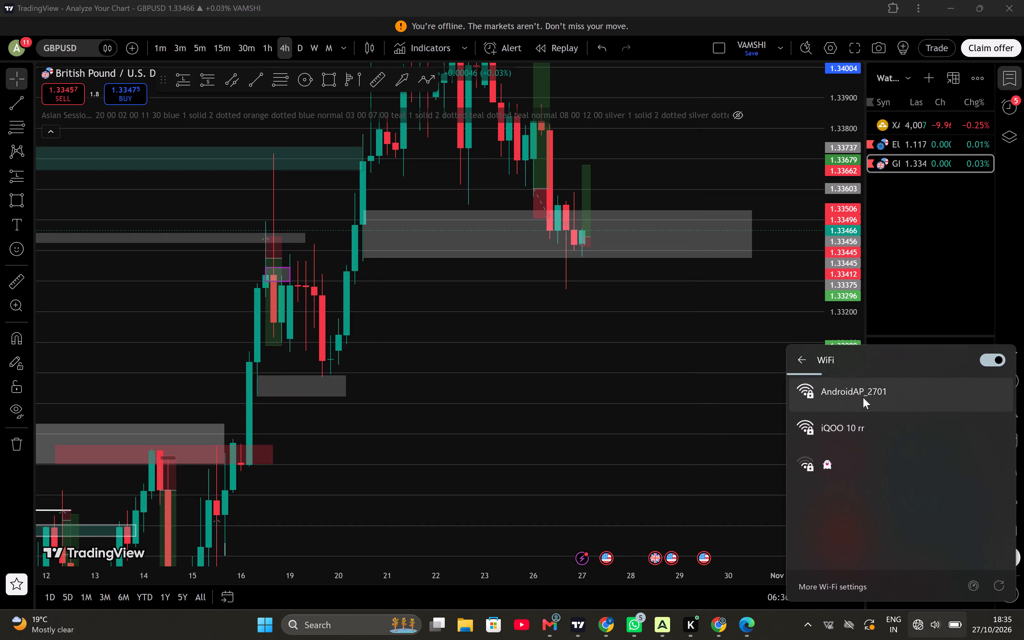
{"action": "left_click", "coordinate": [864, 400]}
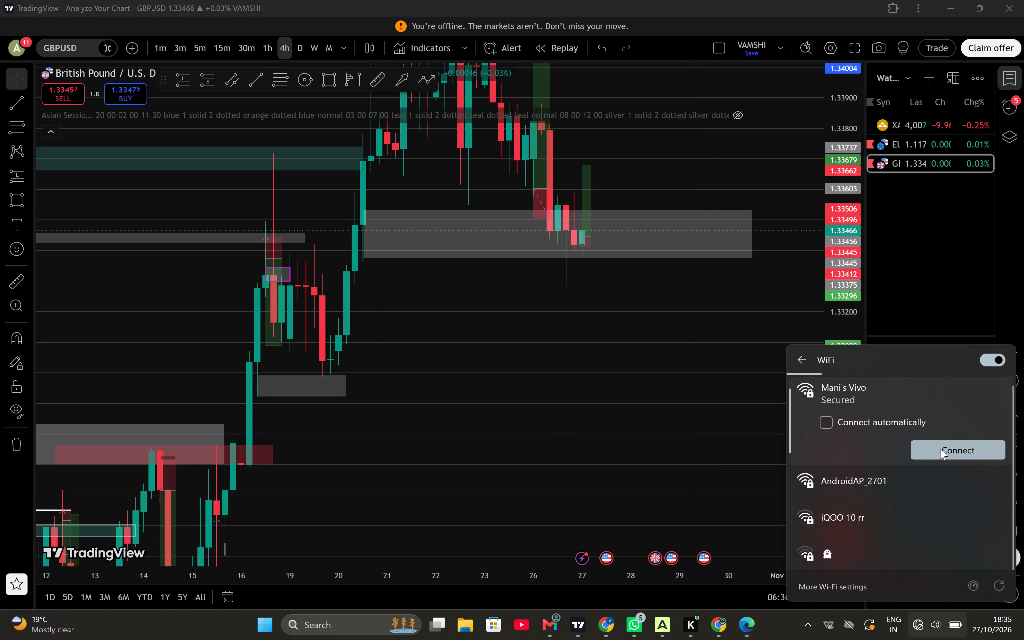
{"action": "left_click", "coordinate": [940, 449]}
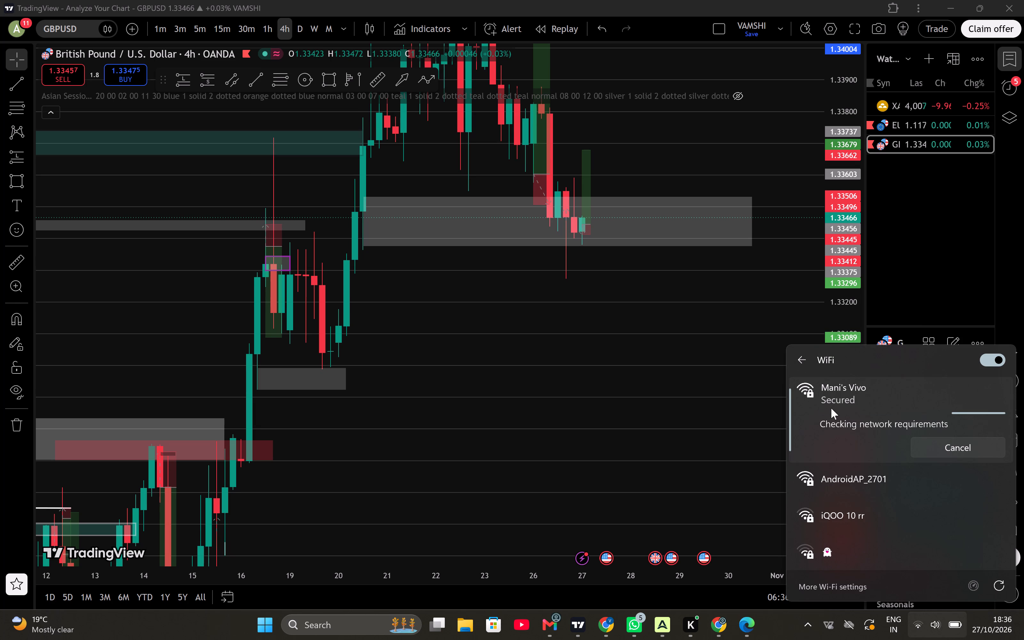
{"action": "left_click", "coordinate": [693, 386]}
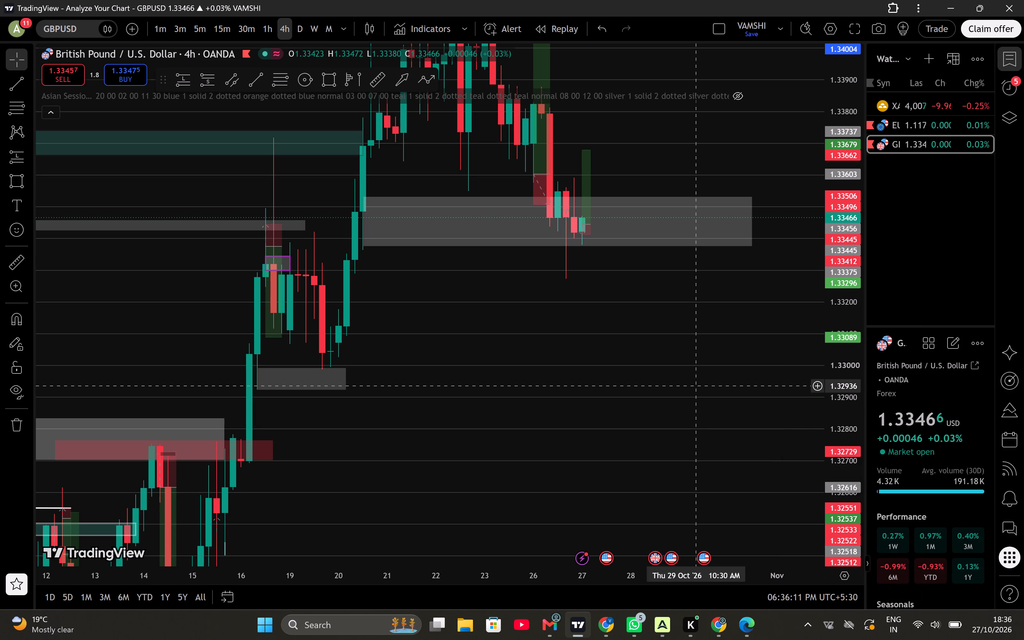
Start a GBPUSD buy order and choose Paper Trading as the broker to connect.
{"action": "left_click", "coordinate": [122, 72]}
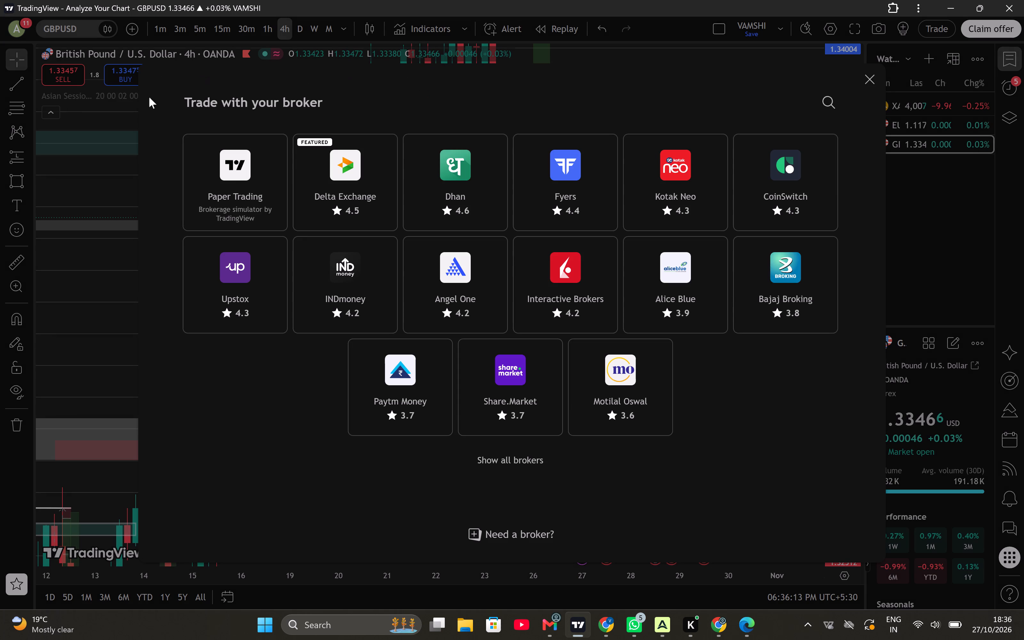
{"action": "double_click", "coordinate": [233, 170]}
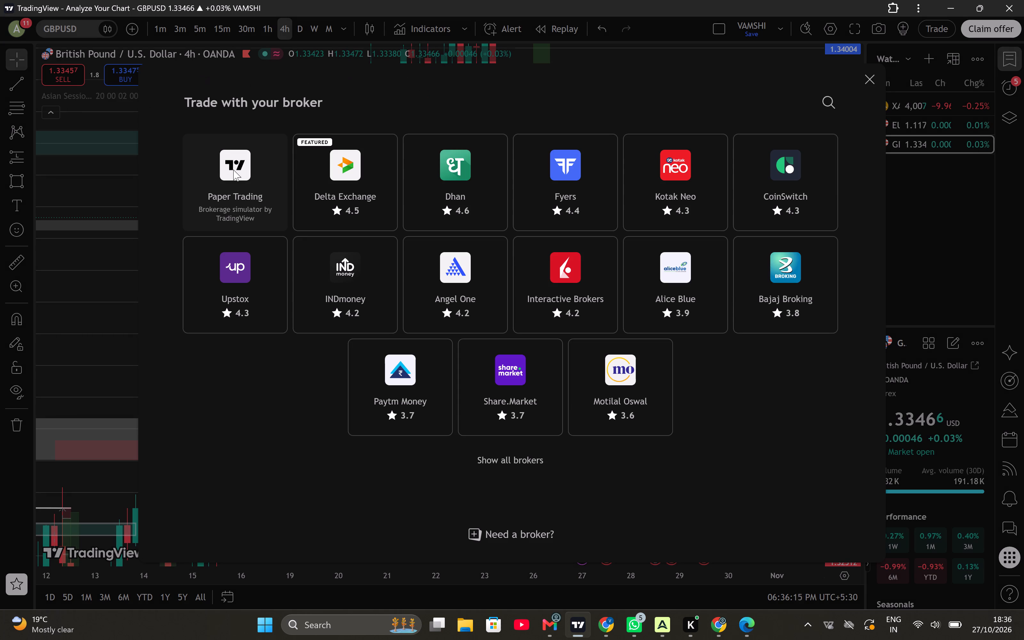
{"action": "right_click", "coordinate": [233, 170]}
{"action": "triple_click", "coordinate": [233, 170]}
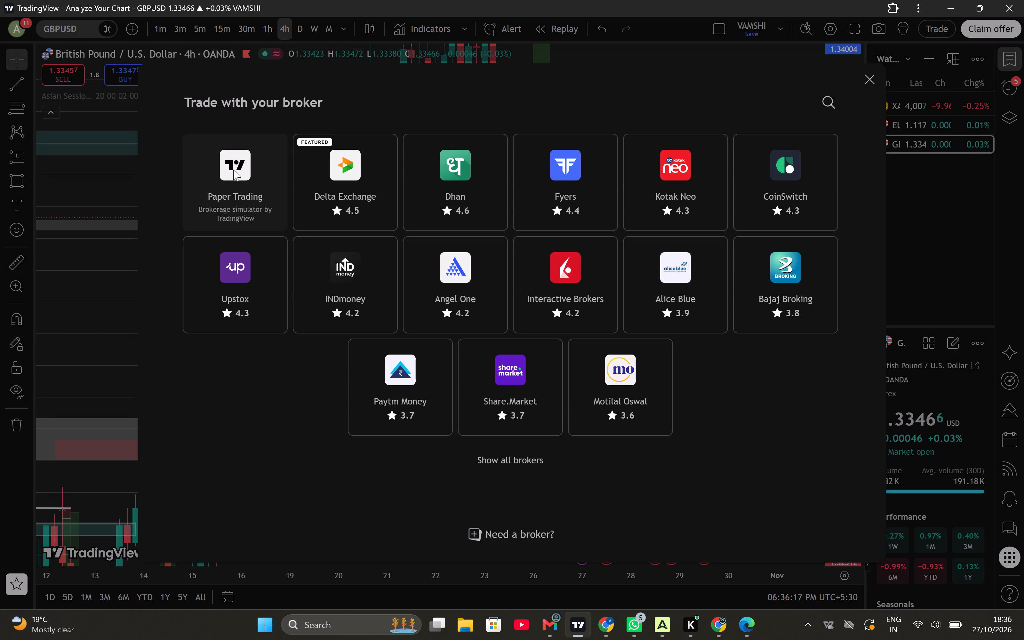
{"action": "left_click", "coordinate": [233, 170]}
{"action": "triple_click", "coordinate": [233, 170]}
{"action": "triple_click", "coordinate": [233, 170]}
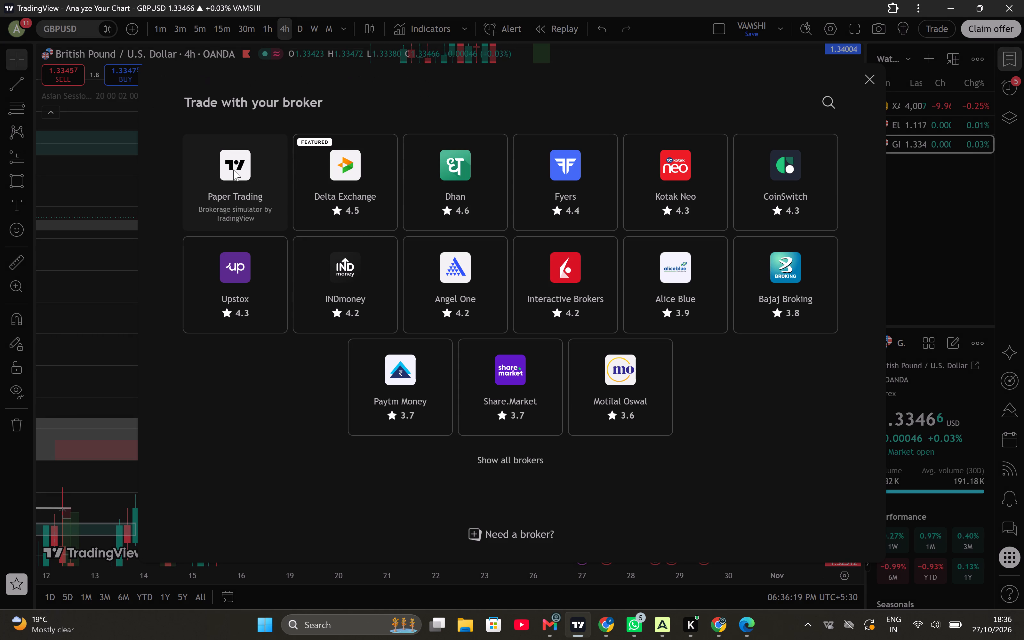
{"action": "triple_click", "coordinate": [233, 170]}
{"action": "triple_click", "coordinate": [233, 170]}
{"action": "triple_click", "coordinate": [233, 170]}
{"action": "triple_click", "coordinate": [233, 170]}
{"action": "left_click", "coordinate": [233, 170]}
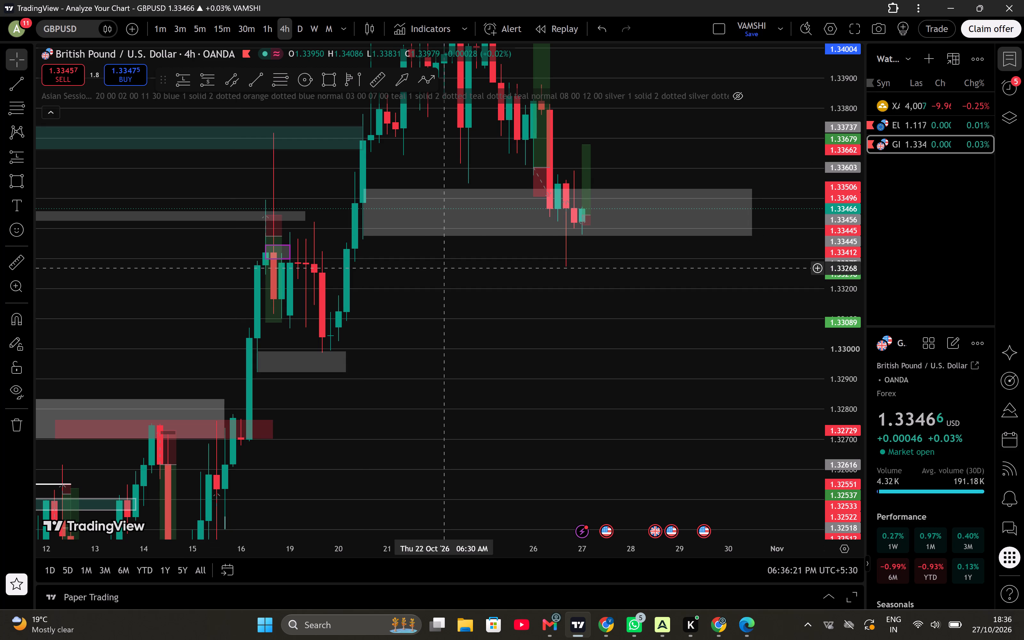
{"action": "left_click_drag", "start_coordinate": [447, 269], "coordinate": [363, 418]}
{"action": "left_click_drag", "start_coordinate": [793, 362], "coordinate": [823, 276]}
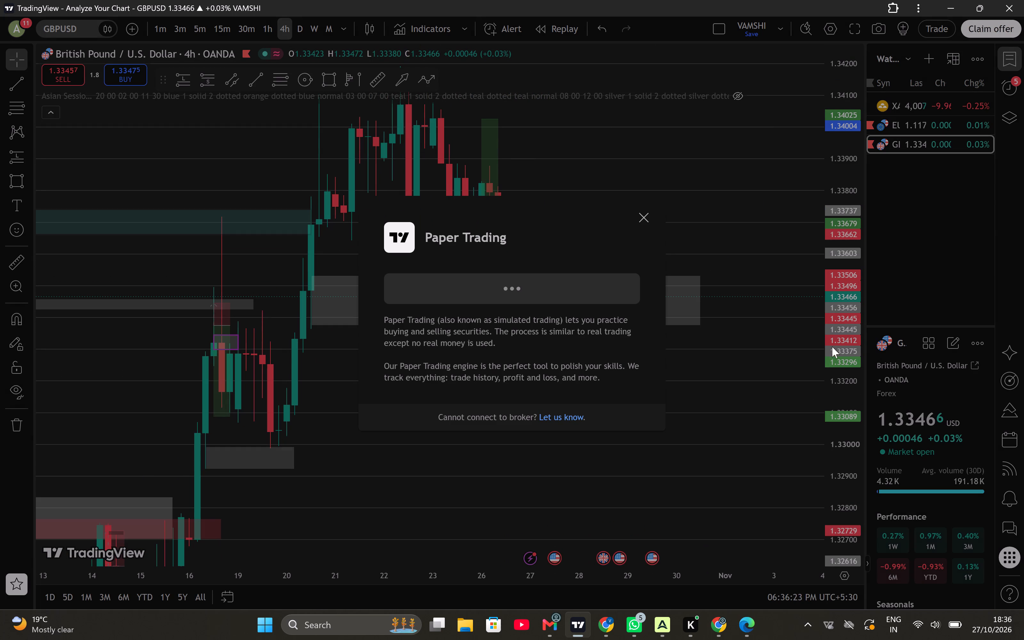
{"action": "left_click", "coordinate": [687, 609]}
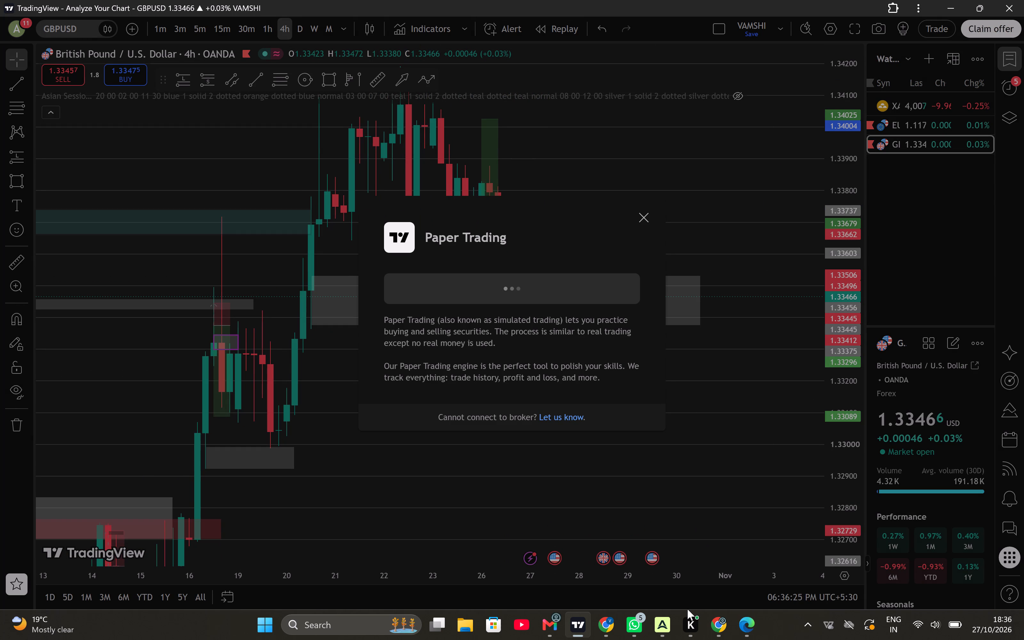
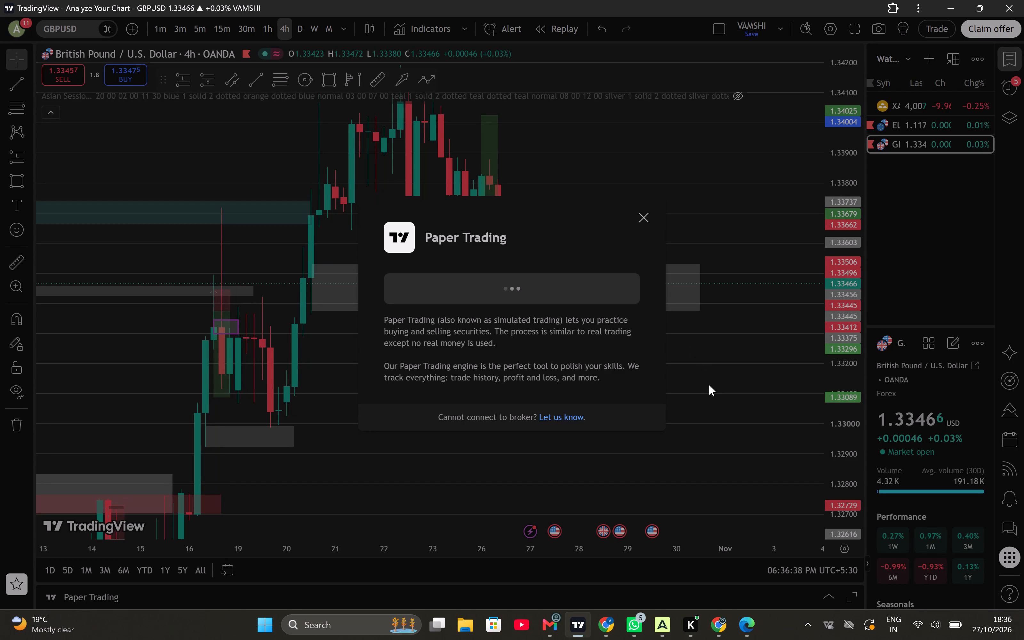
Dismiss the Paper Trading connection dialog to return to the GBPUSD chart.
{"action": "left_click", "coordinate": [709, 385]}
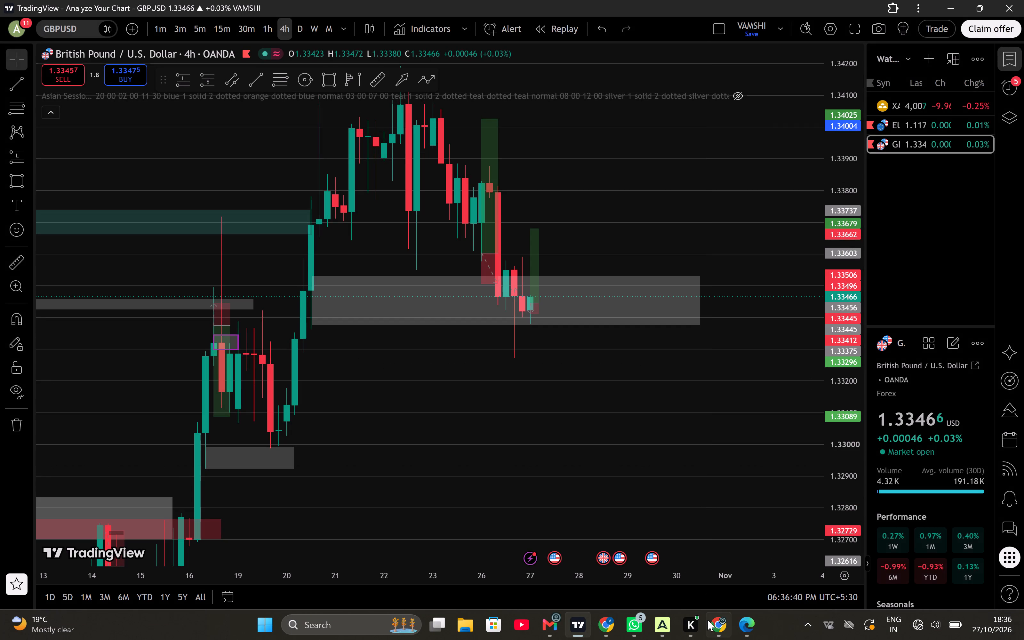
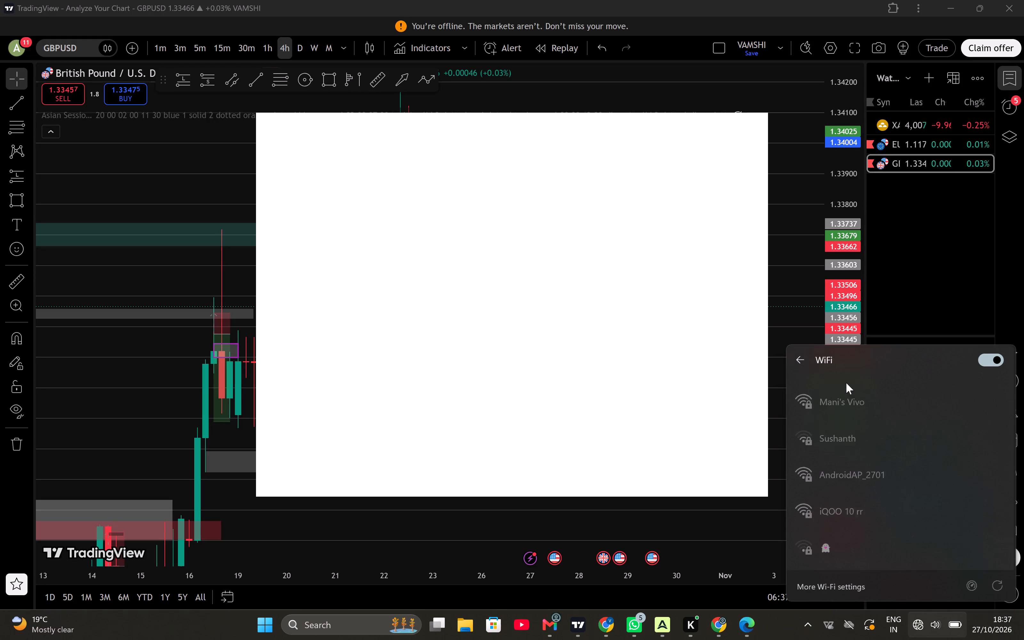
Connect to the secured Wi-Fi network named mouse and return to the GBPUSD chart.
{"action": "left_click", "coordinate": [866, 397]}
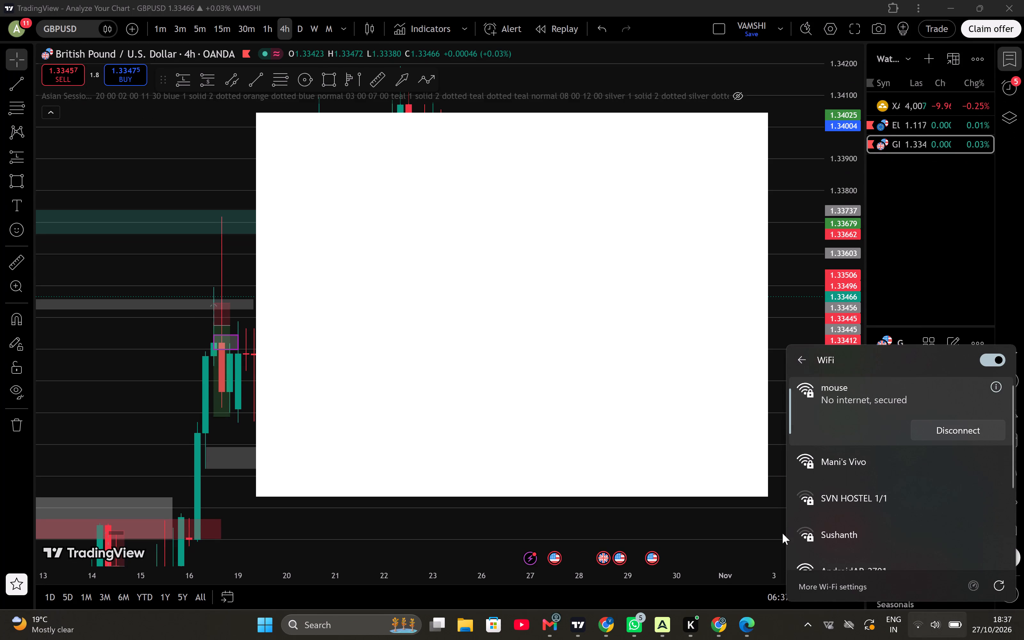
{"action": "left_click", "coordinate": [764, 531]}
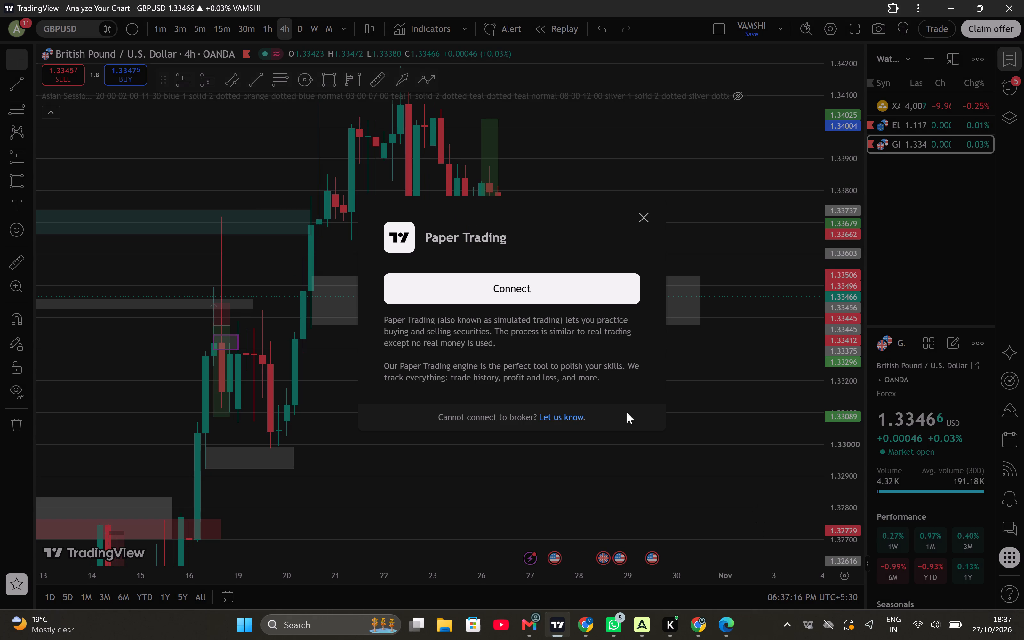
Connect Paper Trading as the broker for the GBPUSD chart, retrying the connection as needed.
{"action": "left_click", "coordinate": [584, 290]}
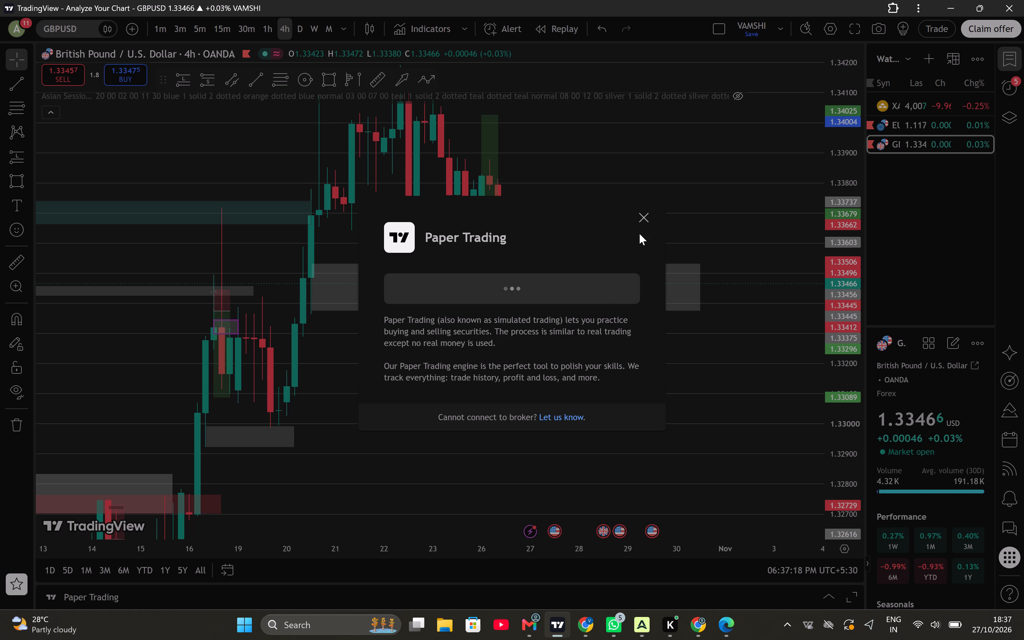
{"action": "left_click", "coordinate": [686, 267]}
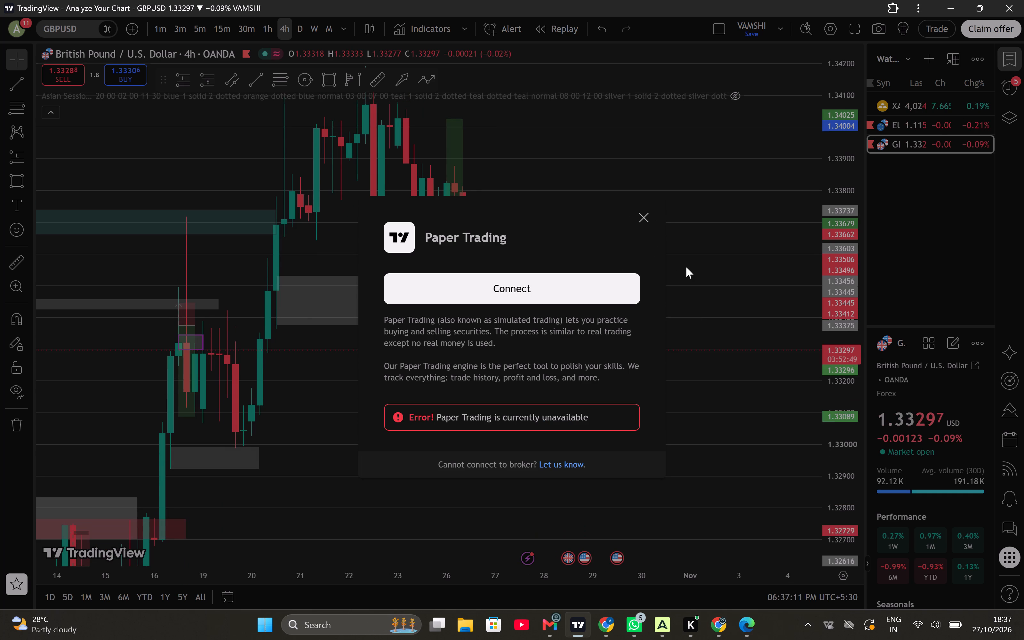
{"action": "left_click", "coordinate": [593, 291]}
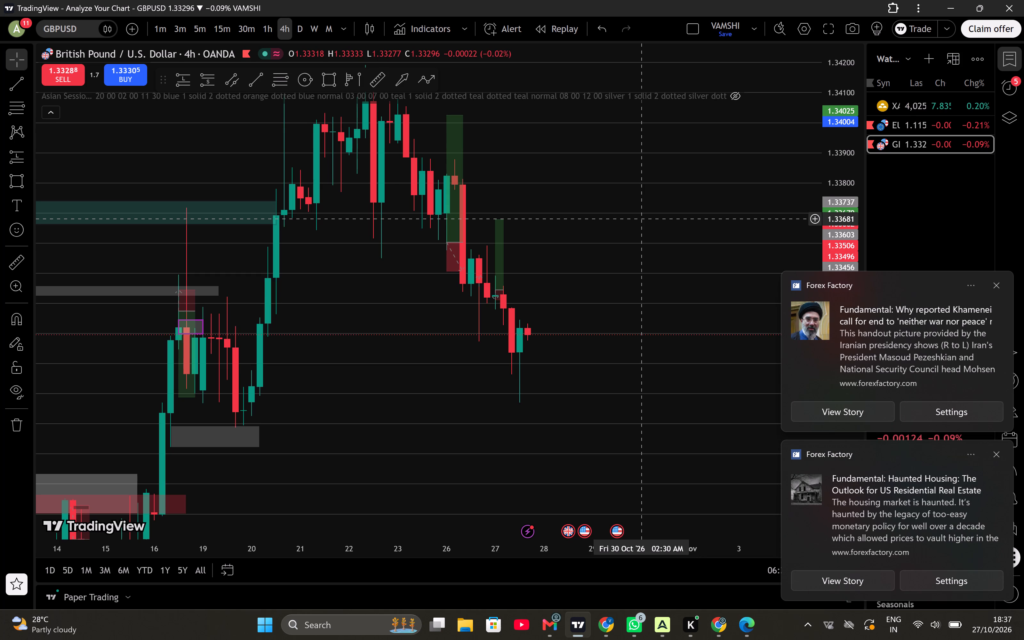
Dismiss the two Forex Factory news notifications covering the chart.
{"action": "left_click", "coordinate": [994, 284]}
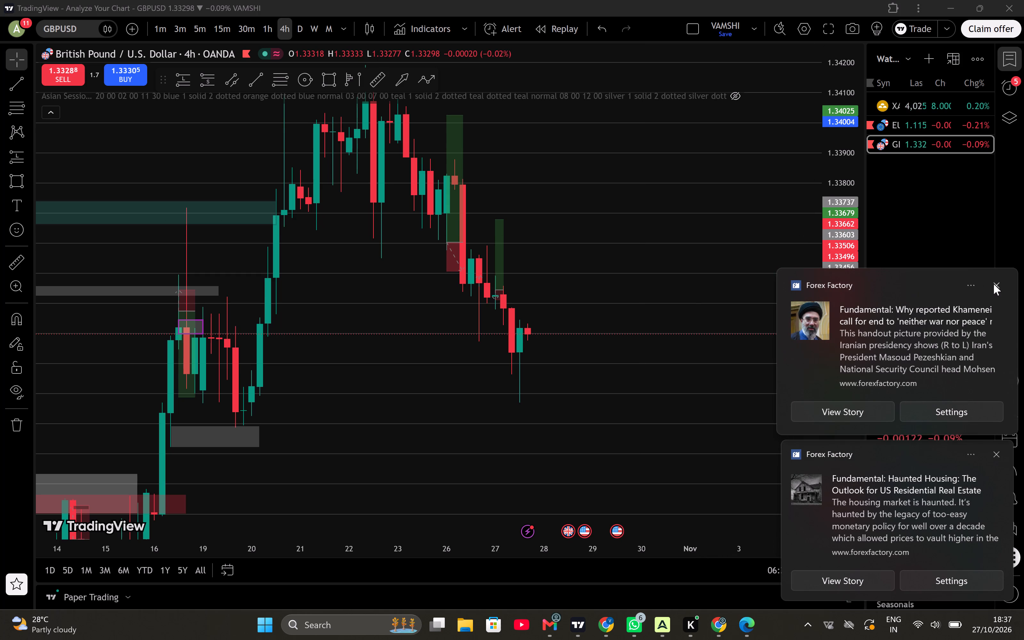
{"action": "left_click", "coordinate": [989, 455]}
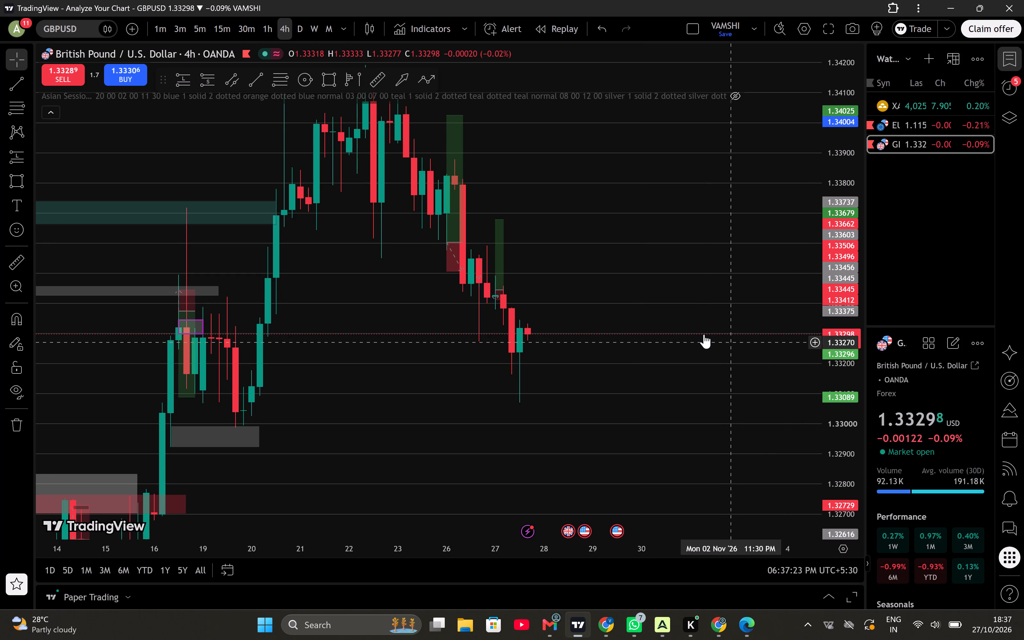
Switch GBPUSD to the 30-minute timeframe and examine recent price action, dismissing the WhatsApp notification that covers the chart.
{"action": "left_click_drag", "start_coordinate": [704, 334], "coordinate": [687, 357]}
{"action": "scroll", "coordinate": [687, 357], "scroll_direction": "up", "scroll_amount": 1}
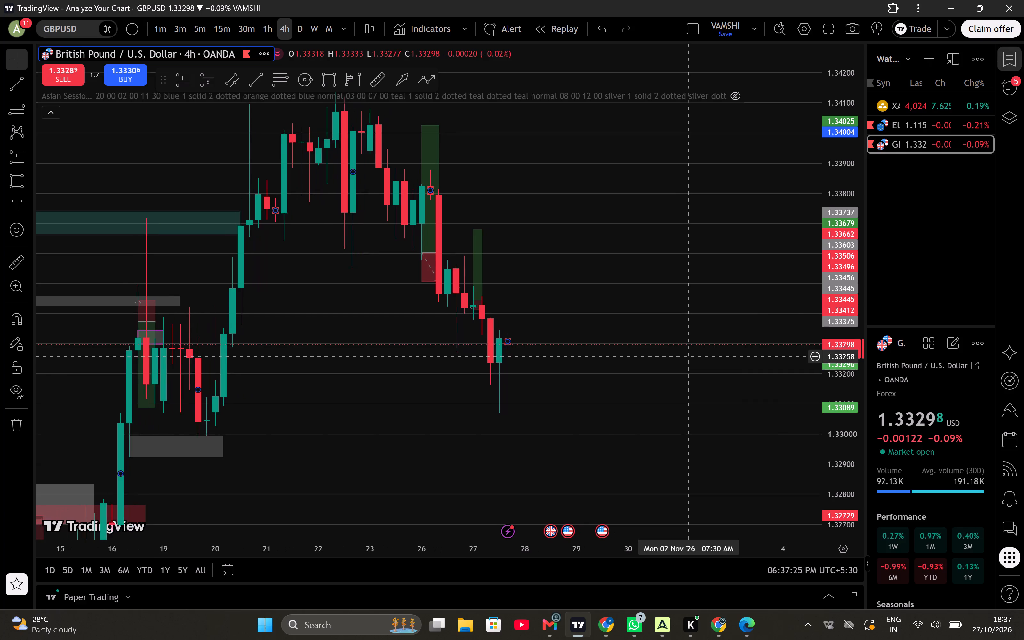
{"action": "left_click_drag", "start_coordinate": [859, 423], "coordinate": [864, 329]}
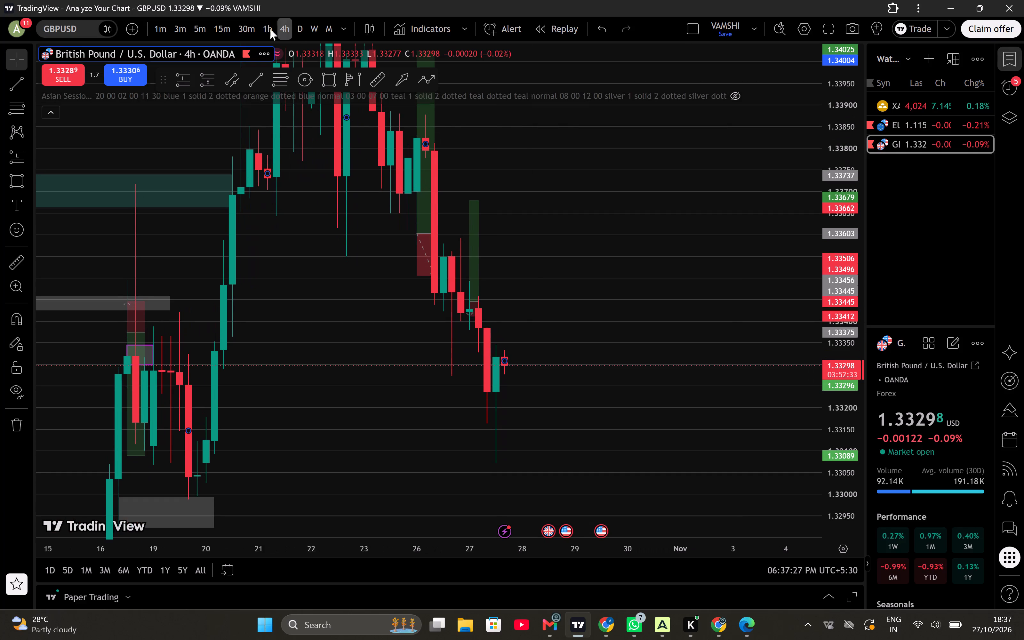
{"action": "left_click", "coordinate": [236, 32]}
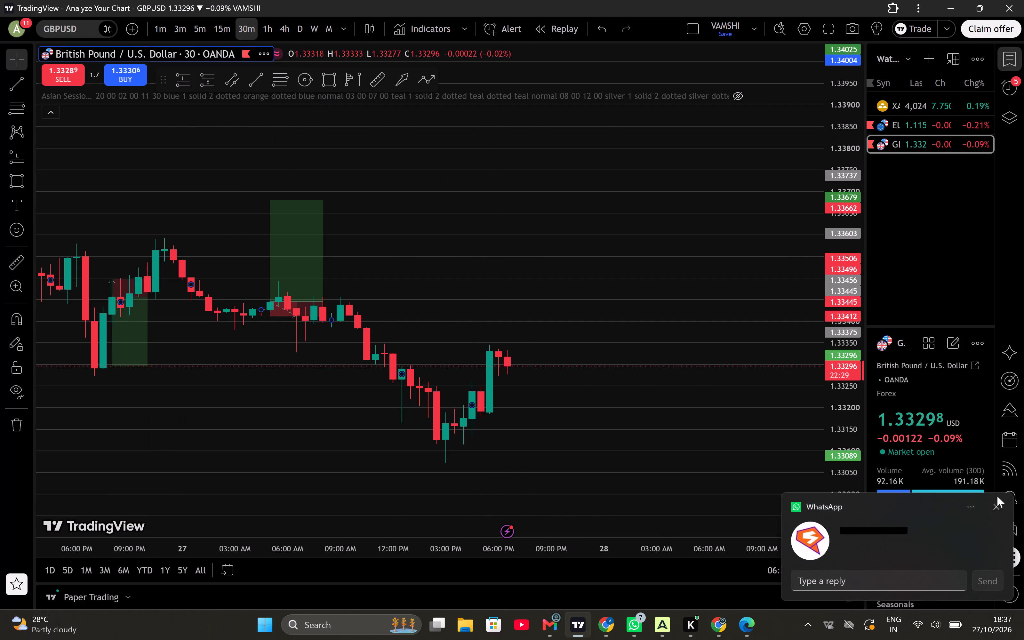
{"action": "left_click", "coordinate": [997, 503]}
{"action": "scroll", "coordinate": [725, 386], "scroll_direction": "down", "scroll_amount": 1}
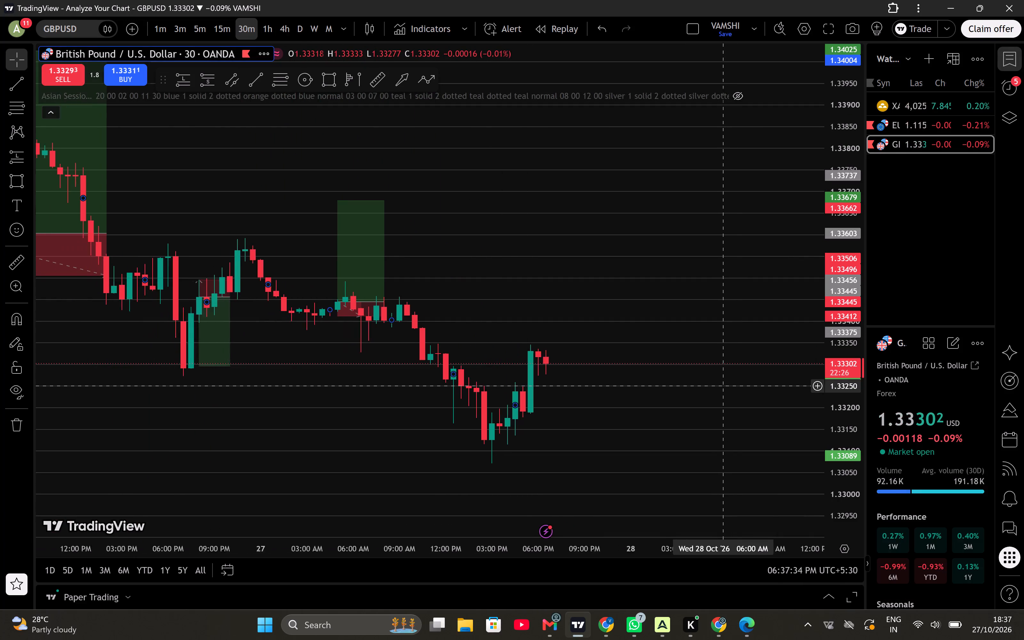
{"action": "scroll", "coordinate": [725, 386], "scroll_direction": "down", "scroll_amount": 2}
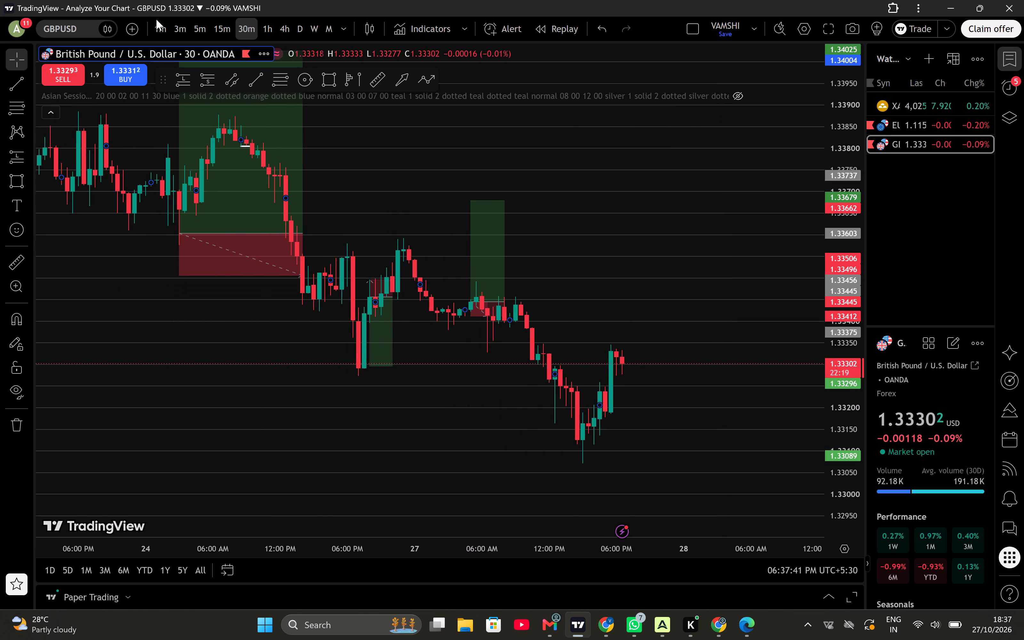
Return the GBPUSD chart to the 4-hour timeframe.
{"action": "left_click", "coordinate": [286, 28]}
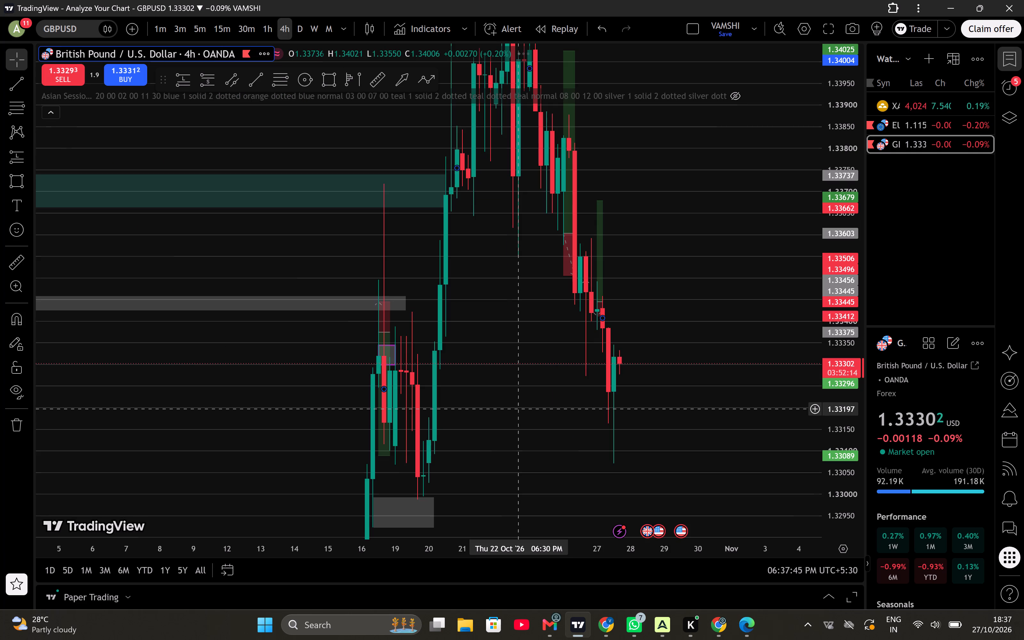
Draw a rectangle zone on the GBPUSD 4-hour chart from about 1.33178 to 1.33024, spanning 20 Oct to 29 Oct.
{"action": "left_click_drag", "start_coordinate": [842, 158], "coordinate": [851, 500]}
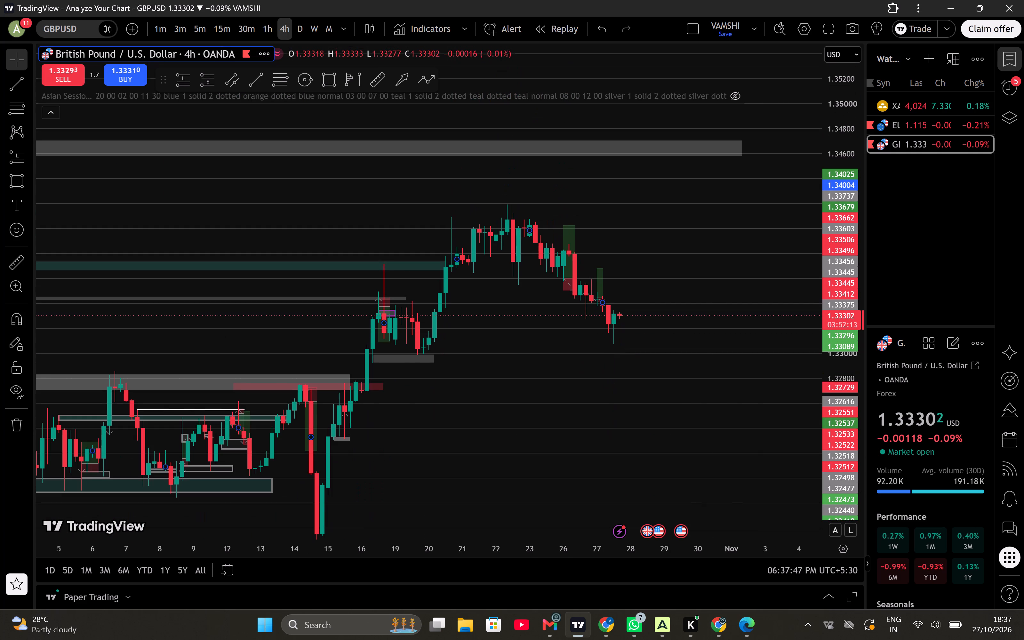
{"action": "scroll", "coordinate": [689, 366], "scroll_direction": "up", "scroll_amount": 1}
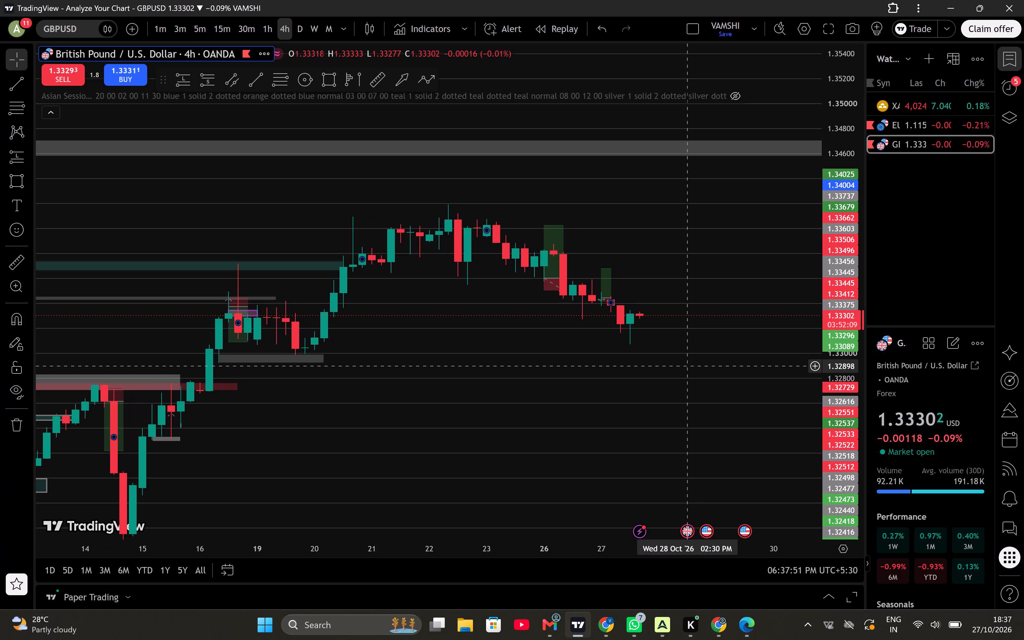
{"action": "left_click_drag", "start_coordinate": [840, 466], "coordinate": [869, 156]}
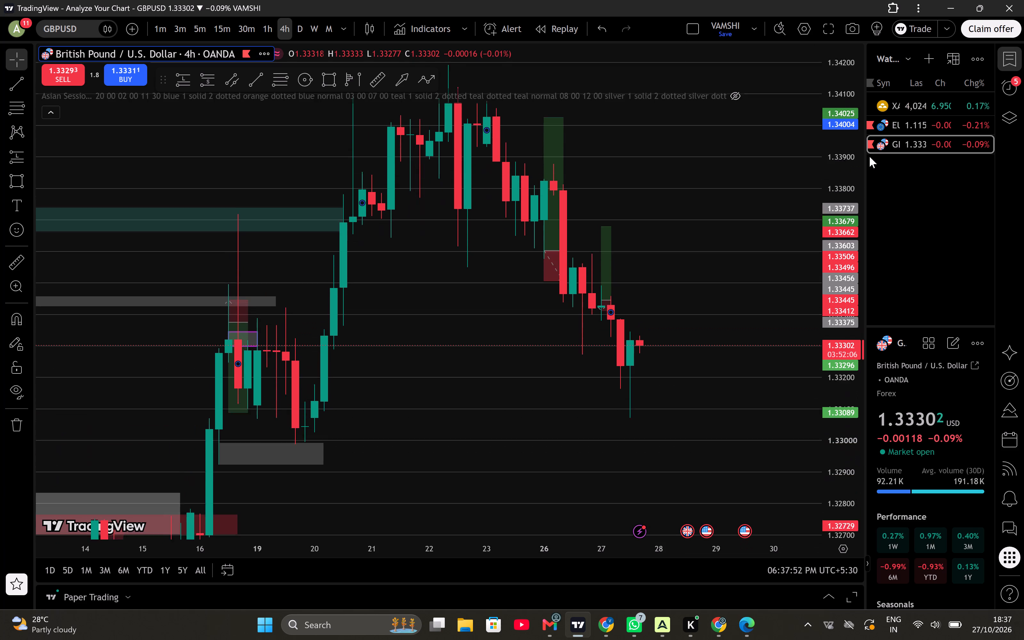
{"action": "left_click_drag", "start_coordinate": [869, 156], "coordinate": [870, 155]}
{"action": "left_click_drag", "start_coordinate": [755, 298], "coordinate": [685, 334]}
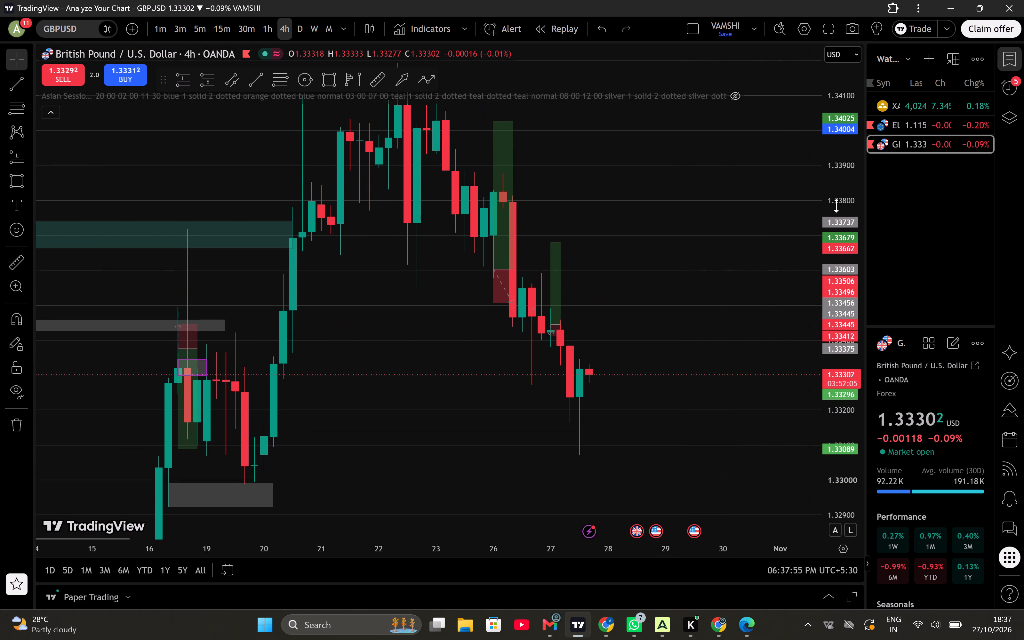
{"action": "left_click_drag", "start_coordinate": [838, 204], "coordinate": [844, 292]}
{"action": "left_click_drag", "start_coordinate": [728, 332], "coordinate": [765, 129]}
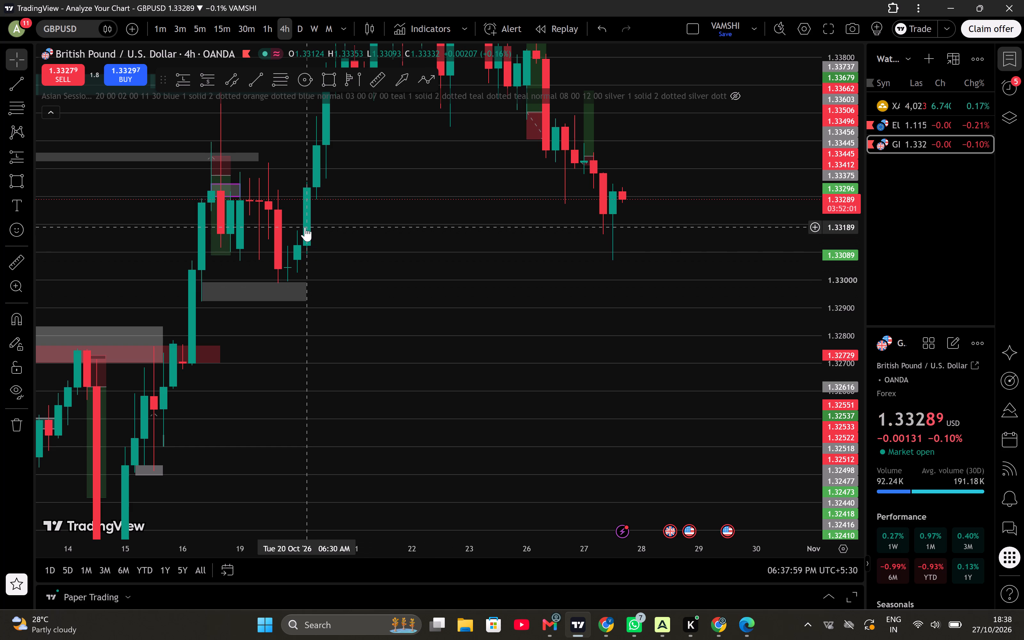
{"action": "left_click", "coordinate": [327, 77]}
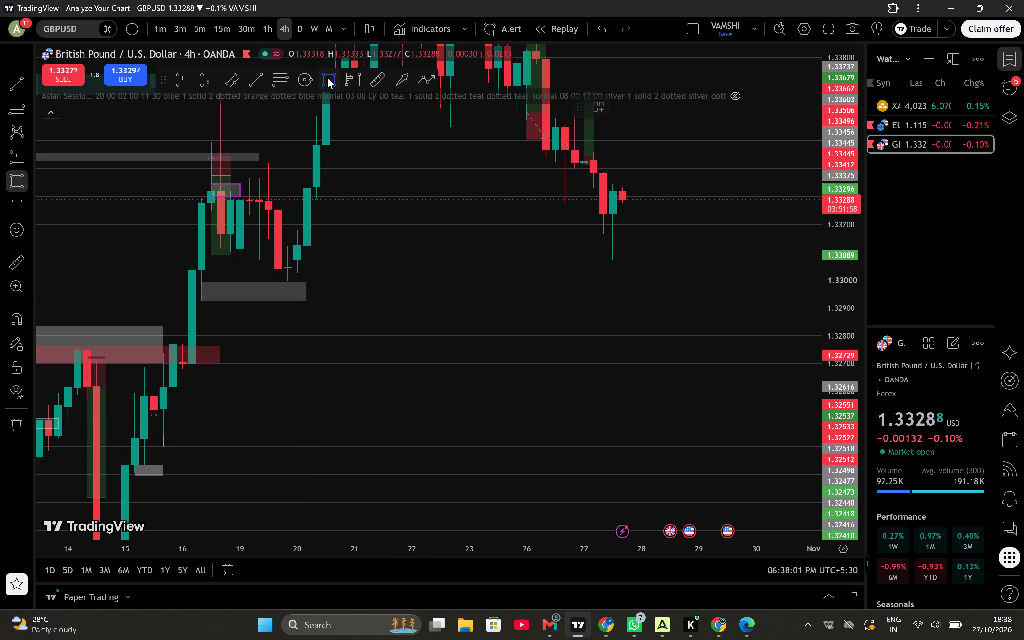
{"action": "left_click_drag", "start_coordinate": [314, 231], "coordinate": [509, 265]}
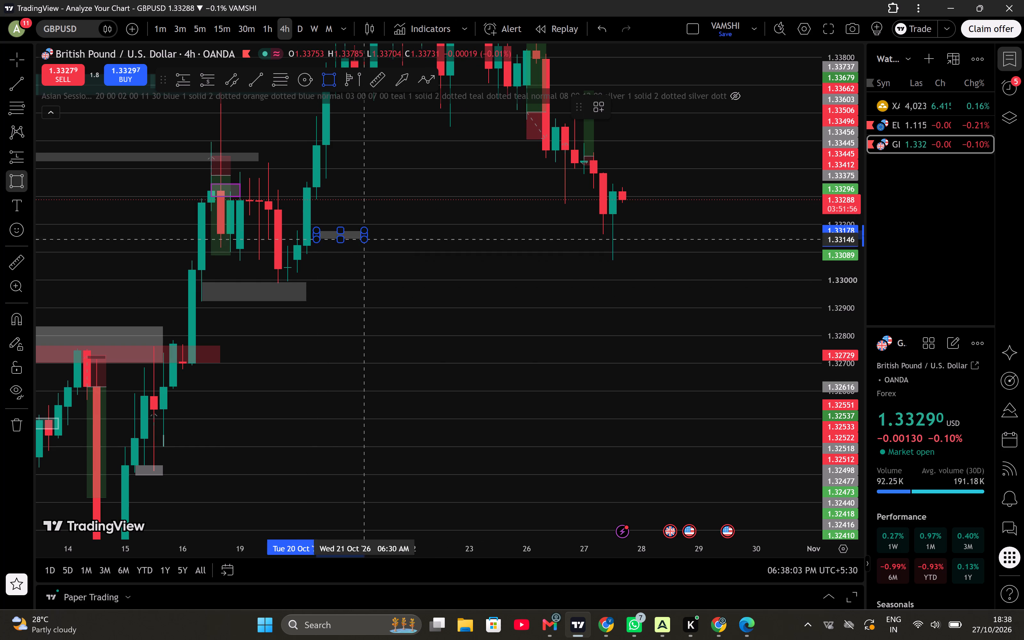
{"action": "left_click_drag", "start_coordinate": [509, 265], "coordinate": [566, 282]}
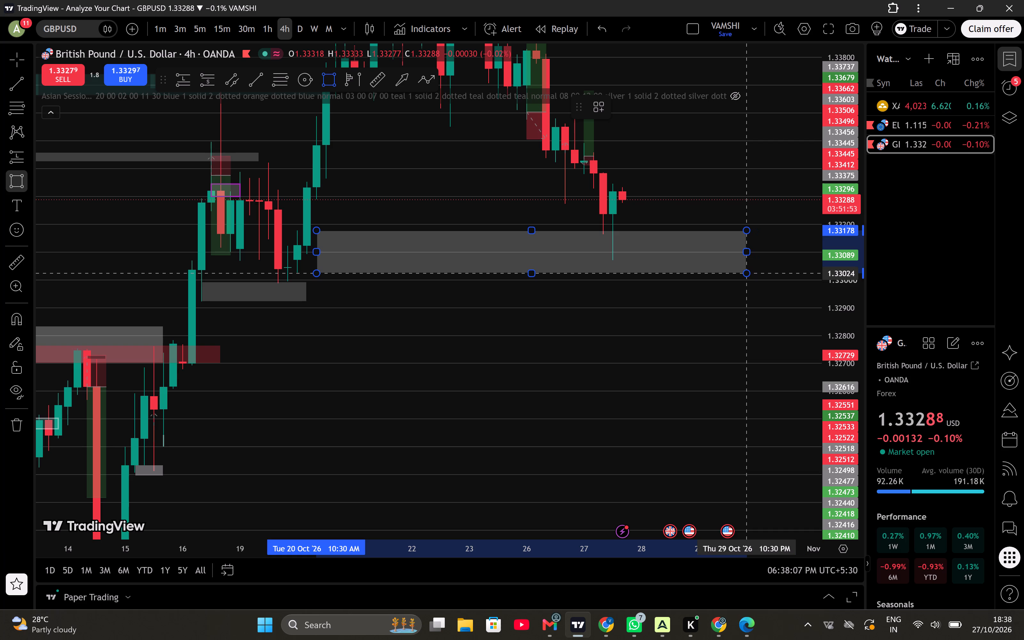
{"action": "left_click", "coordinate": [750, 274]}
{"action": "left_click", "coordinate": [563, 348]}
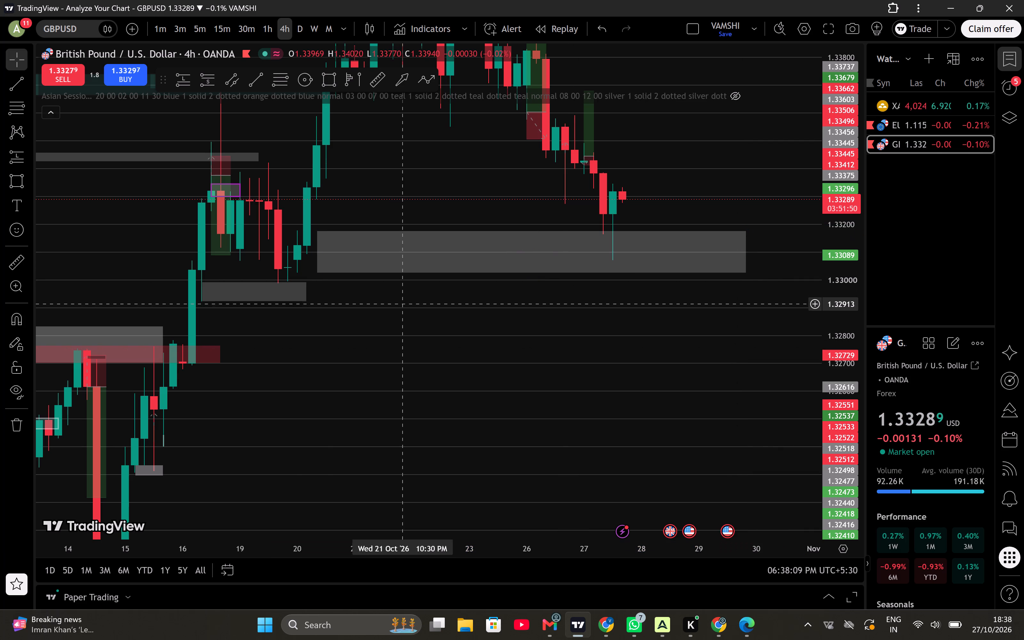
Delete the older grey rectangle between 1.32994 and 1.32921, spanning 16 to 20 Oct.
{"action": "left_click", "coordinate": [300, 302]}
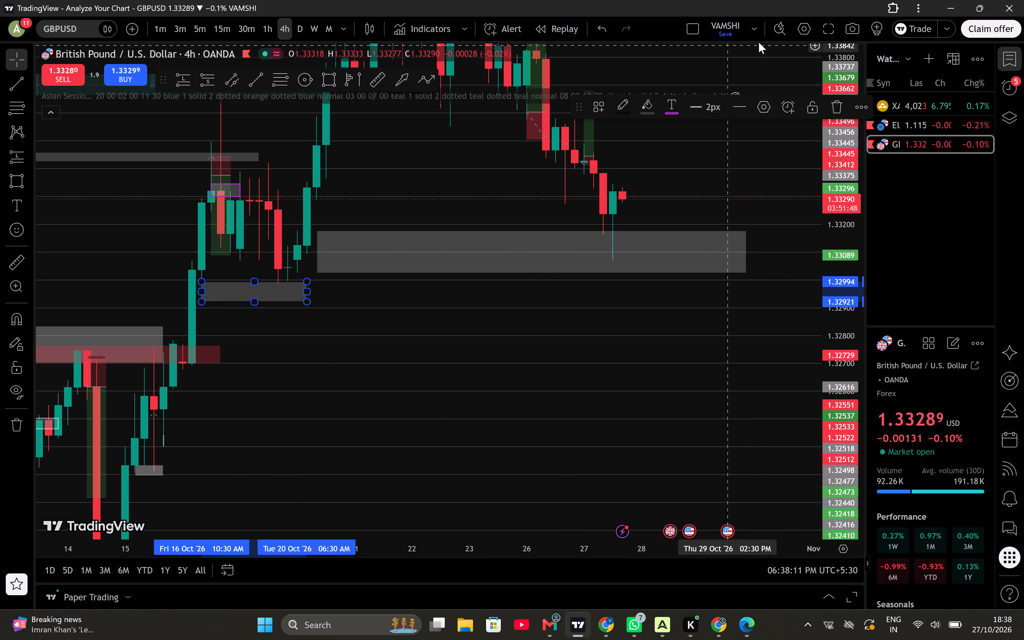
{"action": "left_click", "coordinate": [827, 108]}
Examine the GBPUSD 4-hour price action around the new grey zone and the recent swing high.
{"action": "left_click_drag", "start_coordinate": [529, 419], "coordinate": [515, 488]}
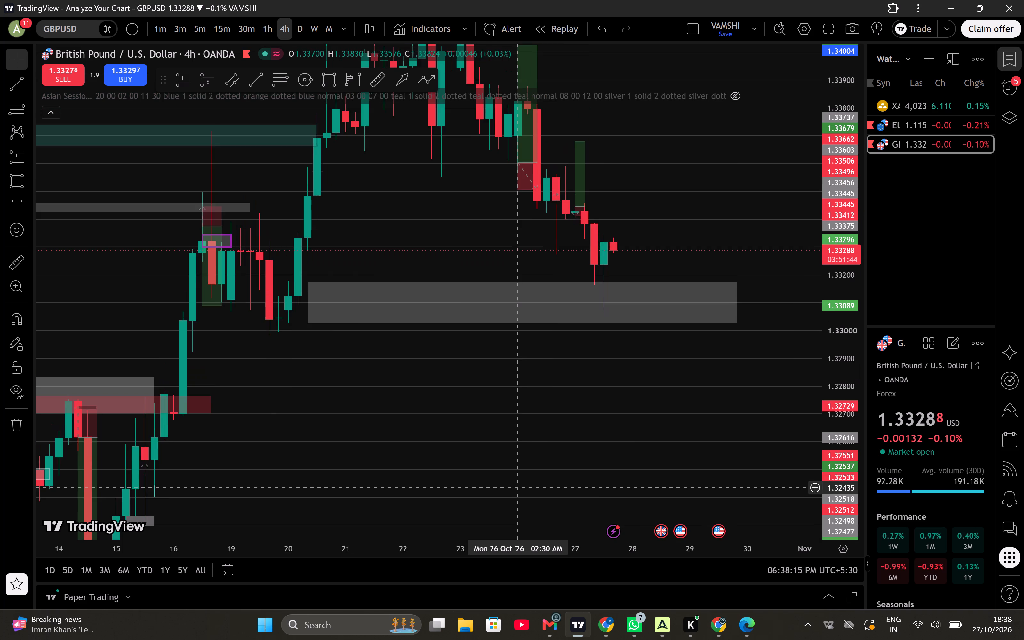
{"action": "scroll", "coordinate": [515, 488], "scroll_direction": "down", "scroll_amount": 1}
{"action": "left_click_drag", "start_coordinate": [663, 378], "coordinate": [597, 440]}
{"action": "left_click_drag", "start_coordinate": [844, 164], "coordinate": [835, 253]}
{"action": "left_click_drag", "start_coordinate": [773, 254], "coordinate": [660, 356]}
{"action": "left_click_drag", "start_coordinate": [660, 356], "coordinate": [644, 288]}
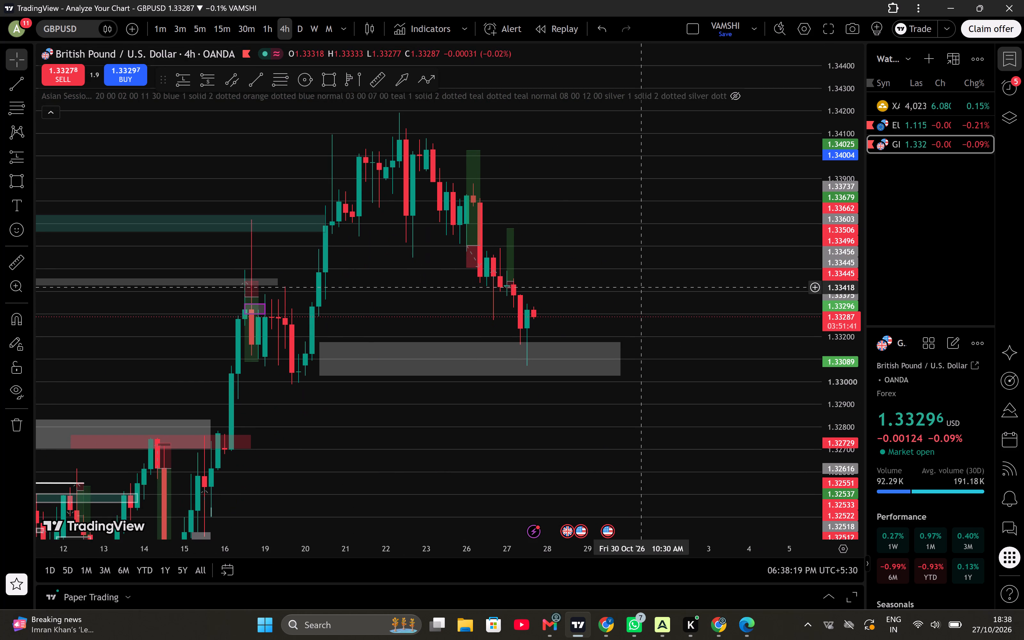
{"action": "scroll", "coordinate": [689, 270], "scroll_direction": "up", "scroll_amount": 1}
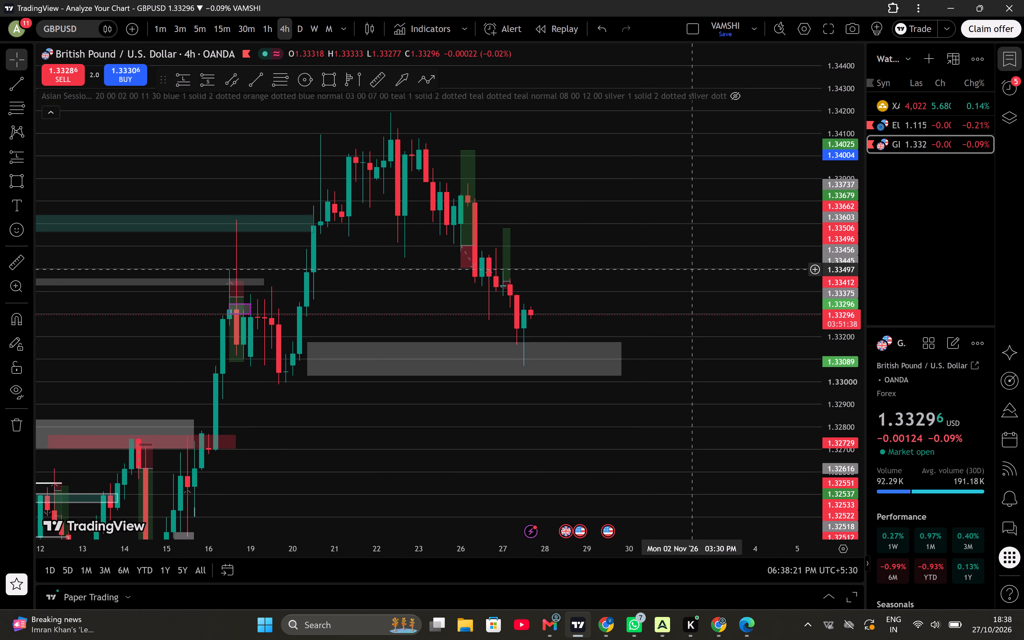
{"action": "left_click_drag", "start_coordinate": [634, 219], "coordinate": [642, 231]}
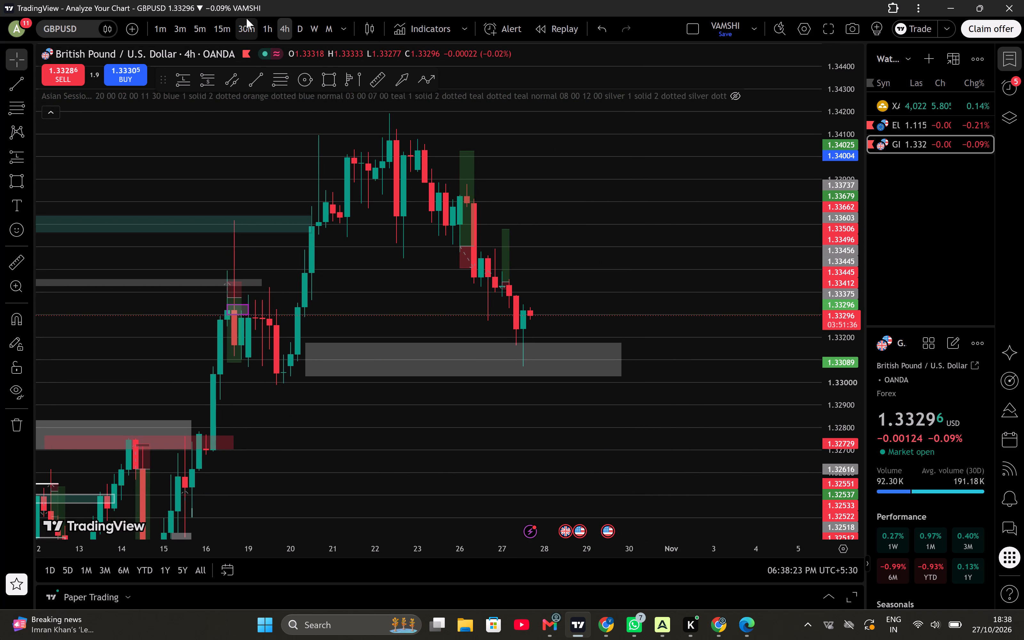
Switch GBPUSD to the 30-minute timeframe and examine how price reacts at the grey zone.
{"action": "left_click", "coordinate": [246, 18]}
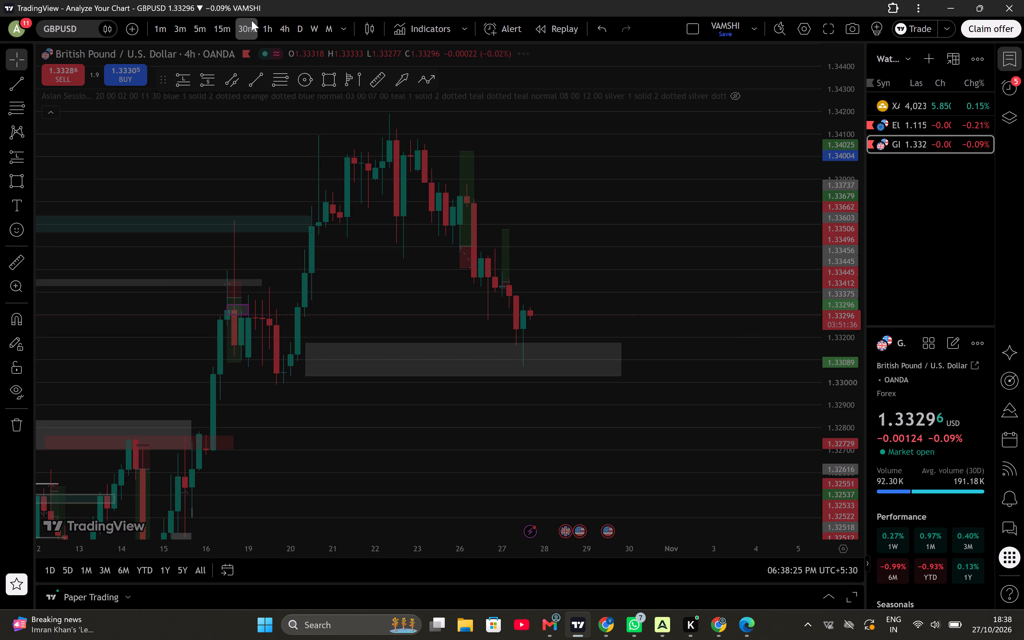
{"action": "scroll", "coordinate": [642, 263], "scroll_direction": "down", "scroll_amount": 1}
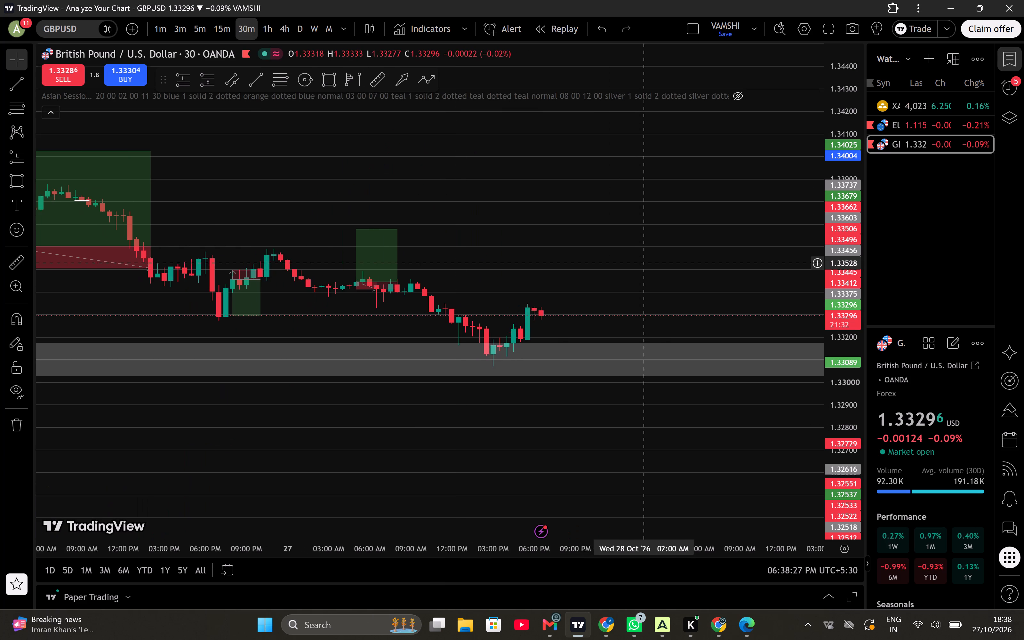
{"action": "left_click_drag", "start_coordinate": [852, 373], "coordinate": [828, 236]}
{"action": "left_click_drag", "start_coordinate": [624, 325], "coordinate": [651, 267]}
{"action": "left_click_drag", "start_coordinate": [859, 387], "coordinate": [875, 81]}
{"action": "scroll", "coordinate": [696, 189], "scroll_direction": "up", "scroll_amount": 1}
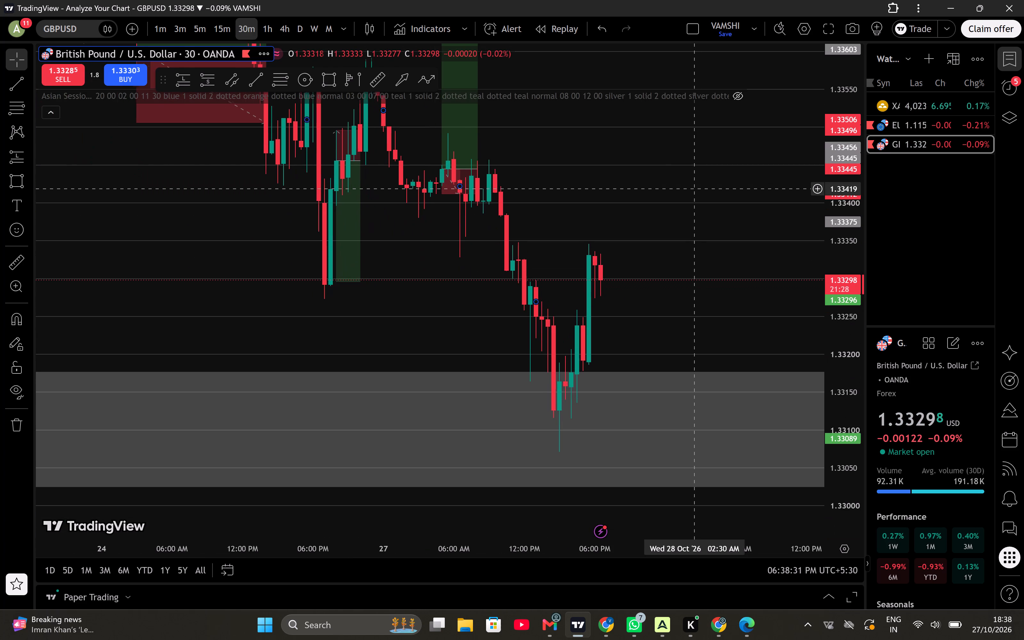
{"action": "scroll", "coordinate": [696, 189], "scroll_direction": "up", "scroll_amount": 1}
{"action": "left_click_drag", "start_coordinate": [671, 200], "coordinate": [686, 316]}
{"action": "scroll", "coordinate": [686, 316], "scroll_direction": "up", "scroll_amount": 1}
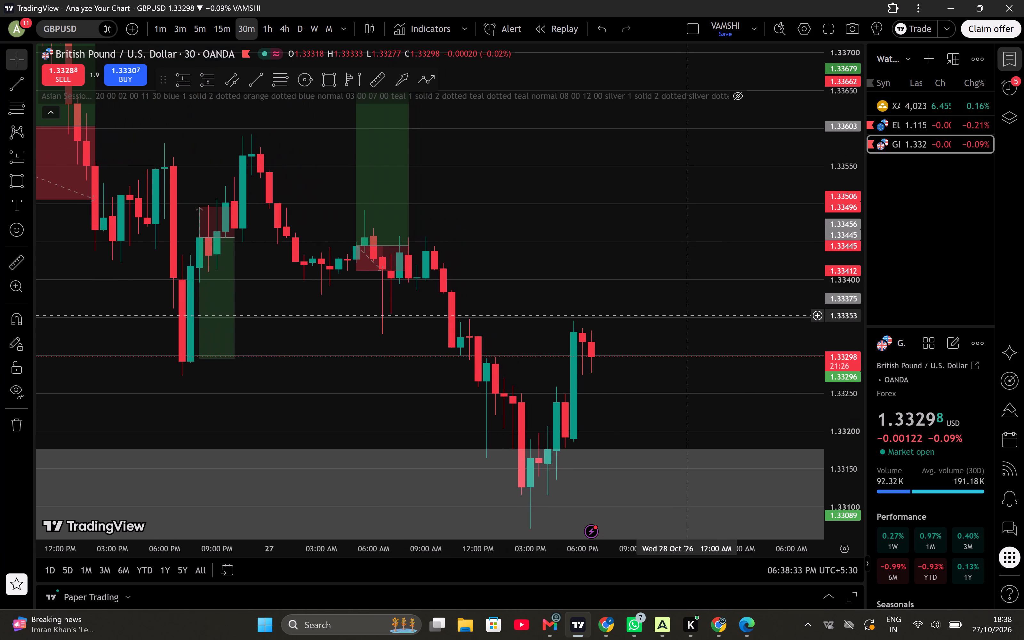
Switch GBPUSD to the 15-minute timeframe and examine the latest candles above the grey zone.
{"action": "left_click", "coordinate": [211, 25]}
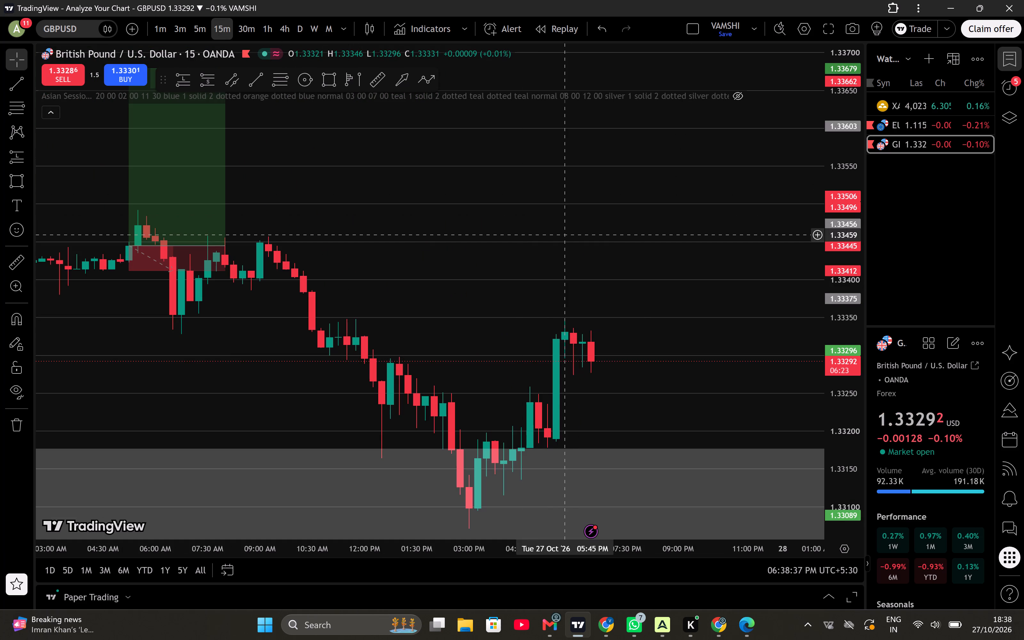
{"action": "scroll", "coordinate": [643, 300], "scroll_direction": "down", "scroll_amount": 1}
{"action": "left_click", "coordinate": [772, 365]}
{"action": "left_click_drag", "start_coordinate": [772, 365], "coordinate": [769, 335]}
{"action": "left_click_drag", "start_coordinate": [769, 335], "coordinate": [742, 277]}
{"action": "left_click_drag", "start_coordinate": [750, 315], "coordinate": [710, 291]}
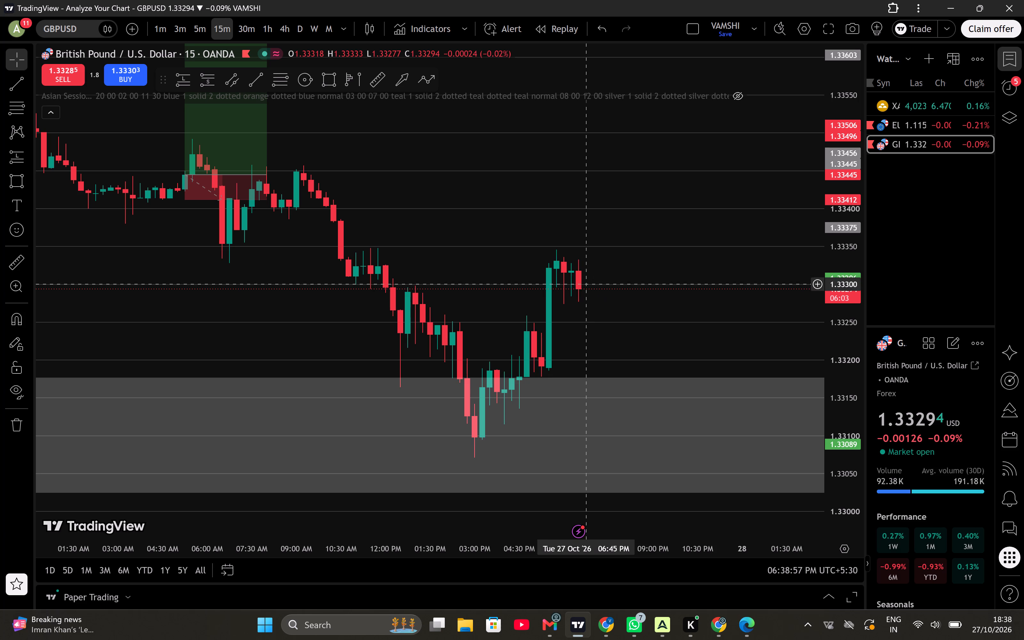
{"action": "left_click_drag", "start_coordinate": [595, 309], "coordinate": [586, 305]}
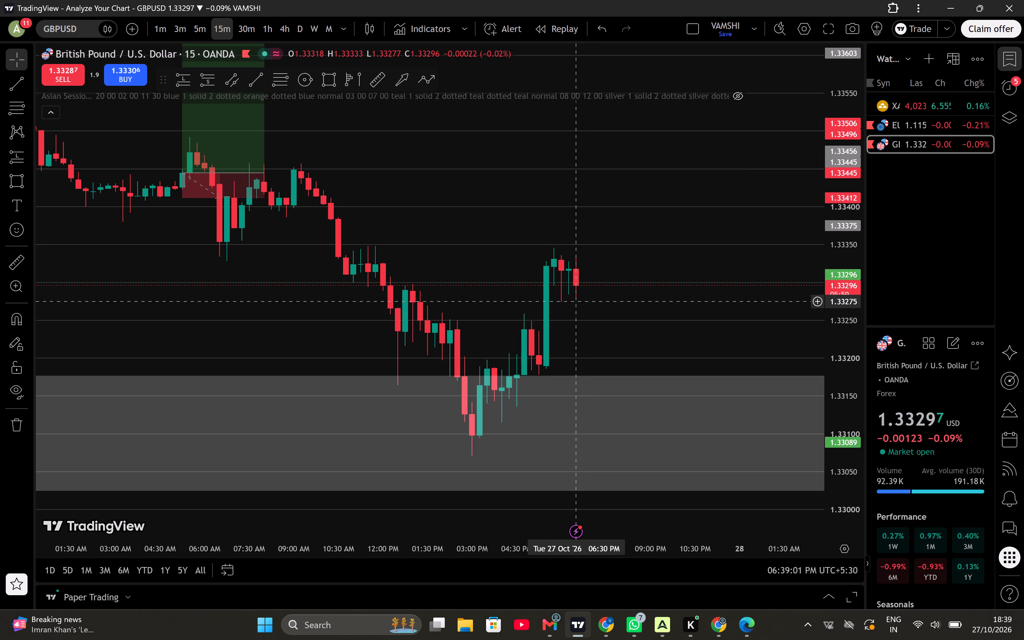
{"action": "left_click_drag", "start_coordinate": [604, 287], "coordinate": [597, 284]}
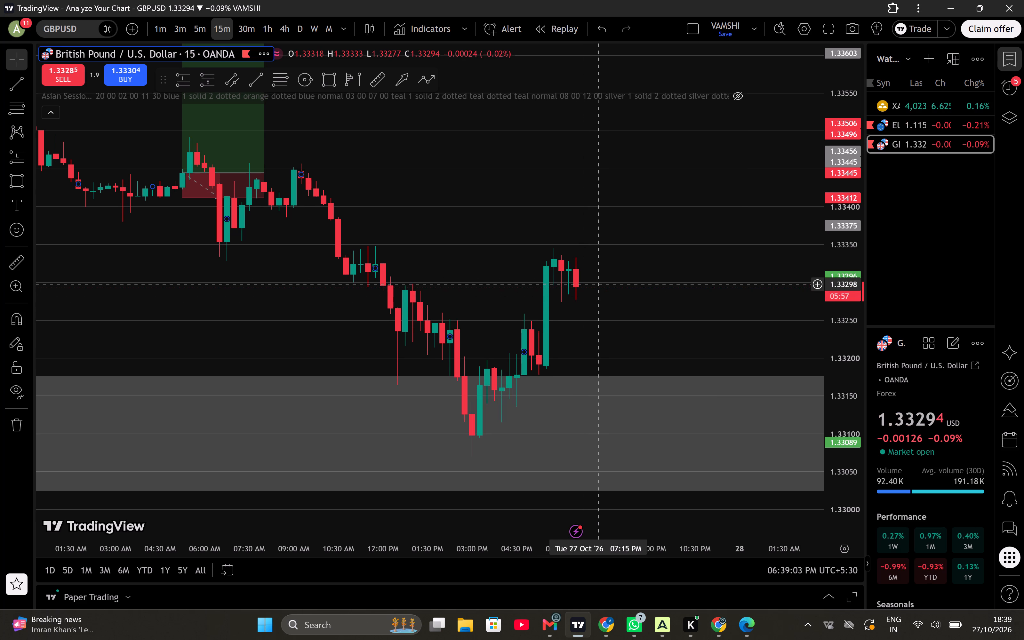
{"action": "left_click_drag", "start_coordinate": [590, 281], "coordinate": [583, 256]}
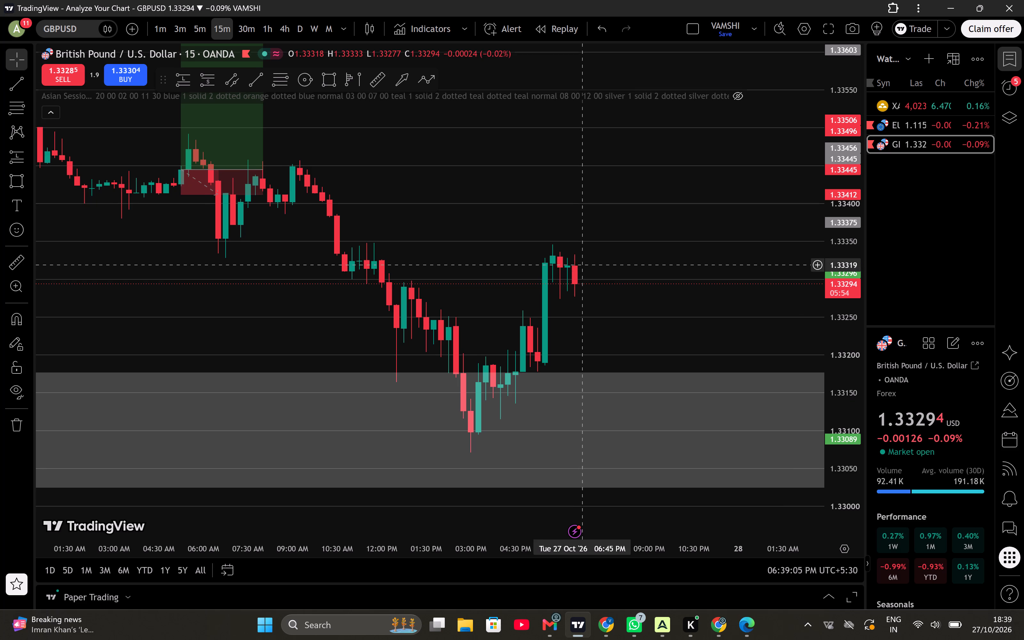
Switch GBPUSD to the 5-minute timeframe and examine the recent price structure above the grey zone.
{"action": "left_click", "coordinate": [204, 24]}
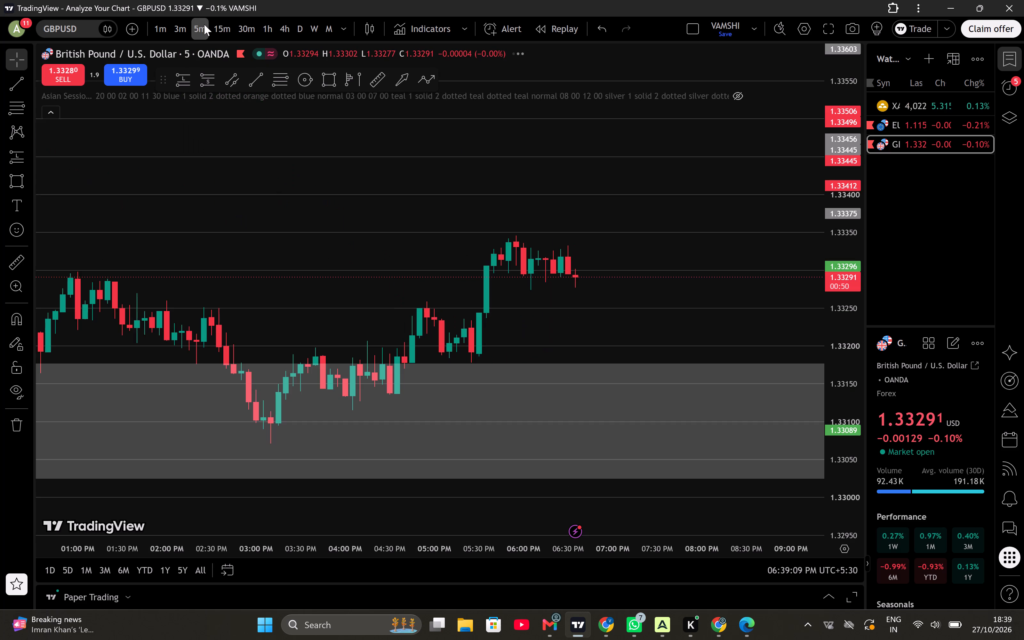
{"action": "left_click_drag", "start_coordinate": [620, 302], "coordinate": [620, 280]}
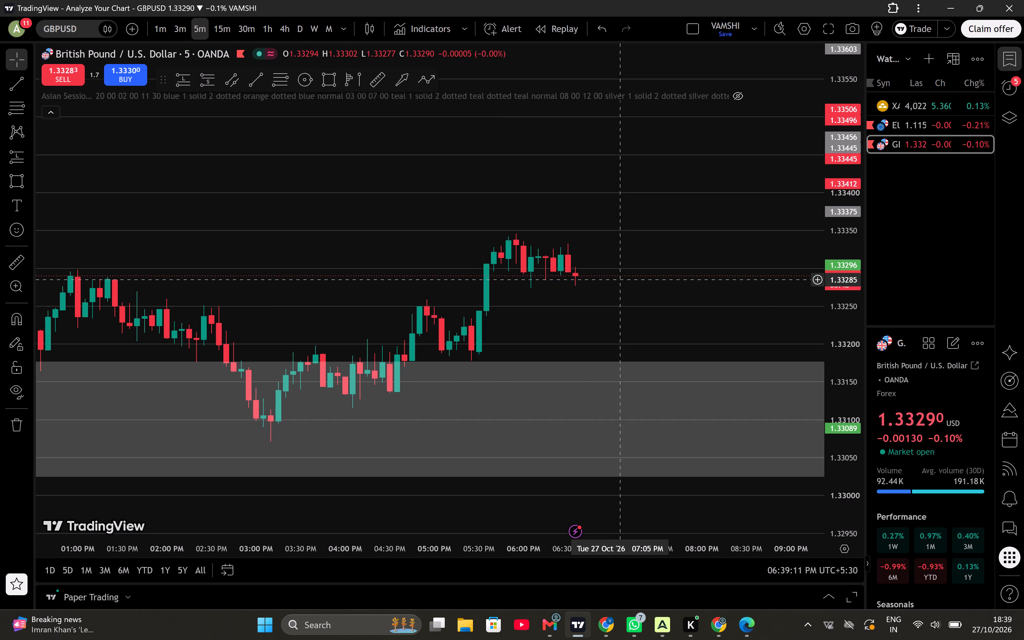
{"action": "left_click", "coordinate": [819, 367]}
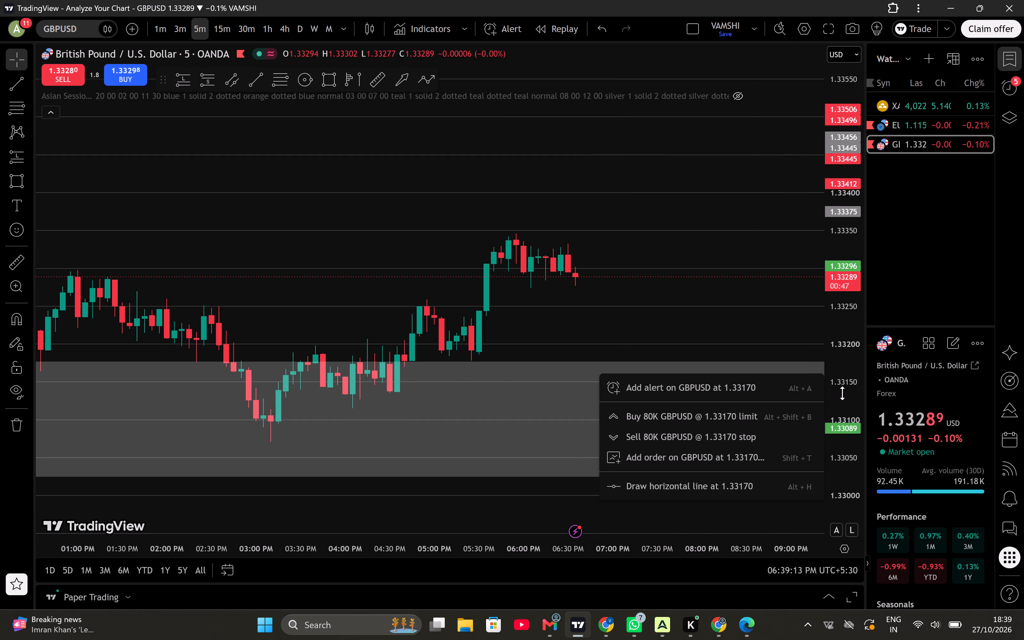
{"action": "left_click_drag", "start_coordinate": [842, 393], "coordinate": [834, 331]}
{"action": "left_click_drag", "start_coordinate": [769, 333], "coordinate": [733, 320]}
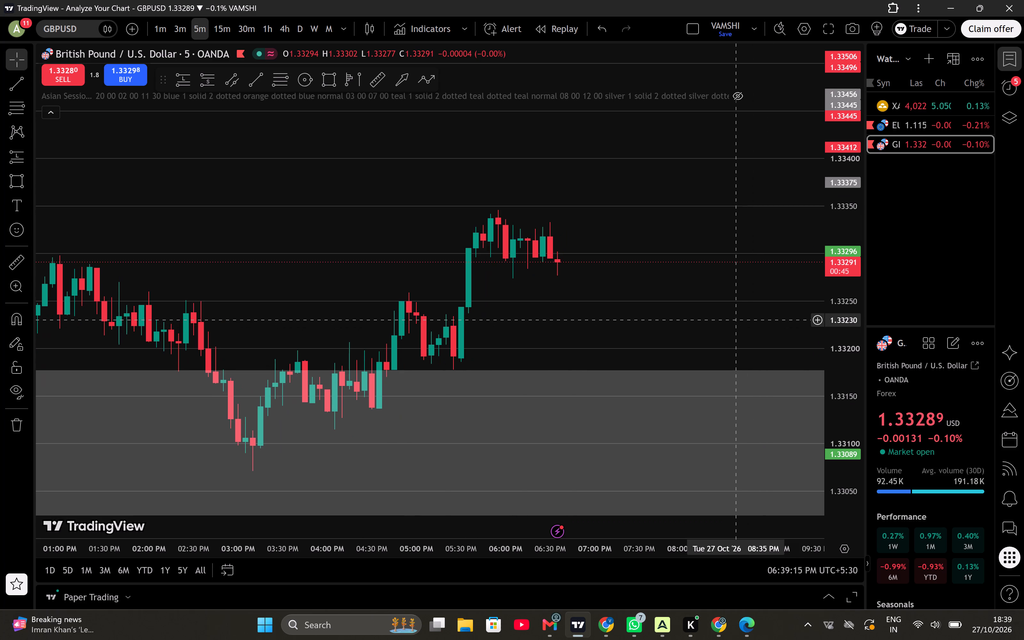
{"action": "left_click_drag", "start_coordinate": [733, 320], "coordinate": [700, 340]}
{"action": "scroll", "coordinate": [700, 340], "scroll_direction": "down", "scroll_amount": 1}
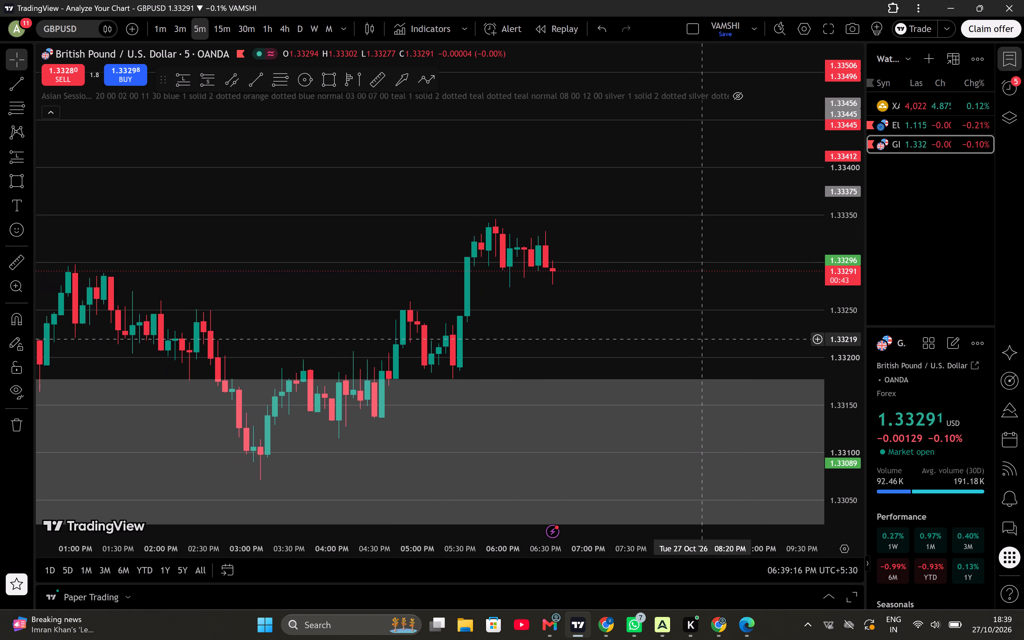
{"action": "scroll", "coordinate": [700, 340], "scroll_direction": "down", "scroll_amount": 1}
{"action": "left_click", "coordinate": [700, 340]}
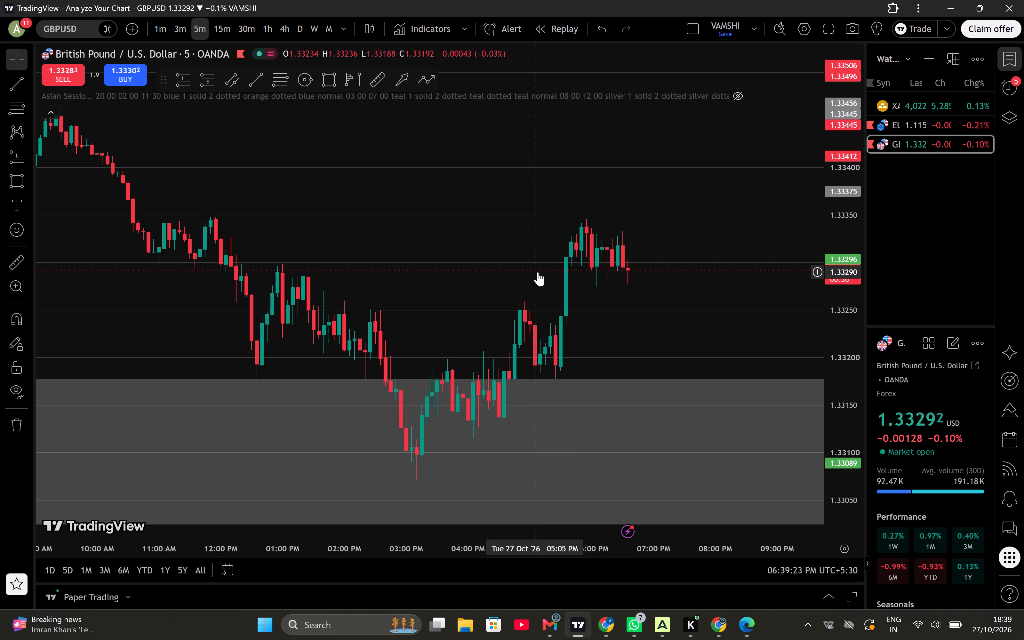
{"action": "left_click_drag", "start_coordinate": [660, 304], "coordinate": [643, 304]}
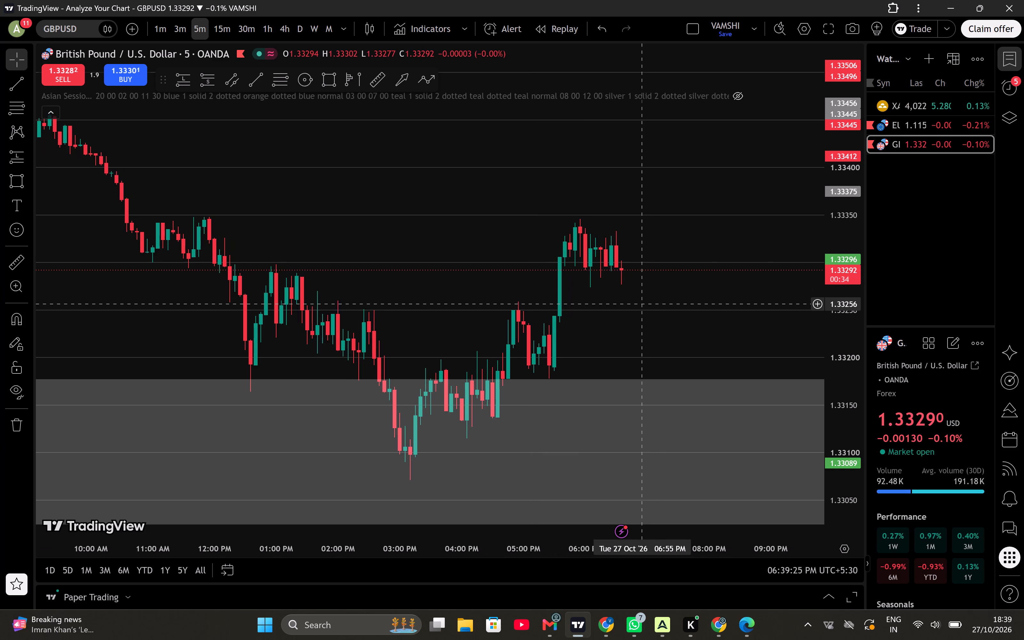
{"action": "left_click_drag", "start_coordinate": [629, 302], "coordinate": [613, 304]}
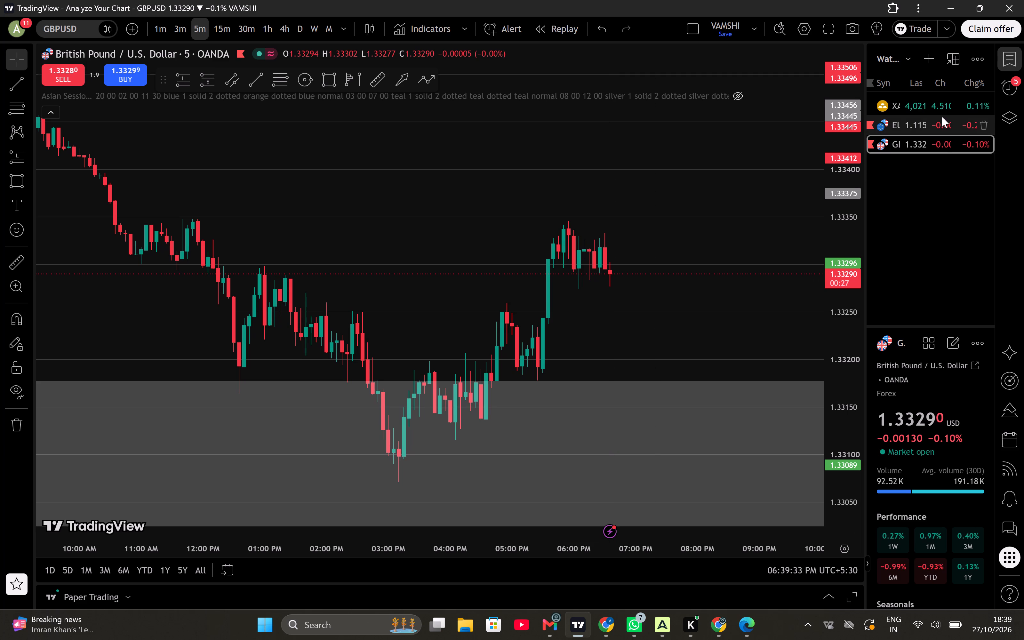
Open the EURUSD chart from the watchlist, view its recent price action, and set the timeframe to 15 minutes.
{"action": "left_click", "coordinate": [933, 119]}
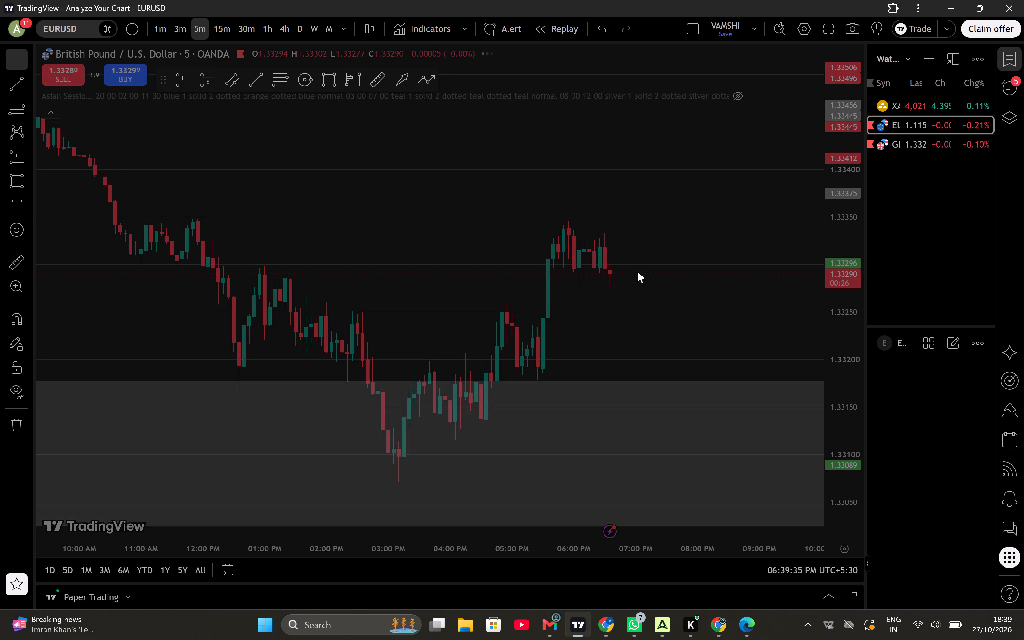
{"action": "left_click_drag", "start_coordinate": [655, 338], "coordinate": [662, 332]}
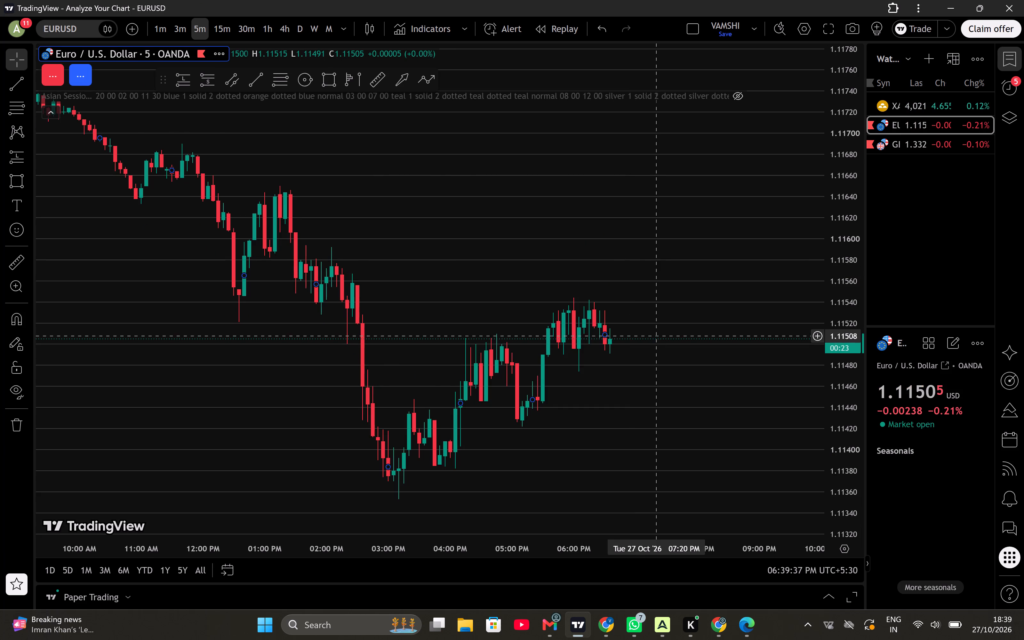
{"action": "left_click_drag", "start_coordinate": [662, 332], "coordinate": [688, 313]}
{"action": "scroll", "coordinate": [688, 313], "scroll_direction": "down", "scroll_amount": 1}
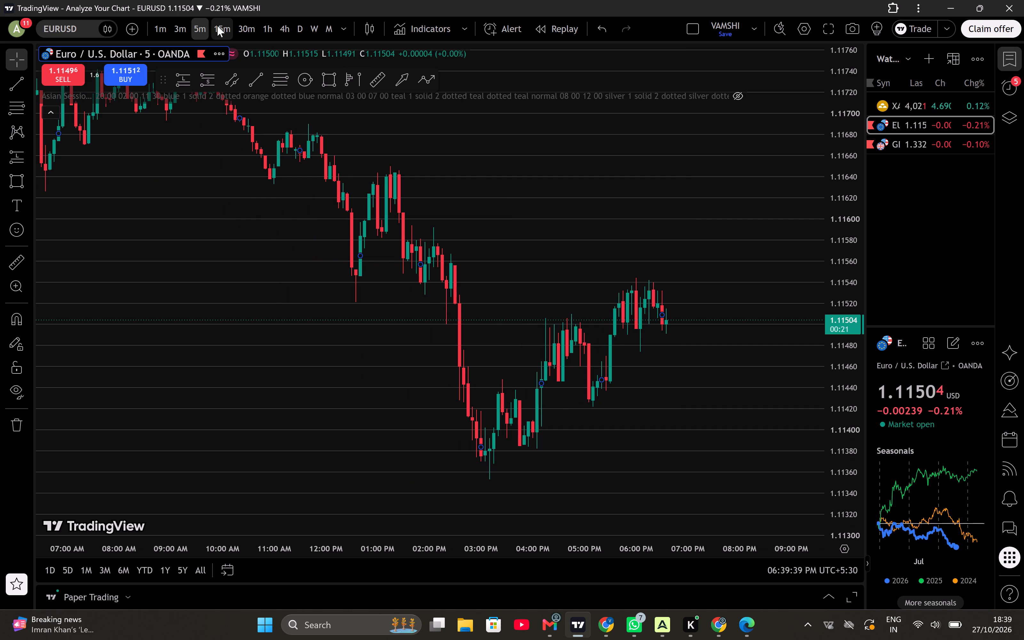
{"action": "left_click", "coordinate": [217, 26]}
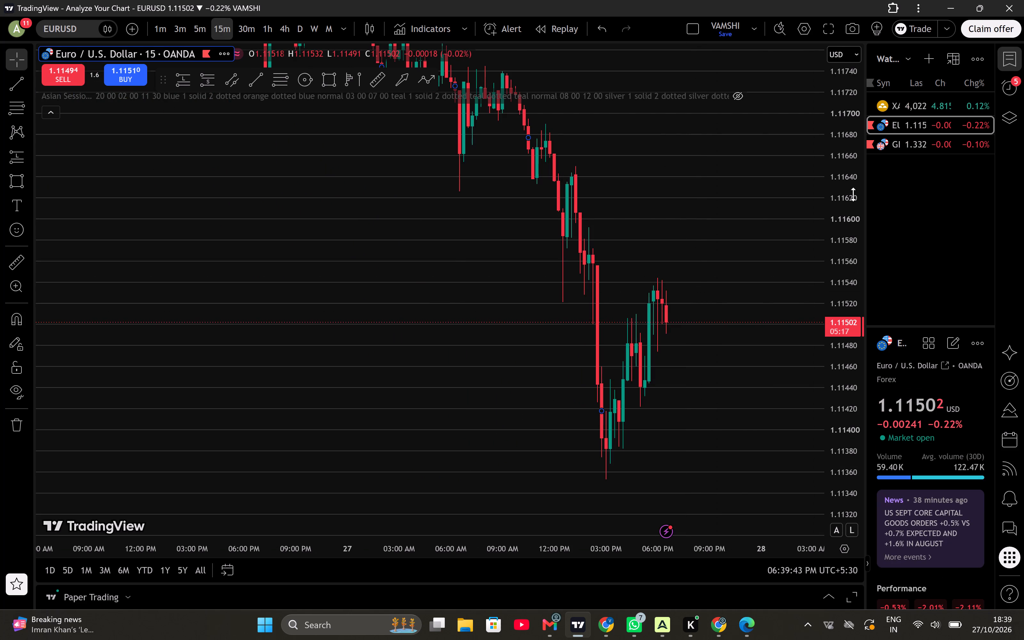
Examine EURUSD's latest drop and rebound below the grey zone on the 15-minute chart.
{"action": "left_click_drag", "start_coordinate": [847, 186], "coordinate": [830, 338]}
{"action": "left_click_drag", "start_coordinate": [720, 295], "coordinate": [686, 299]}
{"action": "scroll", "coordinate": [686, 299], "scroll_direction": "up", "scroll_amount": 1}
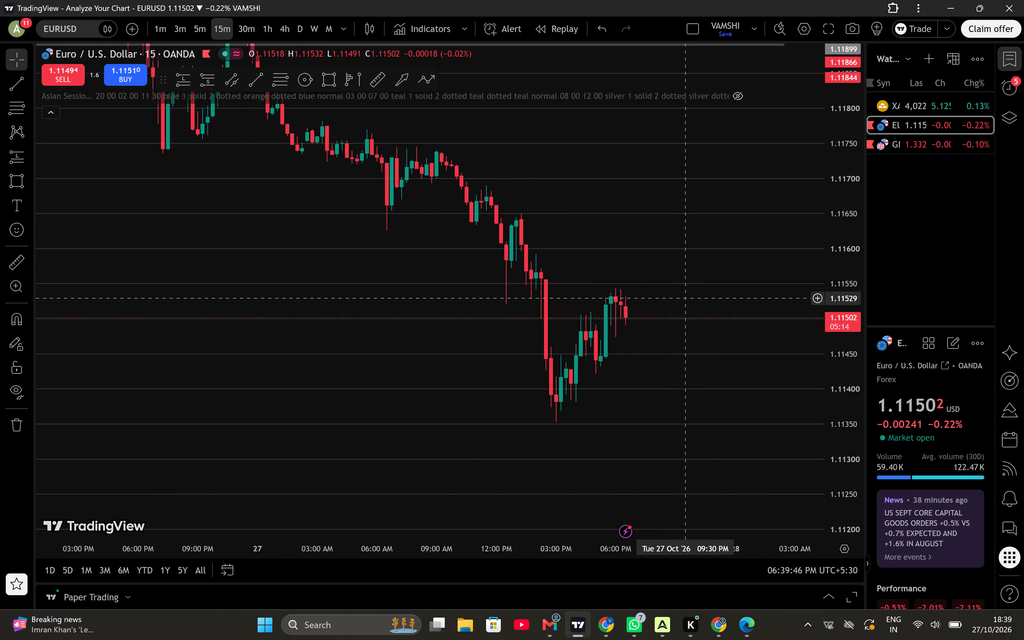
{"action": "left_click_drag", "start_coordinate": [686, 299], "coordinate": [608, 324]}
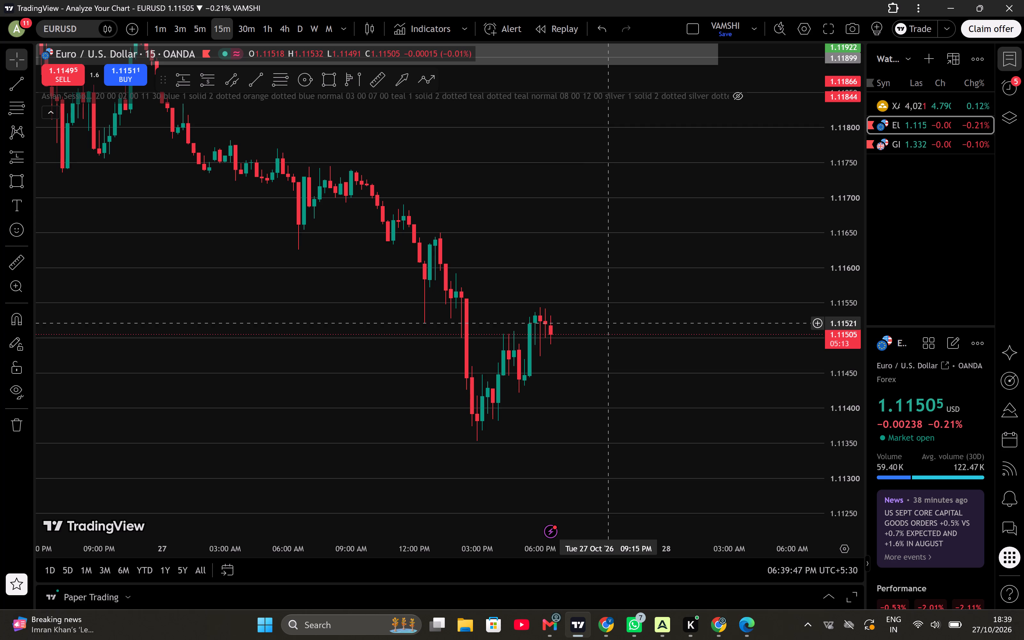
{"action": "left_click_drag", "start_coordinate": [608, 324], "coordinate": [581, 333]}
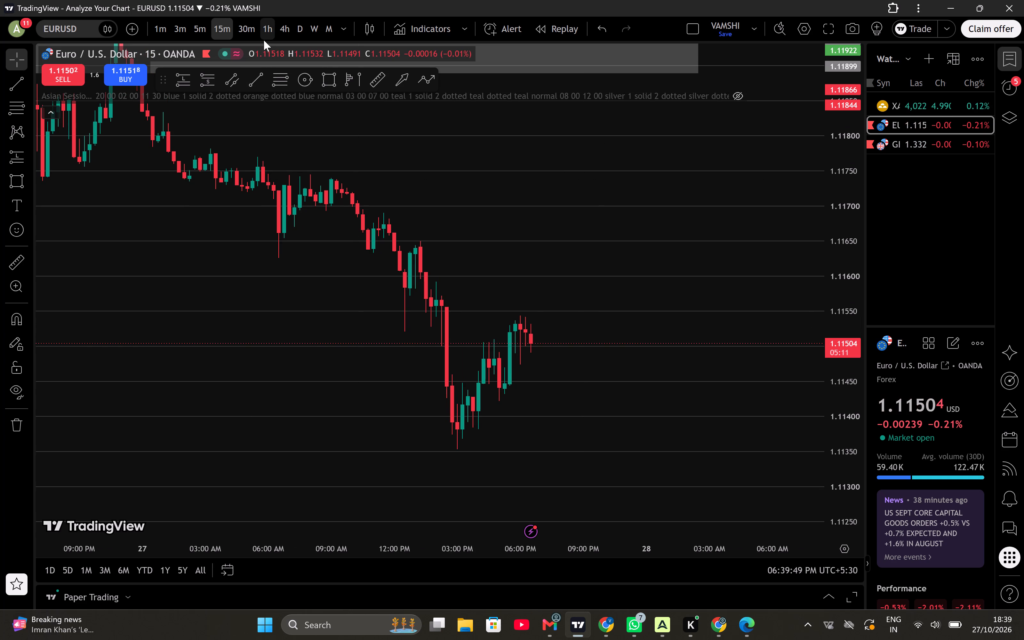
Switch EURUSD to the 1-hour timeframe and examine the recent fall below the grey zone.
{"action": "left_click", "coordinate": [267, 36]}
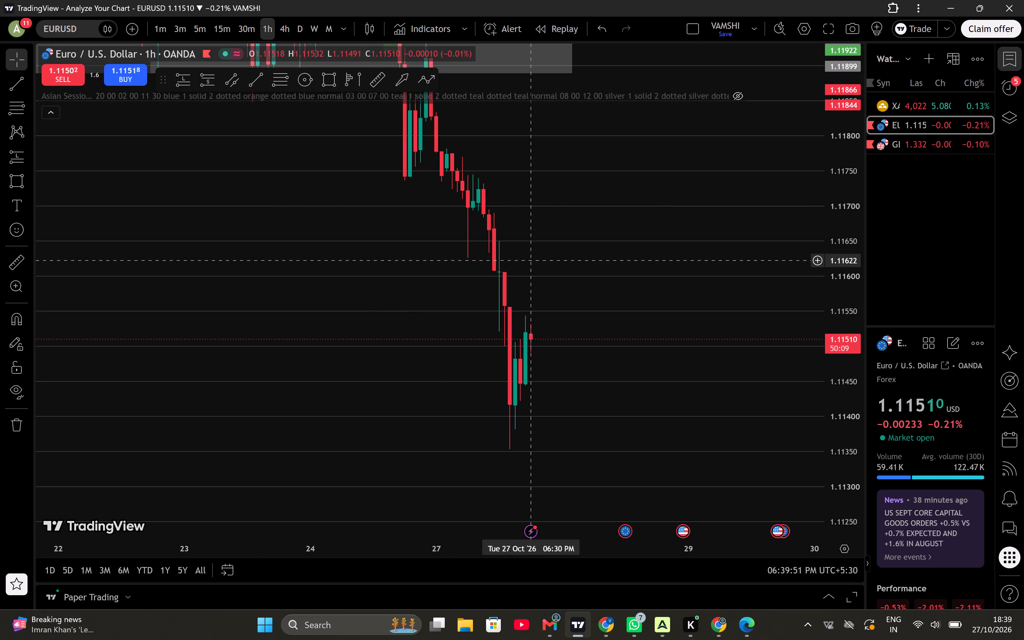
{"action": "left_click_drag", "start_coordinate": [827, 139], "coordinate": [840, 308]}
{"action": "left_click_drag", "start_coordinate": [716, 265], "coordinate": [640, 338]}
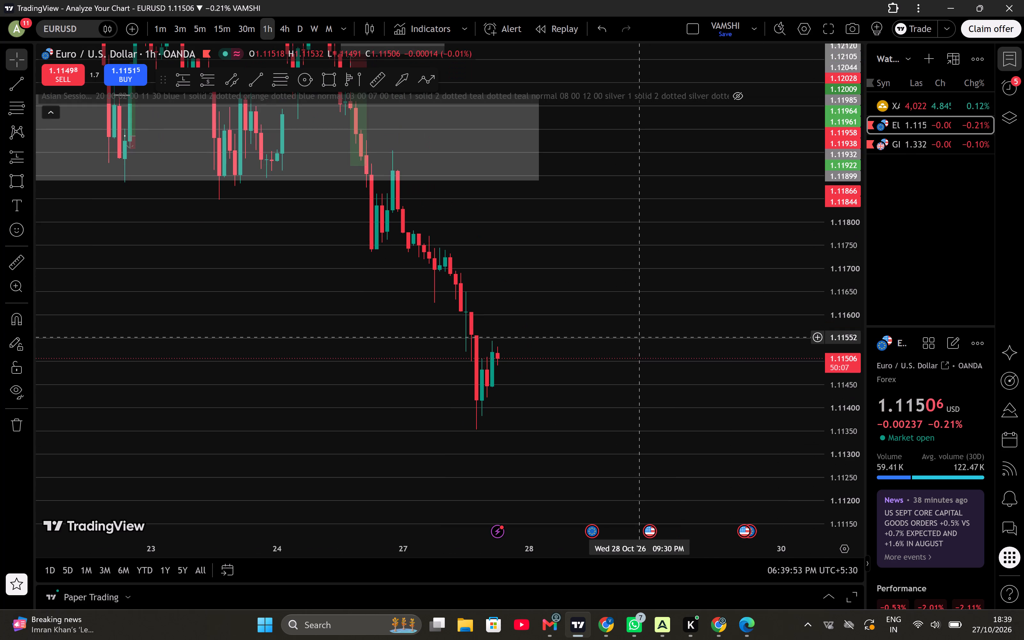
Switch EURUSD to the 4-hour timeframe and examine price against the marked zones and the mid-October low.
{"action": "left_click", "coordinate": [284, 35]}
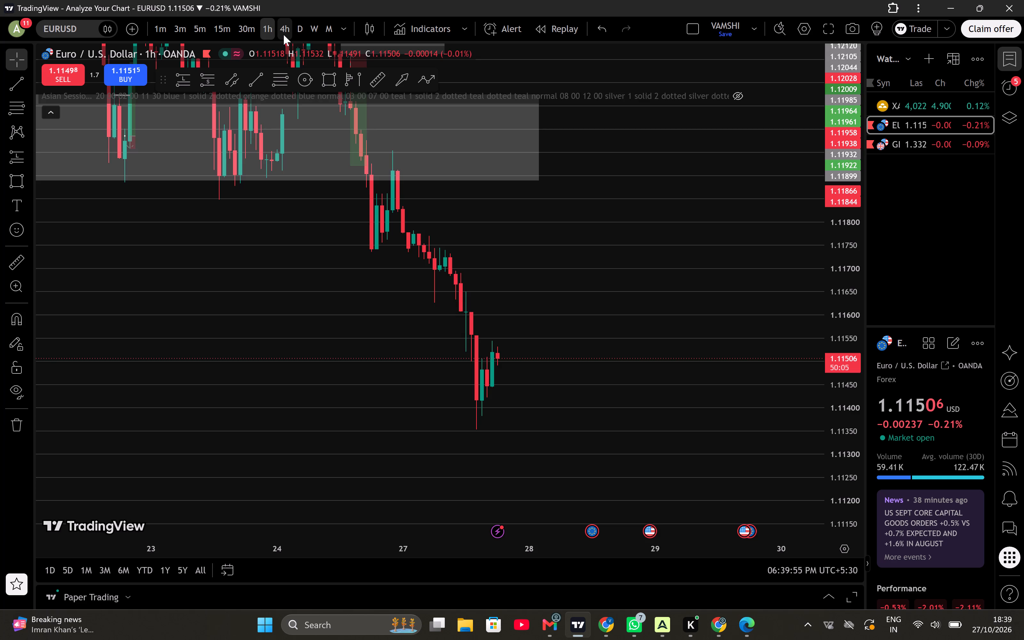
{"action": "left_click_drag", "start_coordinate": [546, 296], "coordinate": [619, 308]}
{"action": "left_click_drag", "start_coordinate": [847, 84], "coordinate": [846, 303]}
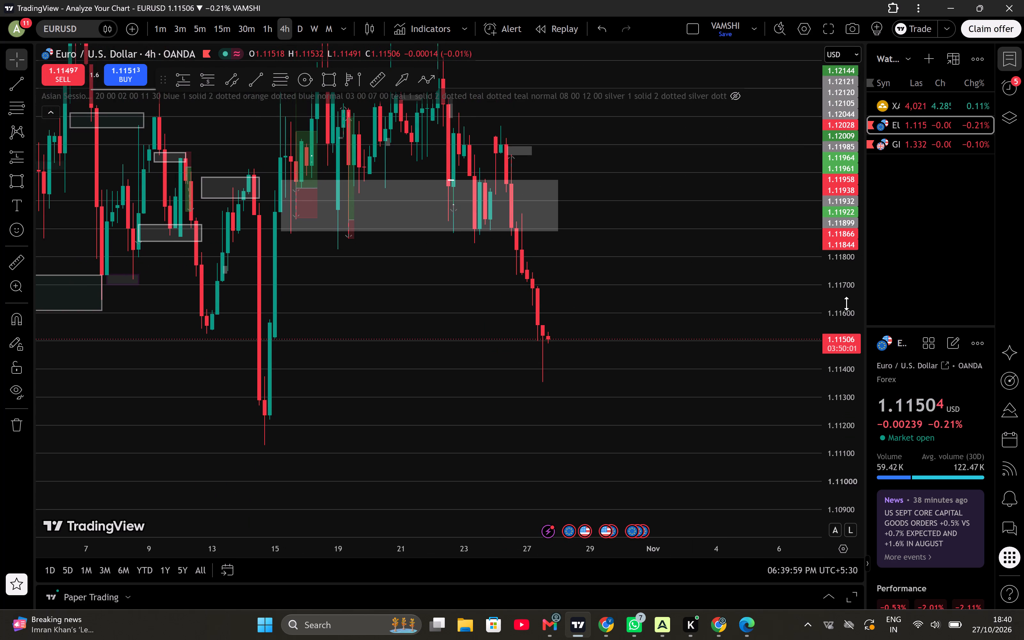
{"action": "left_click_drag", "start_coordinate": [658, 306], "coordinate": [692, 333]}
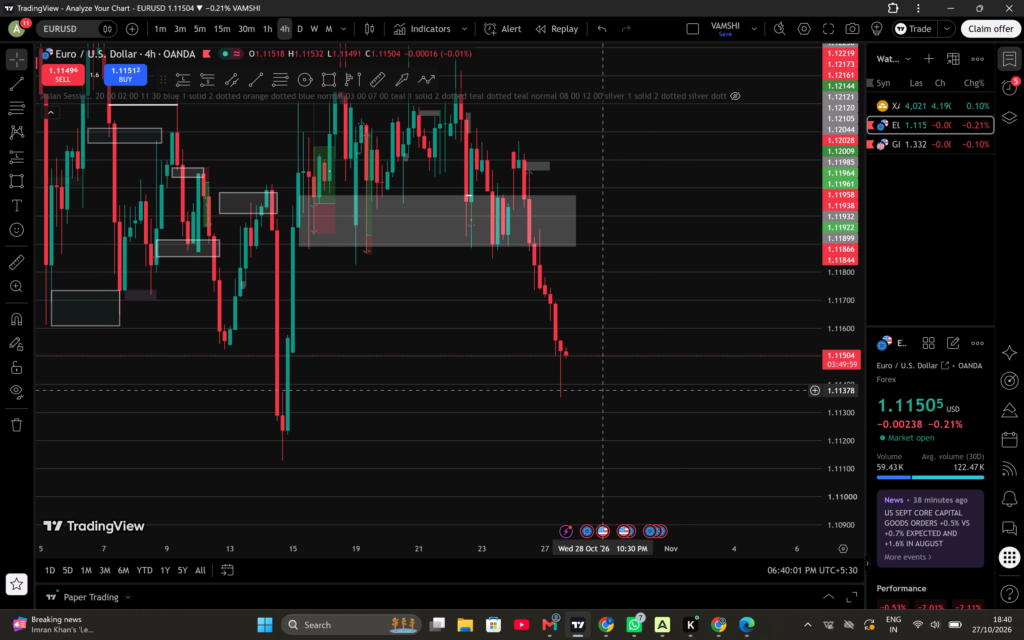
{"action": "left_click_drag", "start_coordinate": [604, 391], "coordinate": [588, 303]}
{"action": "scroll", "coordinate": [588, 303], "scroll_direction": "up", "scroll_amount": 1}
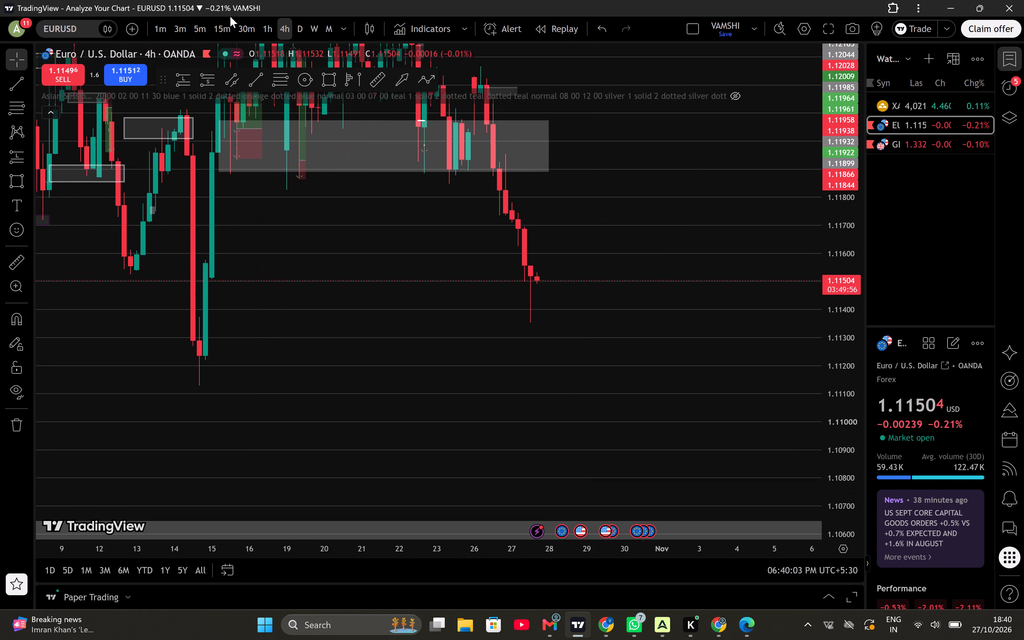
Switch EURUSD to the 30-minute timeframe and compare the latest low with the mid-October low.
{"action": "left_click", "coordinate": [253, 29]}
{"action": "scroll", "coordinate": [311, 373], "scroll_direction": "down", "scroll_amount": 3}
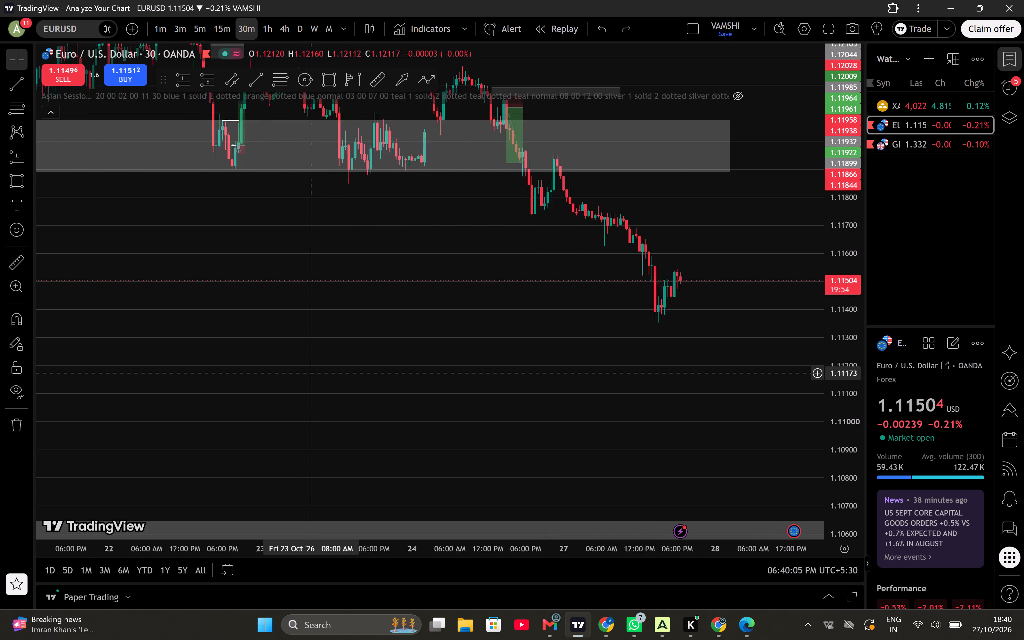
{"action": "scroll", "coordinate": [311, 373], "scroll_direction": "down", "scroll_amount": 1}
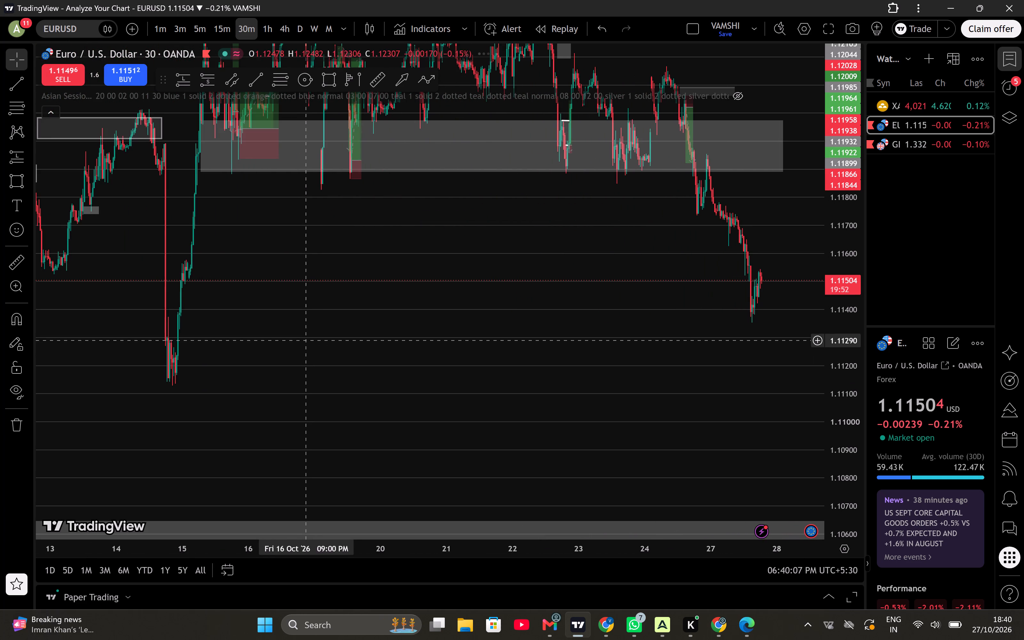
{"action": "left_click_drag", "start_coordinate": [307, 340], "coordinate": [311, 286]}
{"action": "scroll", "coordinate": [311, 286], "scroll_direction": "up", "scroll_amount": 1}
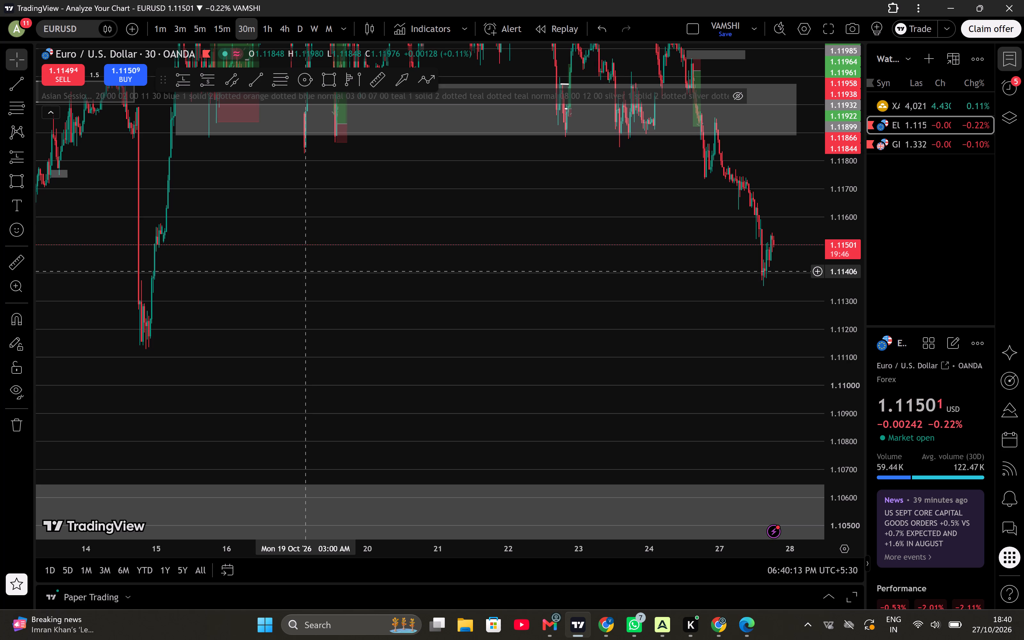
{"action": "scroll", "coordinate": [311, 279], "scroll_direction": "up", "scroll_amount": 7}
Draw a rectangle zone from about 1.11408 down to 1.11328 beside the 15 October rebound, spanning to about 20 October.
{"action": "left_click_drag", "start_coordinate": [95, 278], "coordinate": [626, 286]}
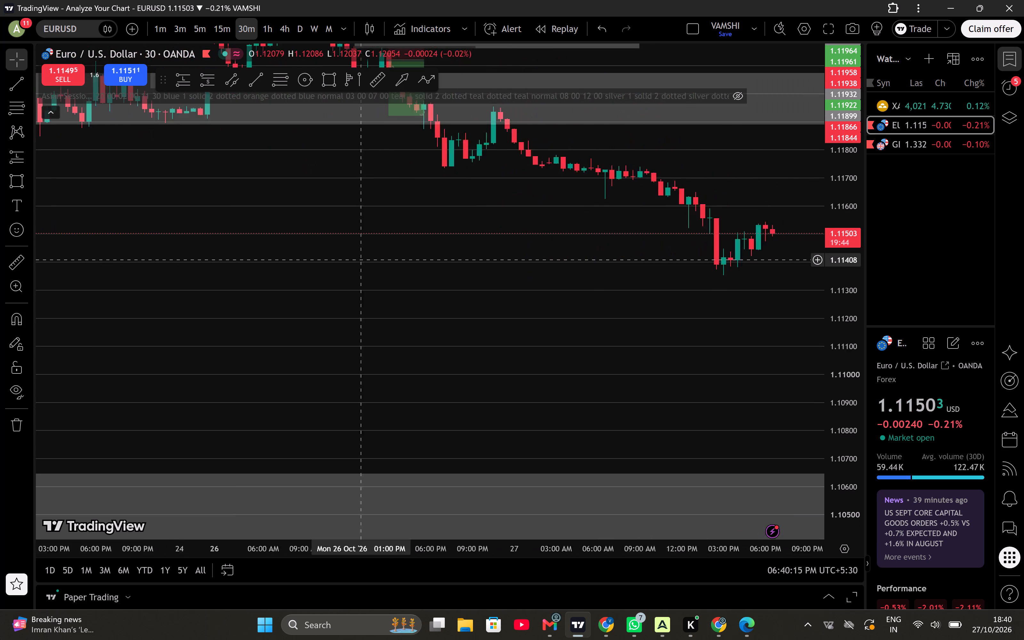
{"action": "scroll", "coordinate": [278, 399], "scroll_direction": "down", "scroll_amount": 1}
{"action": "left_click_drag", "start_coordinate": [242, 329], "coordinate": [712, 254]}
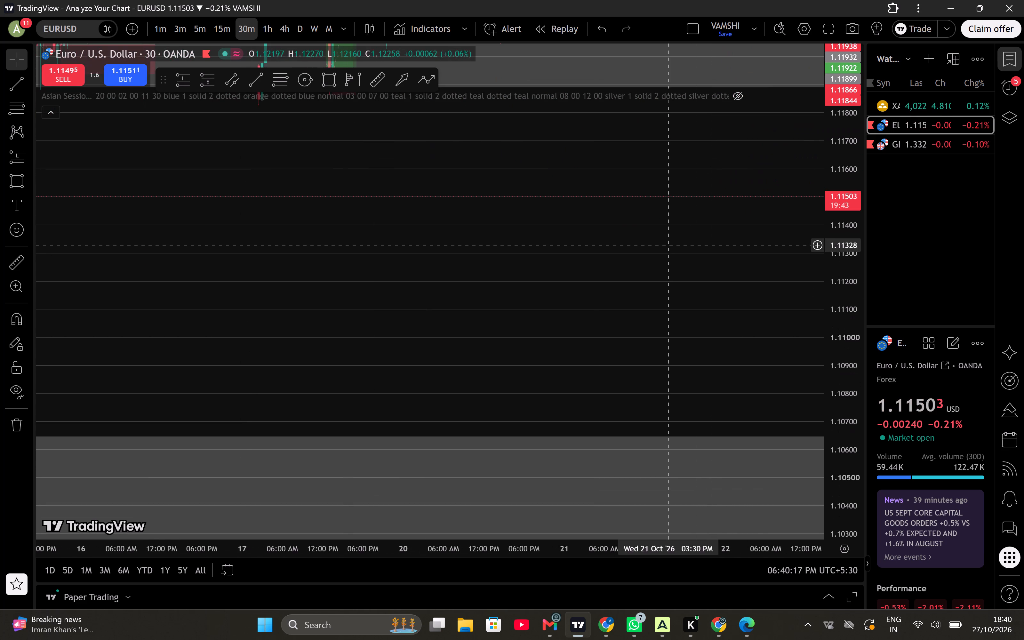
{"action": "left_click_drag", "start_coordinate": [322, 250], "coordinate": [693, 312]}
{"action": "left_click_drag", "start_coordinate": [466, 303], "coordinate": [562, 223]}
{"action": "scroll", "coordinate": [562, 223], "scroll_direction": "up", "scroll_amount": 1}
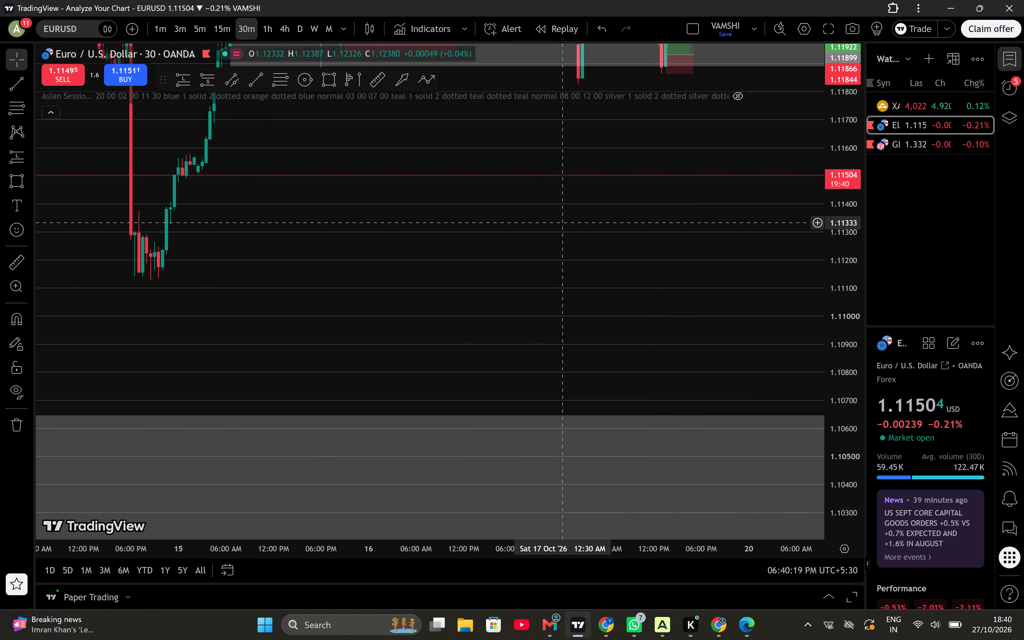
{"action": "left_click_drag", "start_coordinate": [428, 223], "coordinate": [477, 276]}
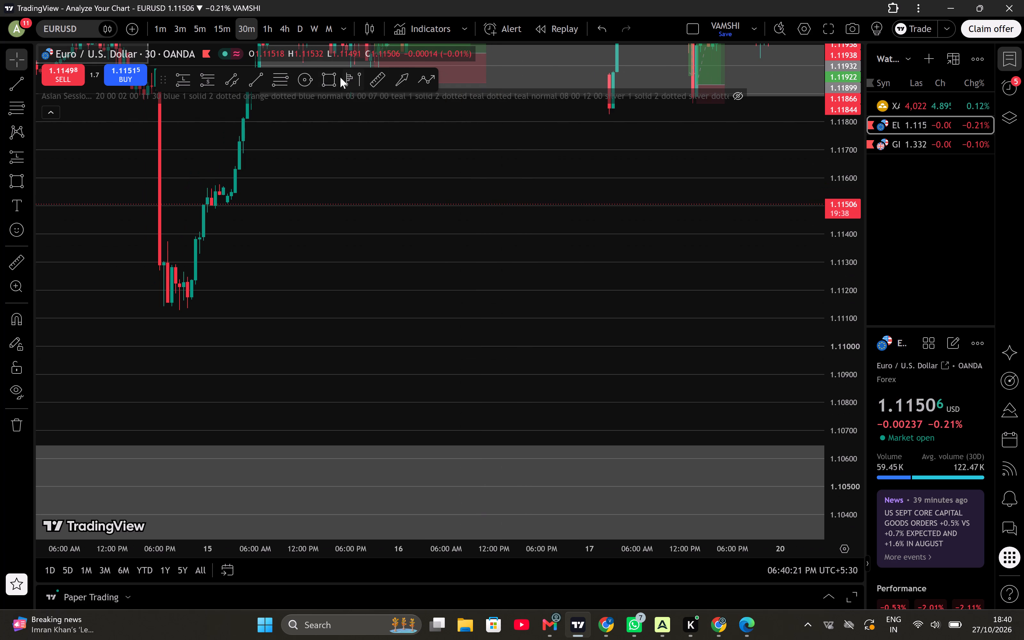
{"action": "left_click", "coordinate": [318, 85]}
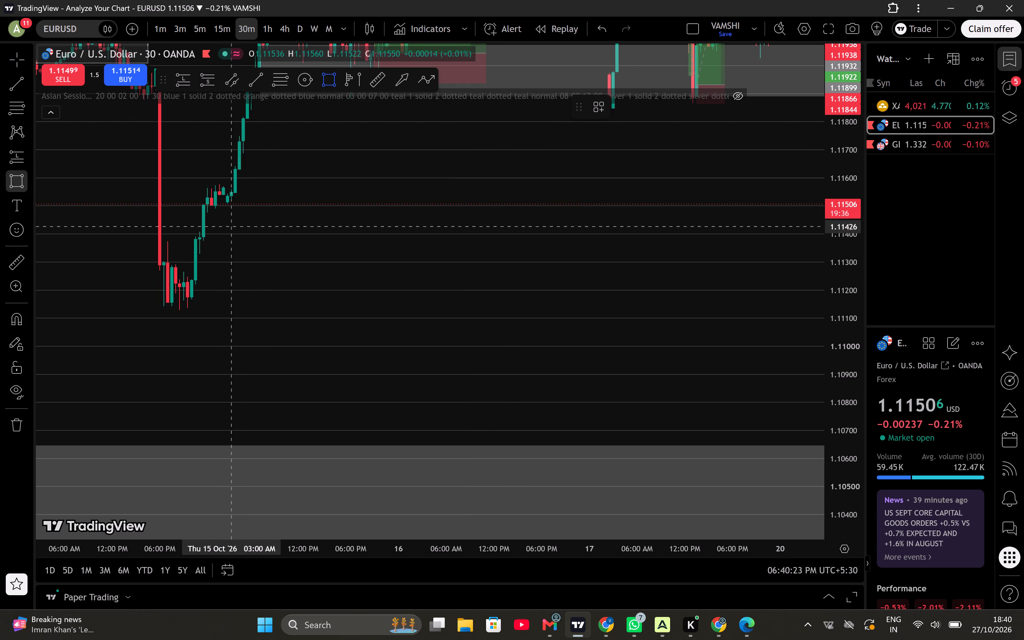
{"action": "left_click", "coordinate": [217, 232]}
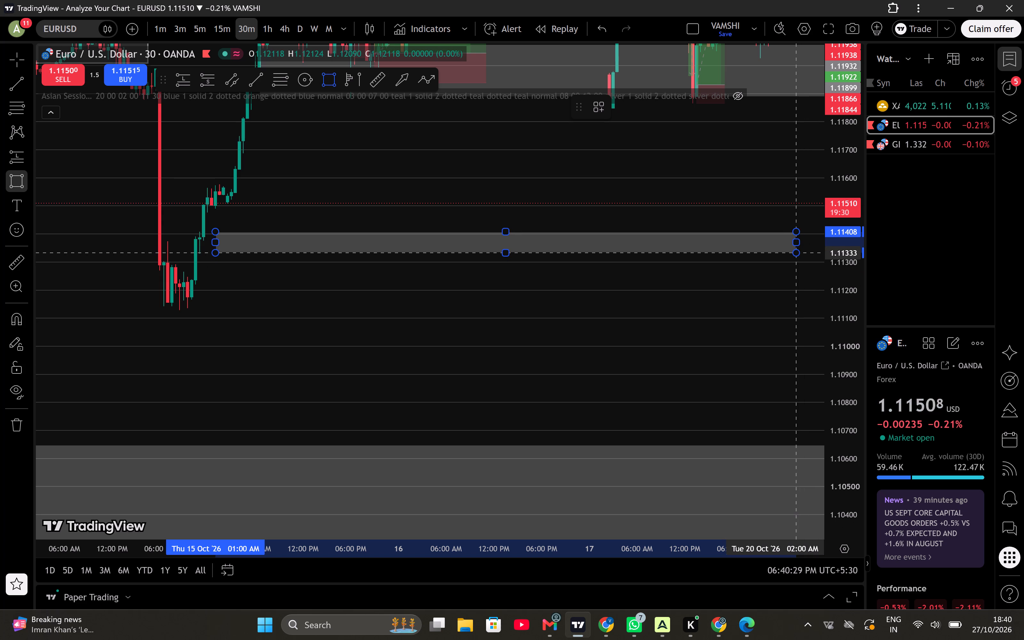
{"action": "left_click", "coordinate": [794, 254]}
Extend the new EURUSD rectangle zone forward in time past the latest candles to about early 28 October.
{"action": "left_click_drag", "start_coordinate": [818, 322], "coordinate": [587, 342]}
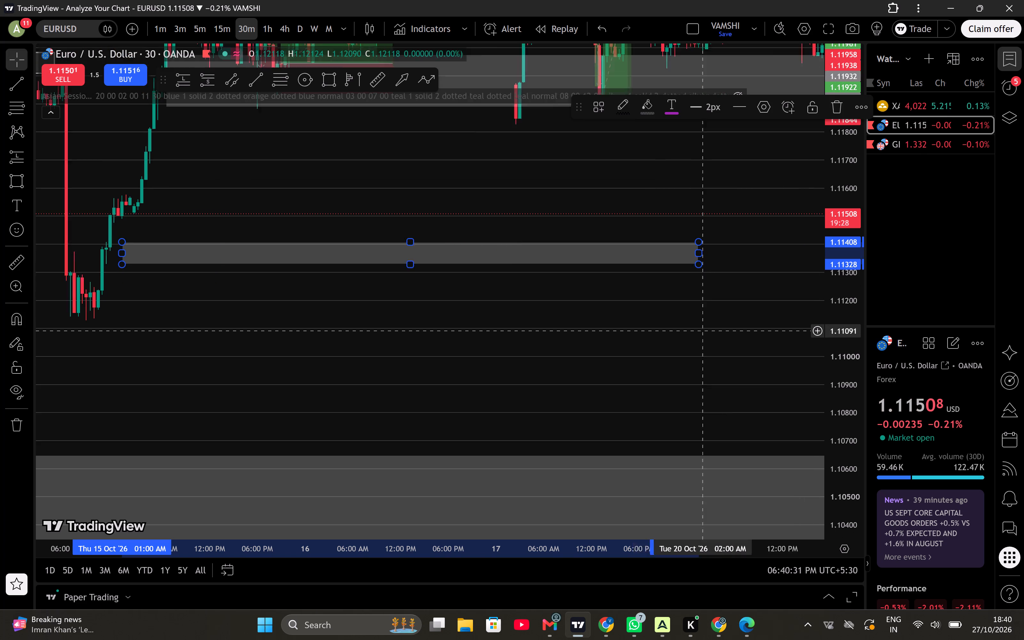
{"action": "left_click_drag", "start_coordinate": [587, 342], "coordinate": [552, 337]}
{"action": "left_click_drag", "start_coordinate": [551, 261], "coordinate": [874, 231]}
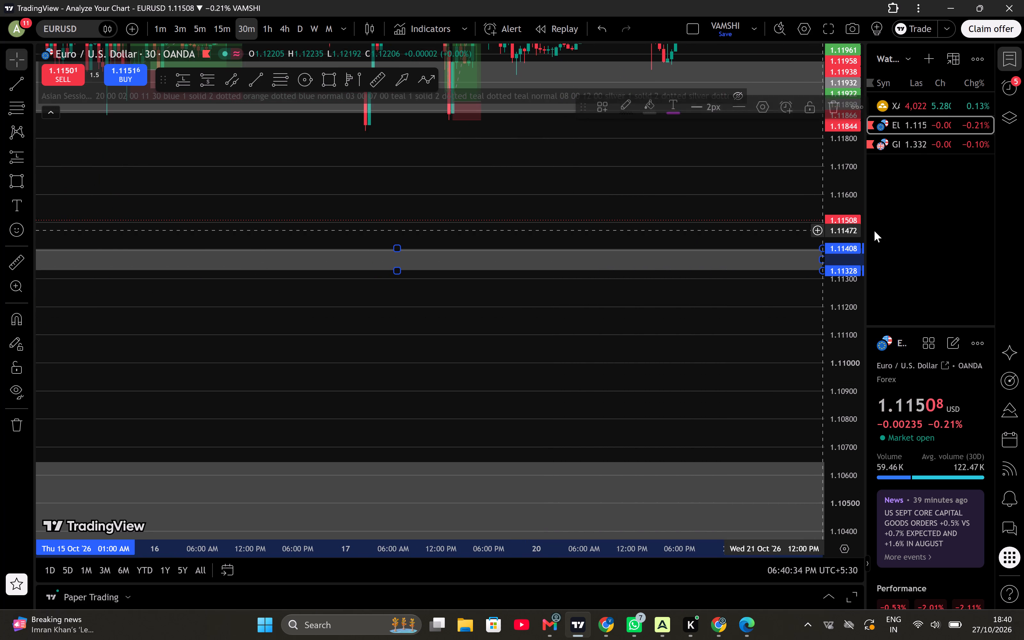
{"action": "left_click_drag", "start_coordinate": [758, 349], "coordinate": [452, 354]}
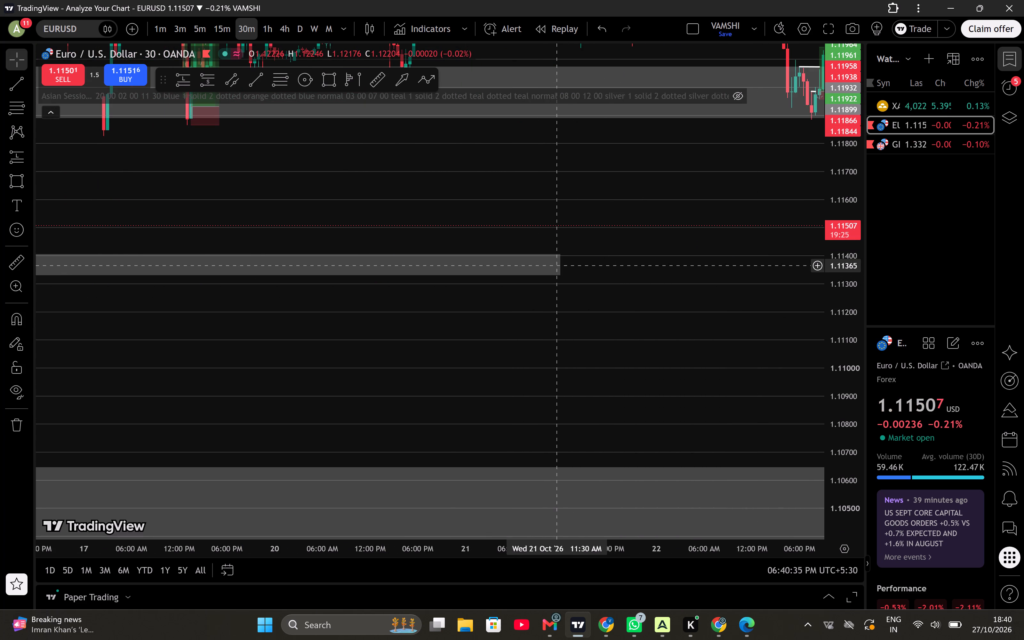
{"action": "left_click_drag", "start_coordinate": [560, 266], "coordinate": [876, 230]}
{"action": "left_click_drag", "start_coordinate": [688, 402], "coordinate": [233, 428]}
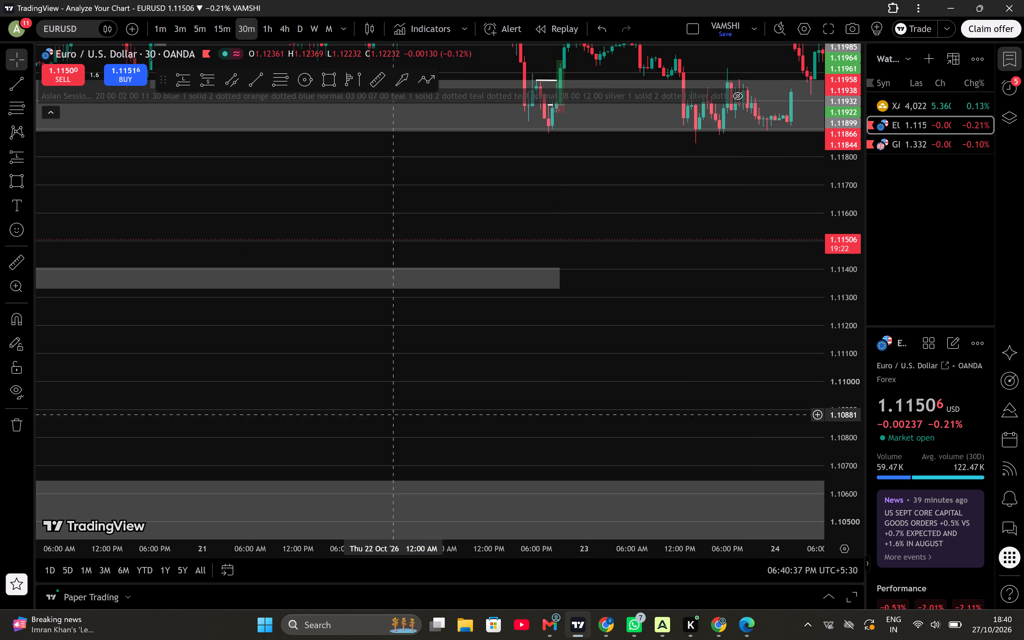
{"action": "left_click_drag", "start_coordinate": [233, 428], "coordinate": [200, 424]}
{"action": "left_click_drag", "start_coordinate": [366, 286], "coordinate": [1023, 210]}
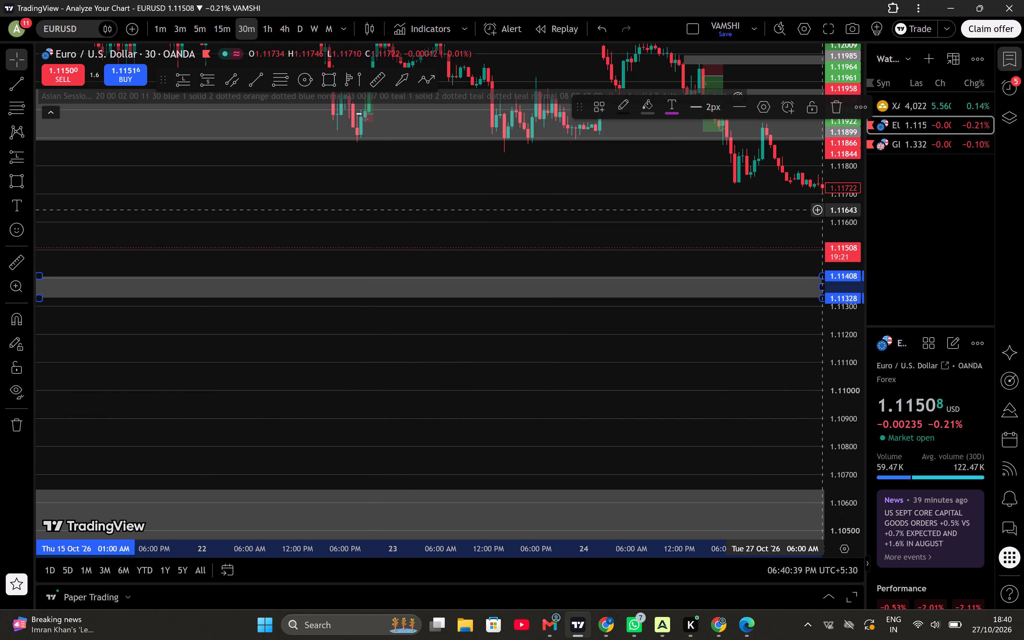
{"action": "left_click", "coordinate": [716, 401]}
{"action": "left_click_drag", "start_coordinate": [636, 327], "coordinate": [395, 292]}
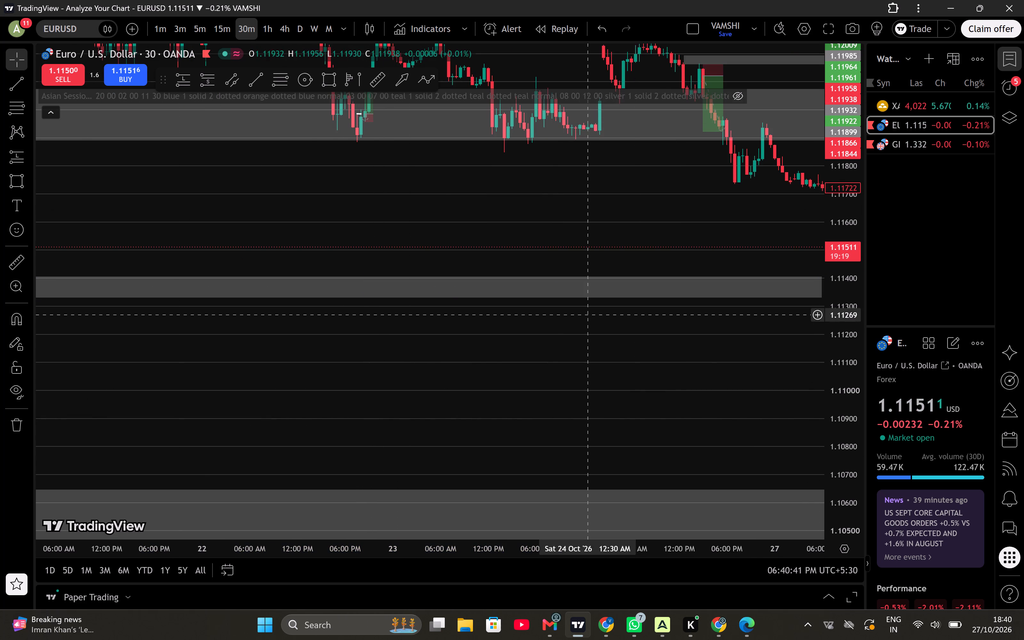
{"action": "left_click_drag", "start_coordinate": [395, 292], "coordinate": [166, 308]}
{"action": "left_click_drag", "start_coordinate": [402, 282], "coordinate": [580, 283]}
{"action": "left_click", "coordinate": [645, 414]}
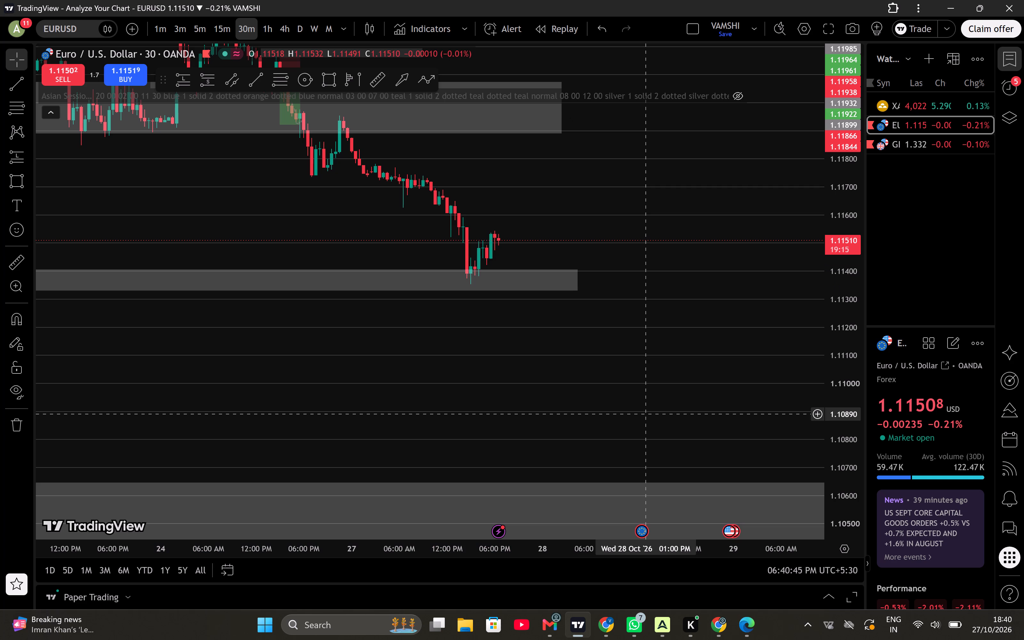
Examine how EURUSD's latest 30-minute candles react at the new zone and relate to the larger grey zone above.
{"action": "left_click", "coordinate": [645, 414]}
{"action": "left_click_drag", "start_coordinate": [645, 414], "coordinate": [676, 474]}
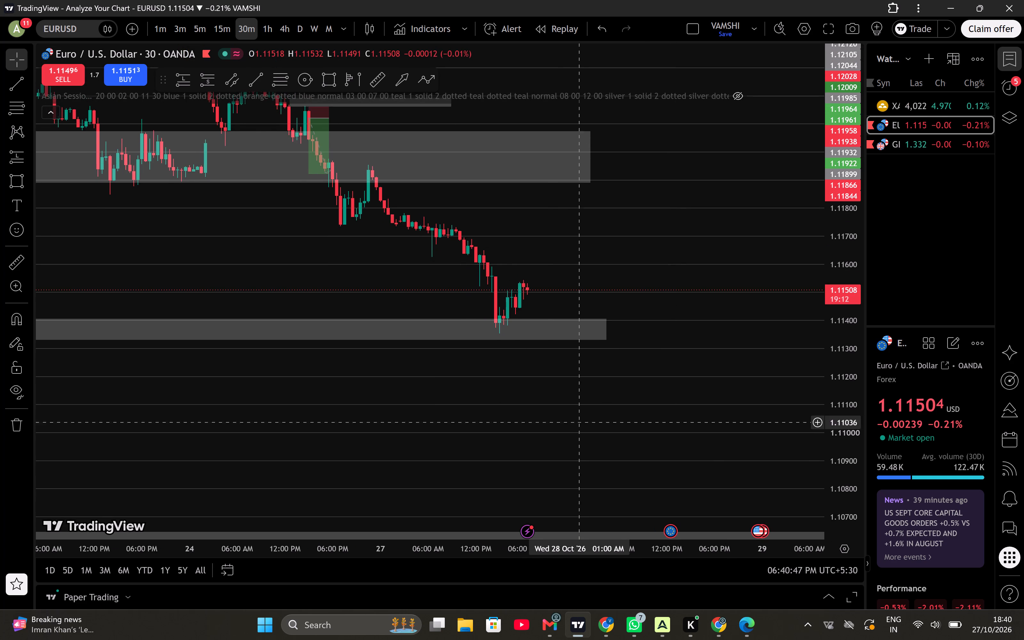
{"action": "left_click_drag", "start_coordinate": [547, 416], "coordinate": [605, 436]}
{"action": "left_click_drag", "start_coordinate": [602, 426], "coordinate": [599, 422]}
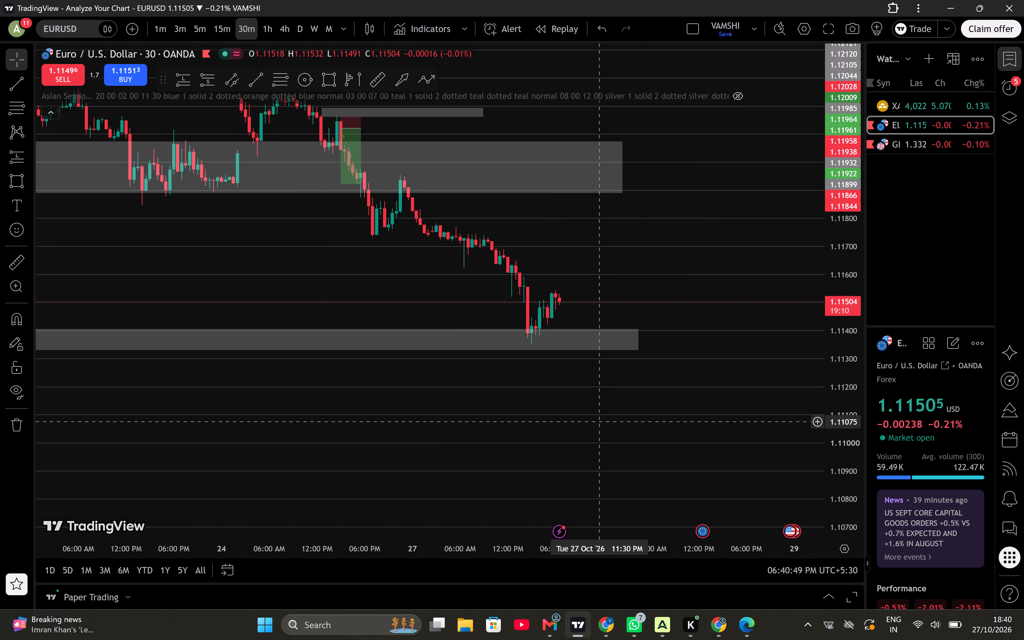
{"action": "left_click_drag", "start_coordinate": [599, 422], "coordinate": [593, 419]}
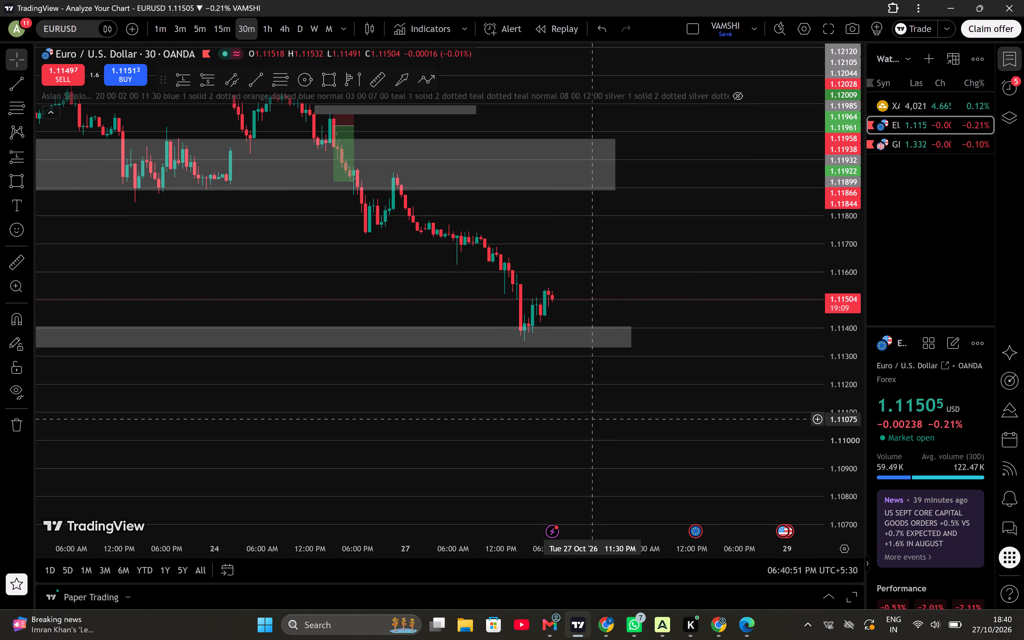
{"action": "left_click_drag", "start_coordinate": [593, 419], "coordinate": [593, 419]}
{"action": "left_click_drag", "start_coordinate": [514, 430], "coordinate": [627, 432]}
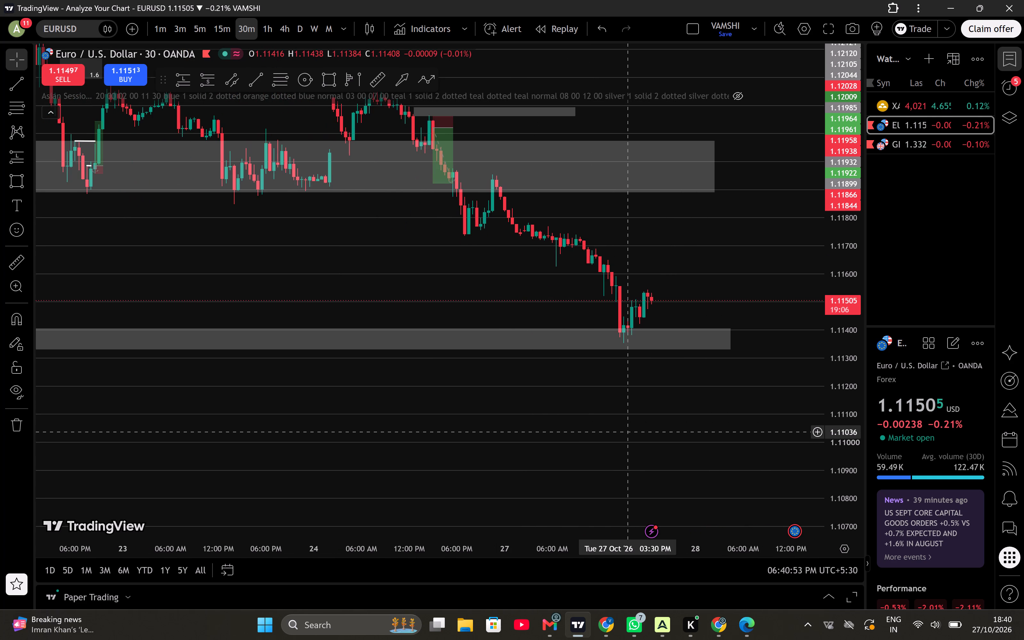
{"action": "left_click_drag", "start_coordinate": [639, 432], "coordinate": [568, 464]}
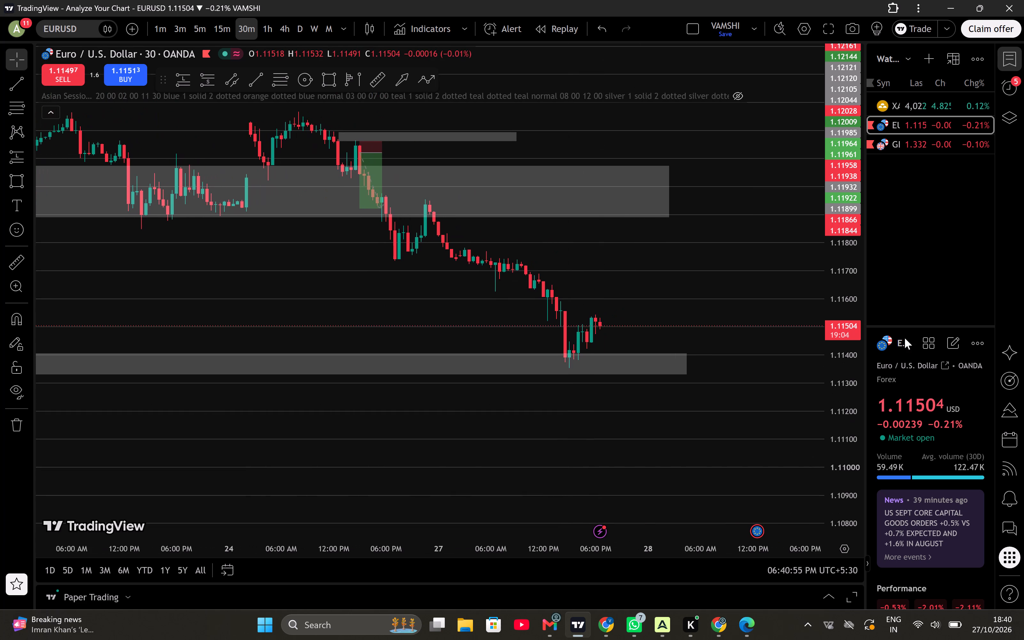
{"action": "left_click_drag", "start_coordinate": [851, 408], "coordinate": [849, 369]}
{"action": "left_click_drag", "start_coordinate": [709, 316], "coordinate": [727, 275]}
{"action": "scroll", "coordinate": [727, 275], "scroll_direction": "up", "scroll_amount": 1}
{"action": "left_click_drag", "start_coordinate": [714, 268], "coordinate": [686, 237]}
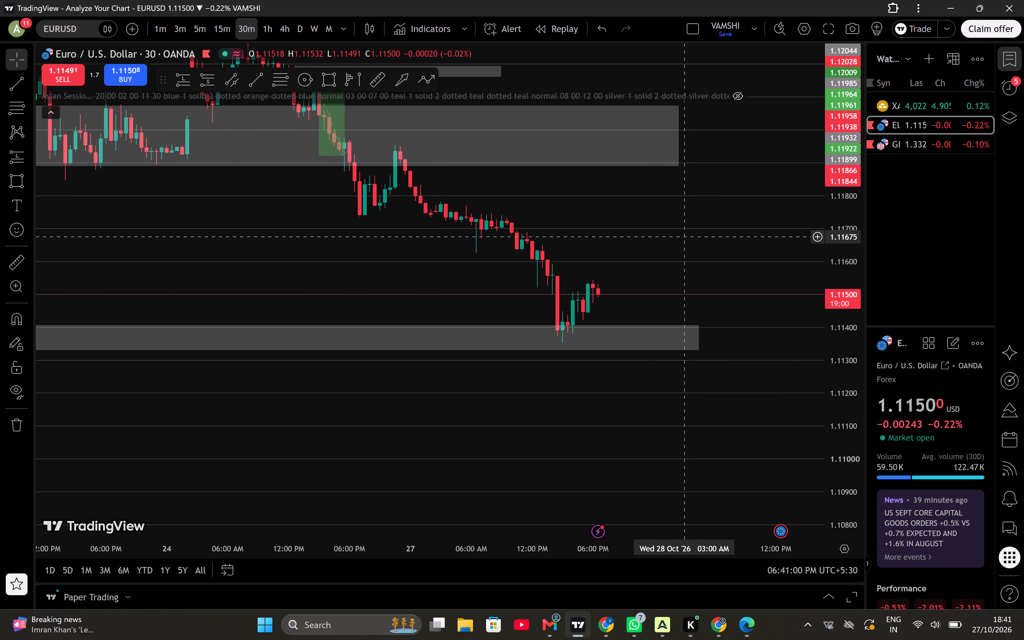
{"action": "left_click_drag", "start_coordinate": [840, 280], "coordinate": [845, 267]}
{"action": "left_click", "coordinate": [734, 259]}
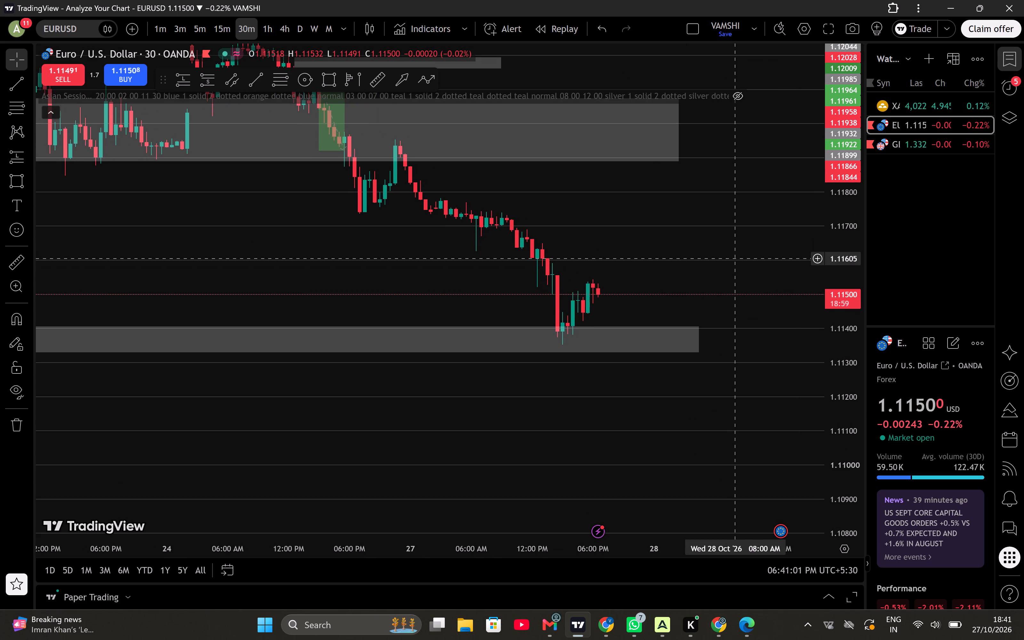
Open the XAUUSD chart from the watchlist and examine its recent 30-minute price action below the teal zone.
{"action": "left_click", "coordinate": [893, 115]}
{"action": "left_click_drag", "start_coordinate": [516, 348], "coordinate": [678, 454]}
{"action": "scroll", "coordinate": [678, 454], "scroll_direction": "down", "scroll_amount": 1}
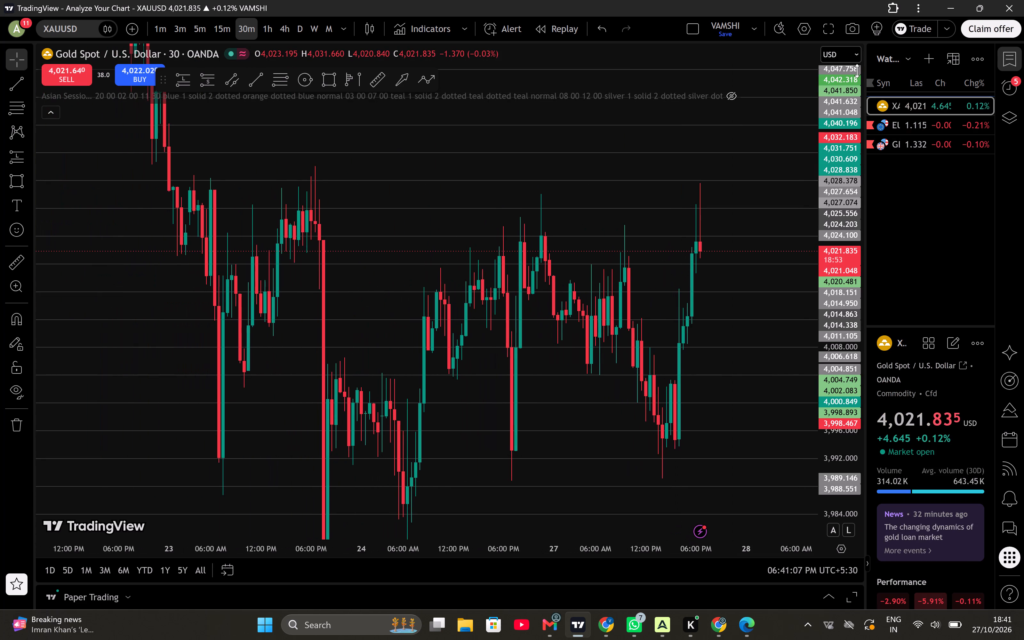
{"action": "left_click_drag", "start_coordinate": [857, 71], "coordinate": [844, 324]}
{"action": "left_click_drag", "start_coordinate": [715, 318], "coordinate": [655, 310]}
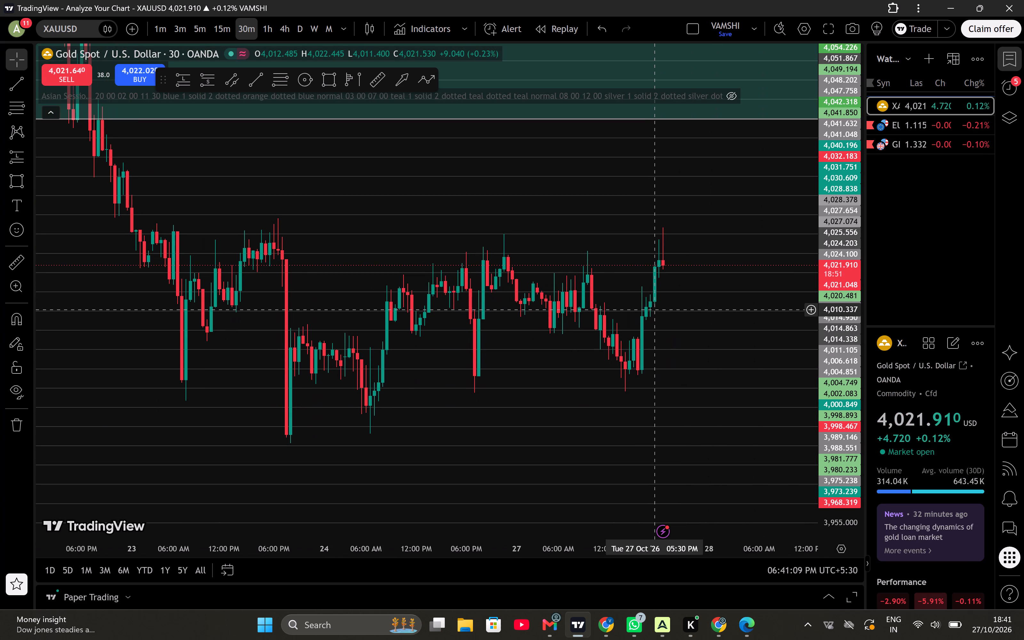
{"action": "left_click_drag", "start_coordinate": [655, 310], "coordinate": [628, 292]}
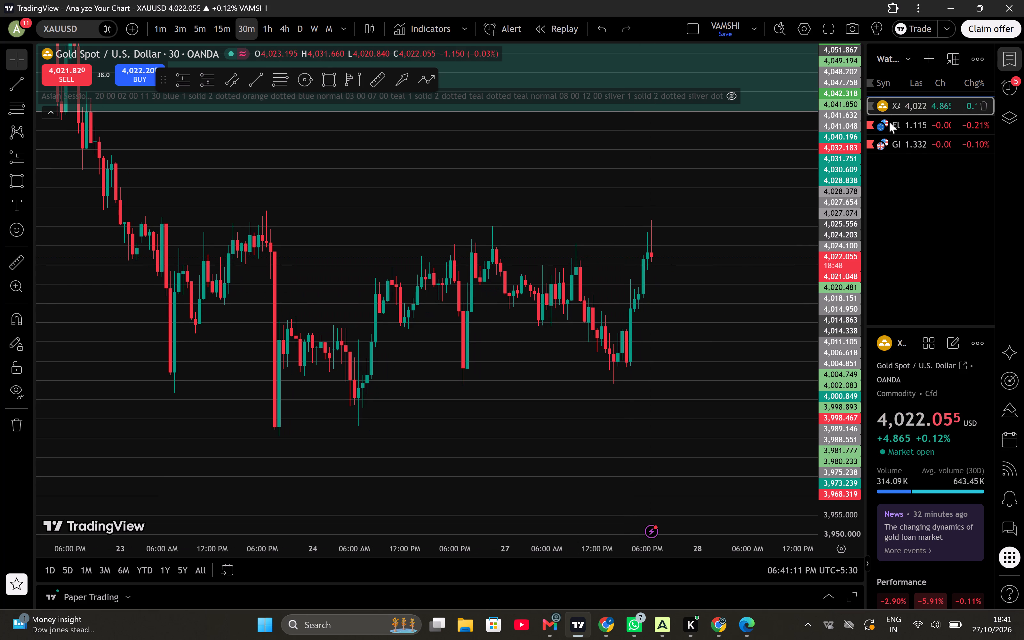
Switch back to the EURUSD chart and examine its 5-minute price action around the new lower grey zone.
{"action": "left_click", "coordinate": [896, 130]}
{"action": "left_click_drag", "start_coordinate": [536, 471], "coordinate": [547, 452]}
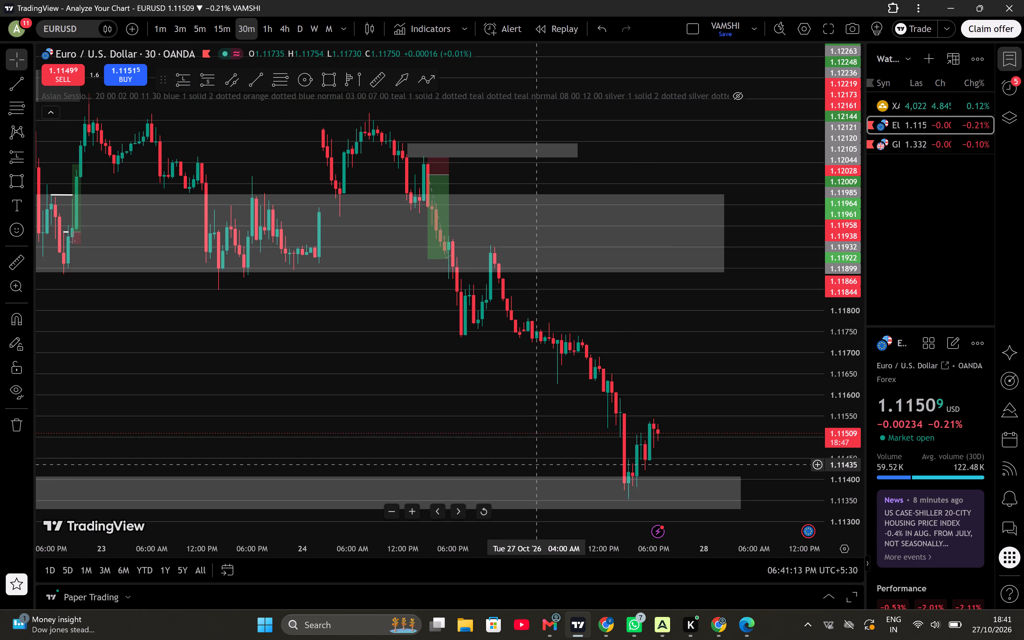
{"action": "left_click_drag", "start_coordinate": [547, 452], "coordinate": [555, 438]}
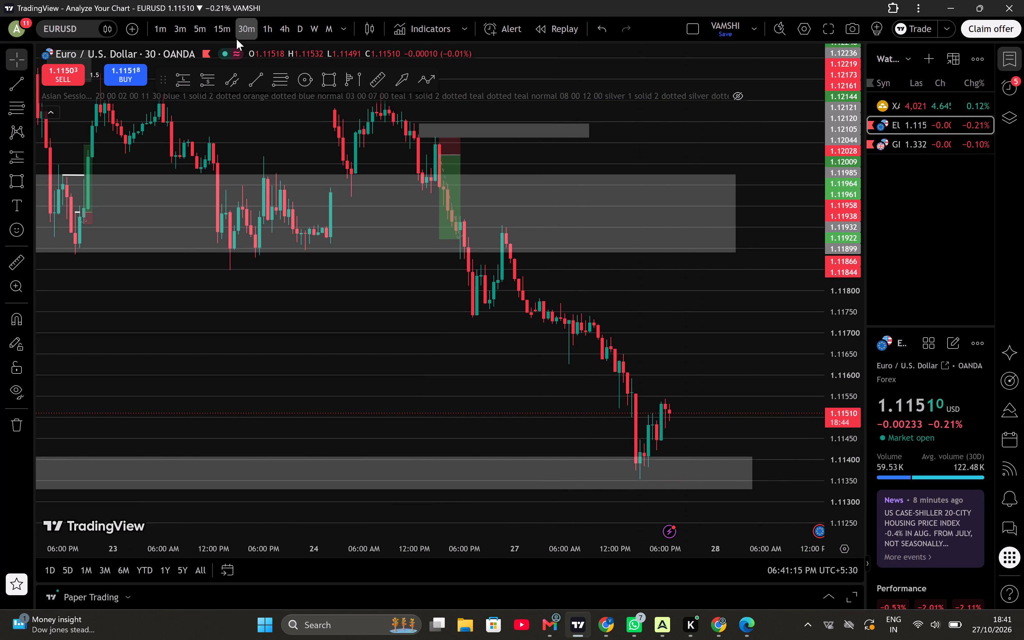
{"action": "left_click", "coordinate": [206, 34]}
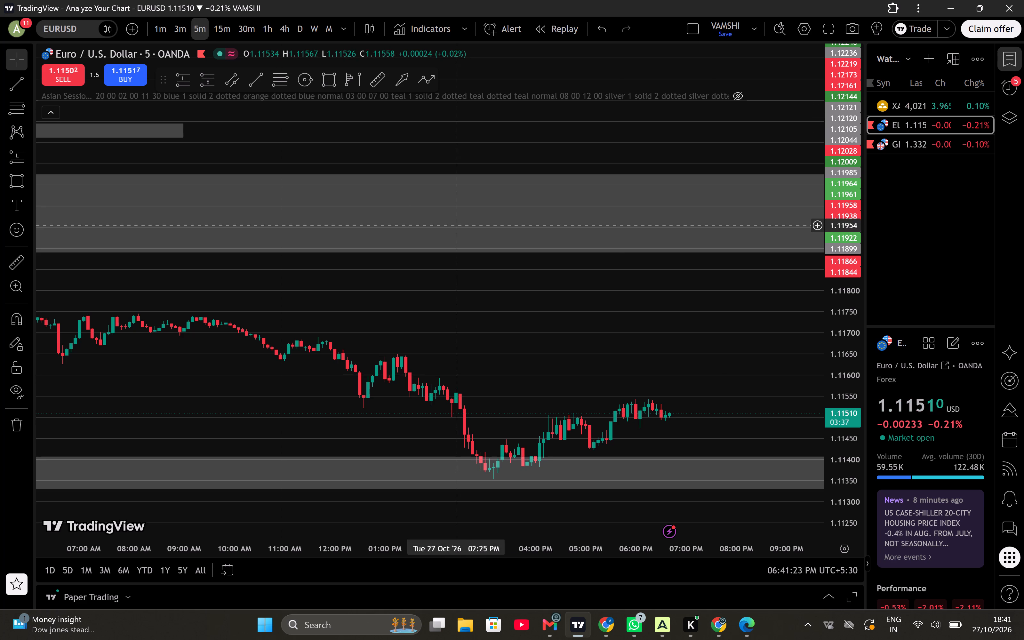
{"action": "left_click_drag", "start_coordinate": [711, 368], "coordinate": [683, 286]}
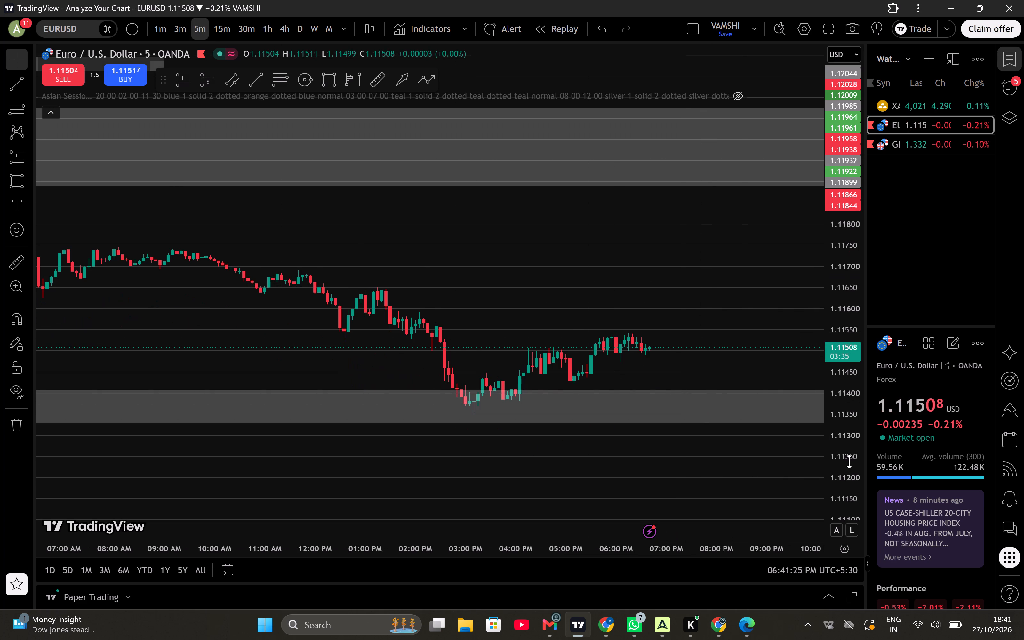
{"action": "left_click_drag", "start_coordinate": [849, 461], "coordinate": [834, 229]}
{"action": "left_click_drag", "start_coordinate": [700, 399], "coordinate": [677, 316]}
{"action": "scroll", "coordinate": [677, 316], "scroll_direction": "up", "scroll_amount": 1}
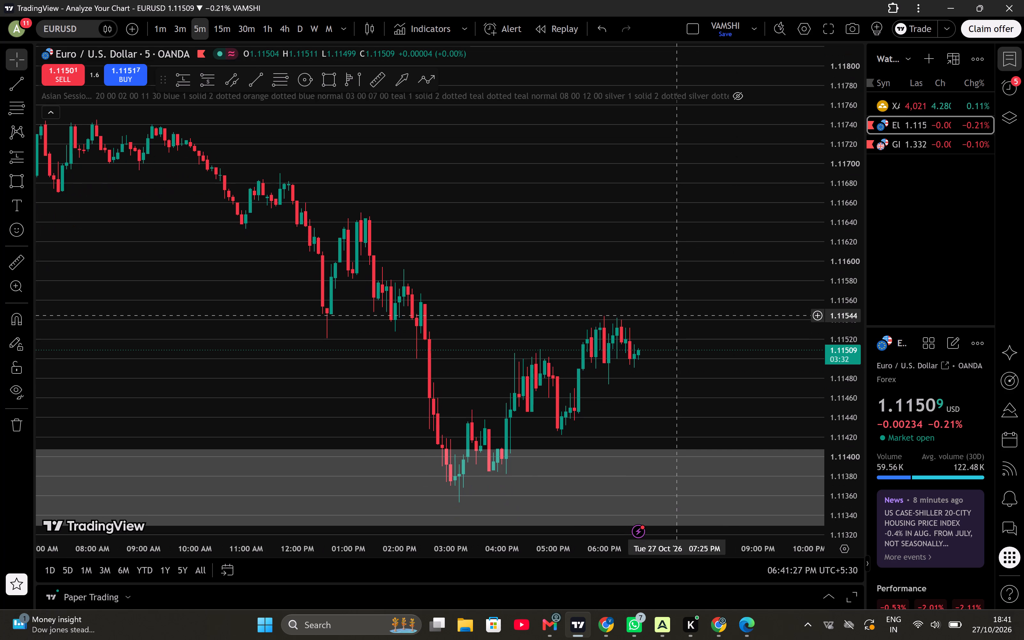
{"action": "left_click_drag", "start_coordinate": [753, 409], "coordinate": [693, 398]}
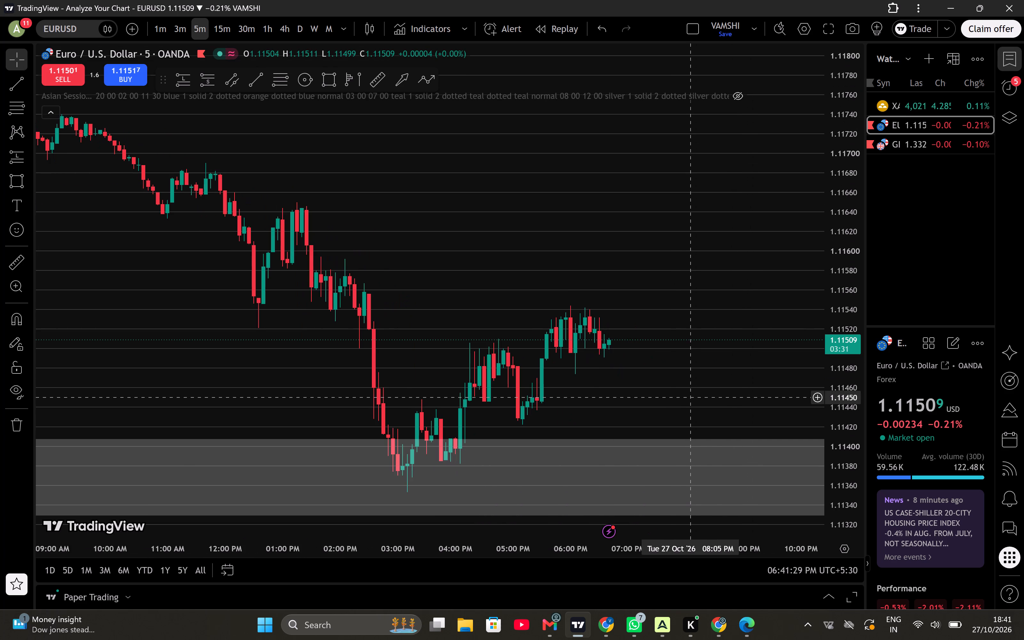
Measure the upward price distance from about 1.11510 to about 1.11675 beside the latest EURUSD 5-minute candles.
{"action": "left_click", "coordinate": [383, 84]}
{"action": "left_click_drag", "start_coordinate": [652, 339], "coordinate": [648, 257]}
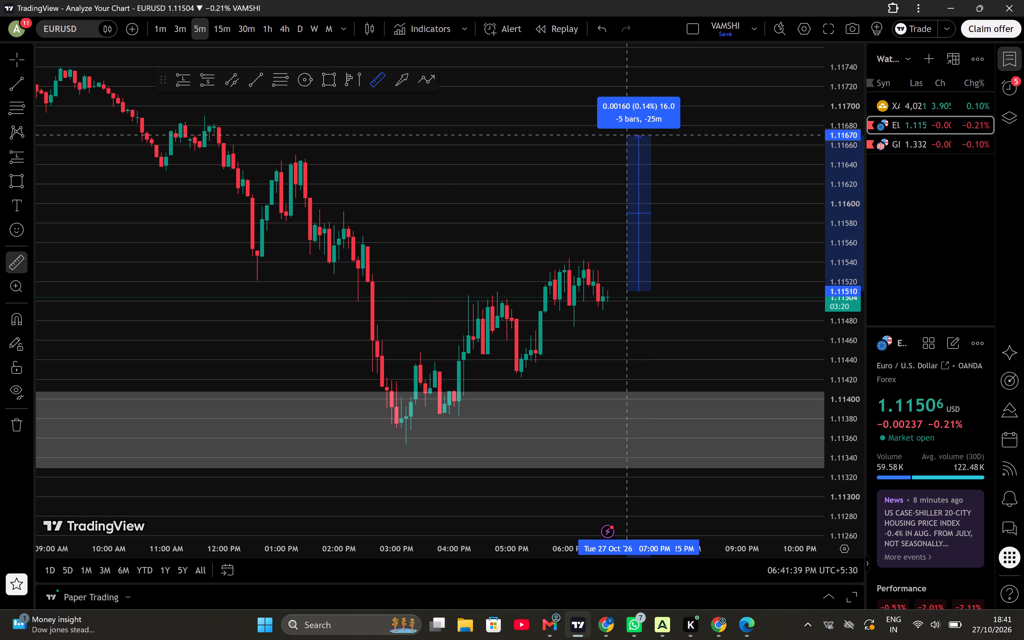
{"action": "left_click", "coordinate": [639, 131]}
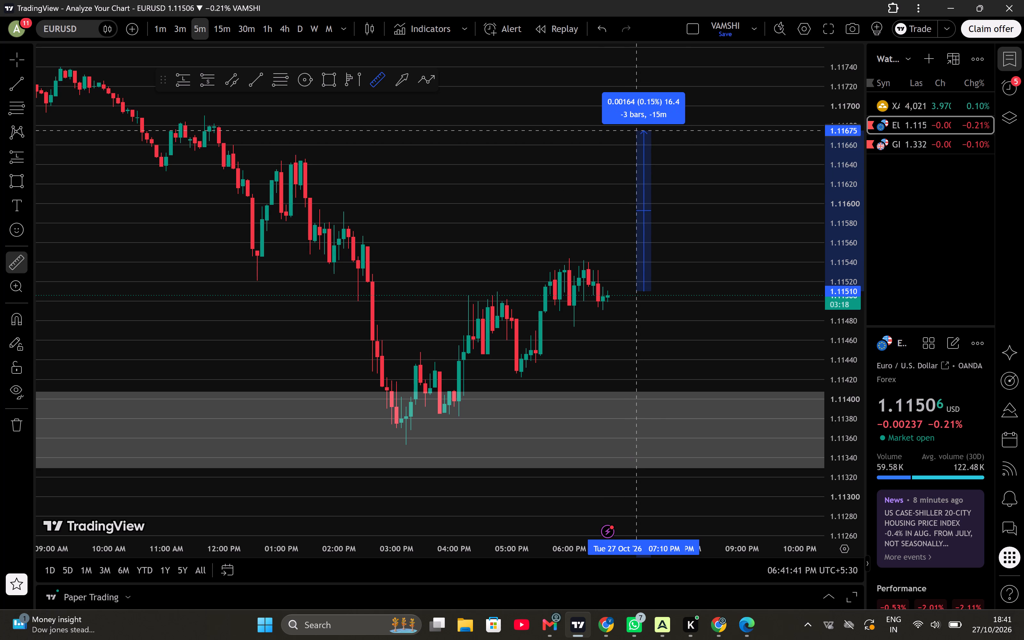
{"action": "left_click", "coordinate": [694, 178]}
Examine EURUSD's recent price action between the two grey zones on the 5-minute and 15-minute timeframes.
{"action": "scroll", "coordinate": [460, 200], "scroll_direction": "down", "scroll_amount": 1}
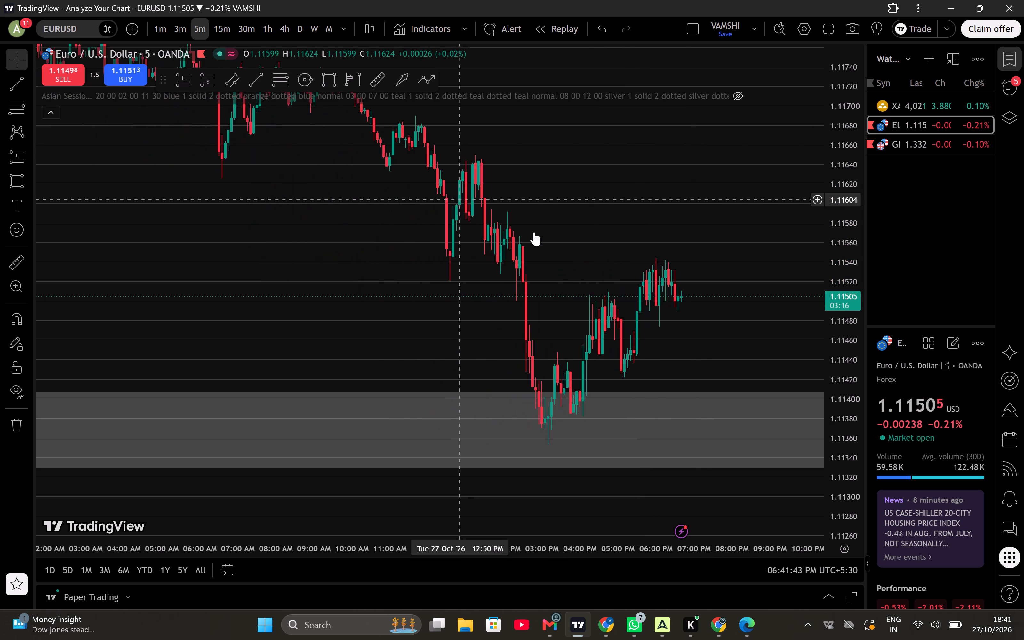
{"action": "left_click_drag", "start_coordinate": [579, 252], "coordinate": [552, 363]}
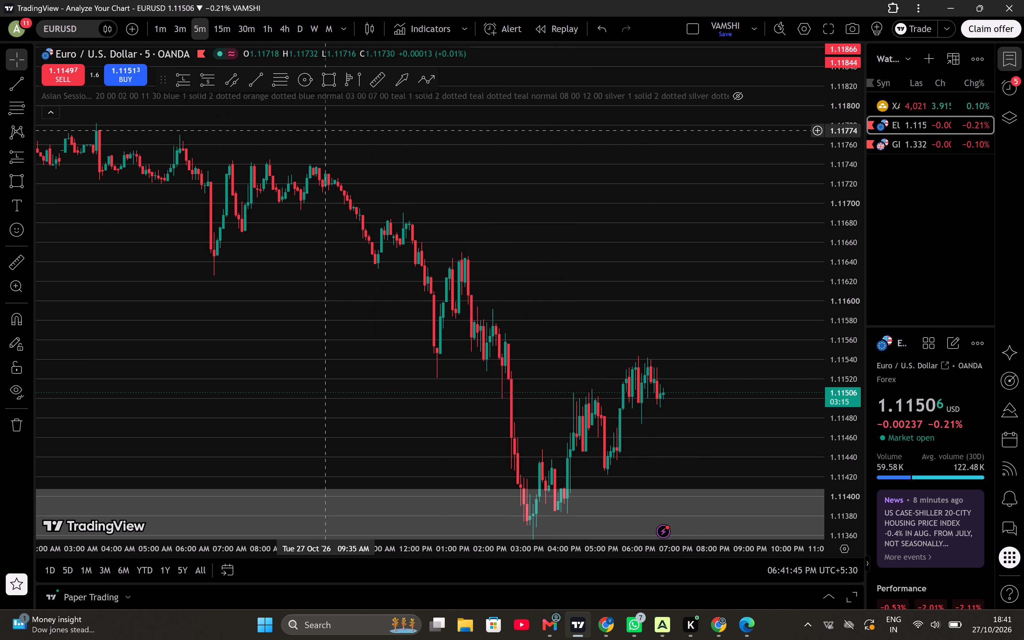
{"action": "left_click", "coordinate": [215, 32]}
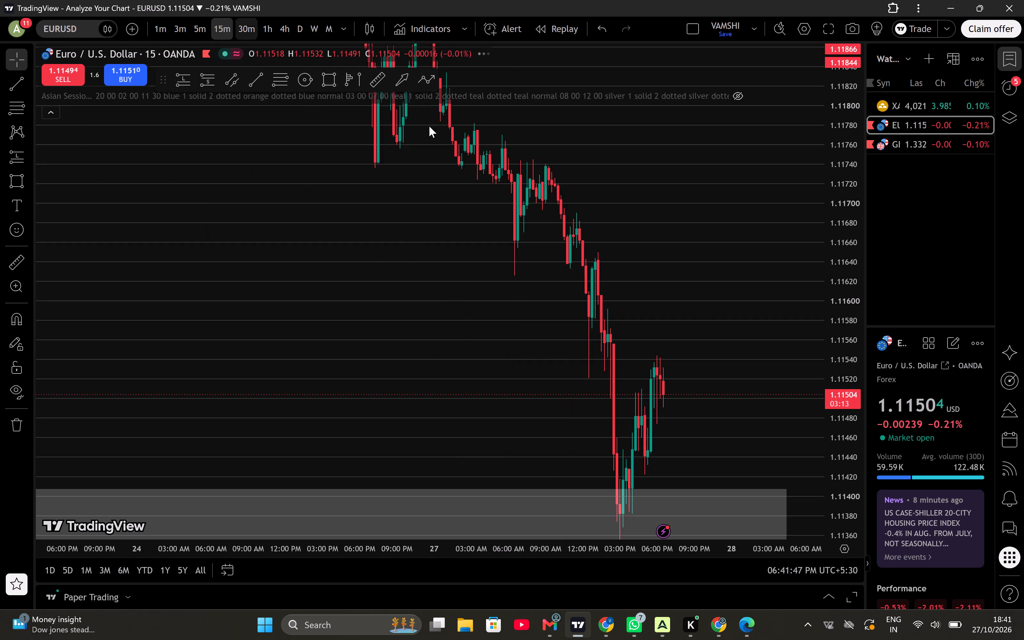
{"action": "scroll", "coordinate": [608, 247], "scroll_direction": "up", "scroll_amount": 2}
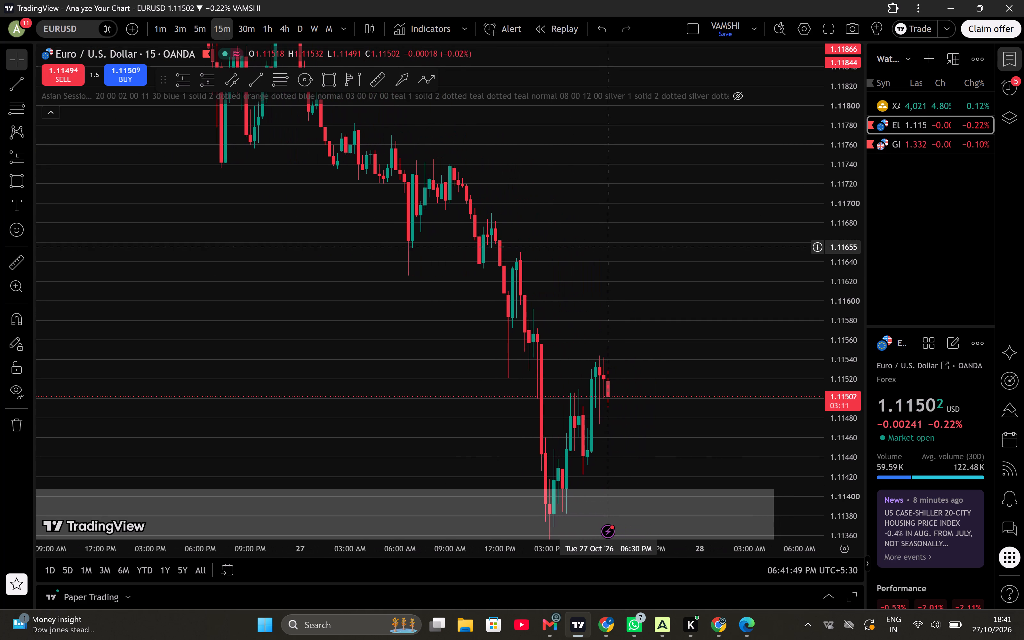
{"action": "left_click_drag", "start_coordinate": [844, 123], "coordinate": [867, 295]}
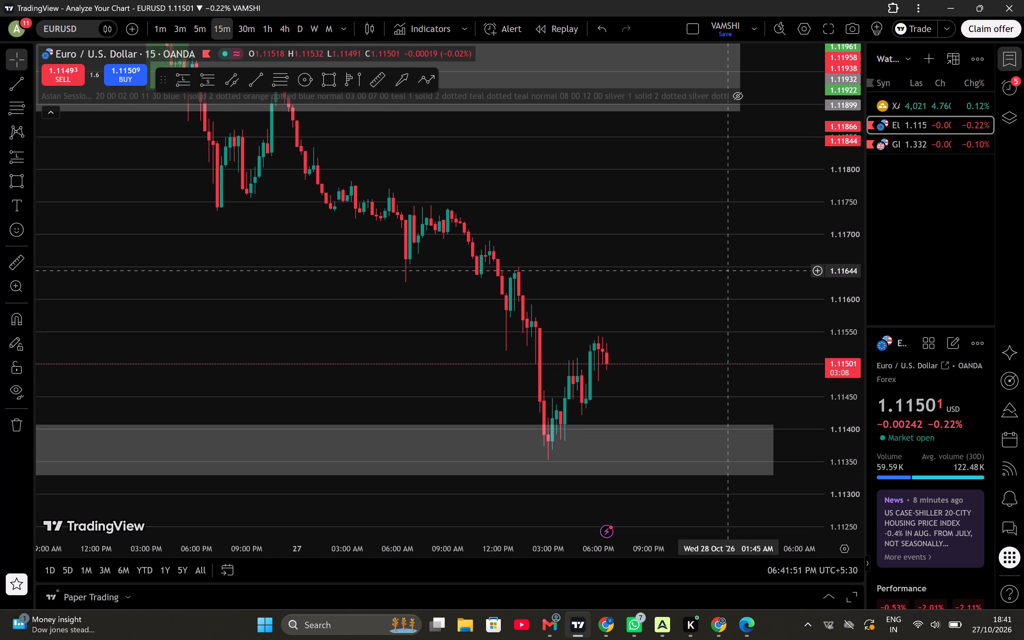
{"action": "left_click_drag", "start_coordinate": [729, 271], "coordinate": [654, 268]}
{"action": "left_click_drag", "start_coordinate": [654, 268], "coordinate": [578, 284]}
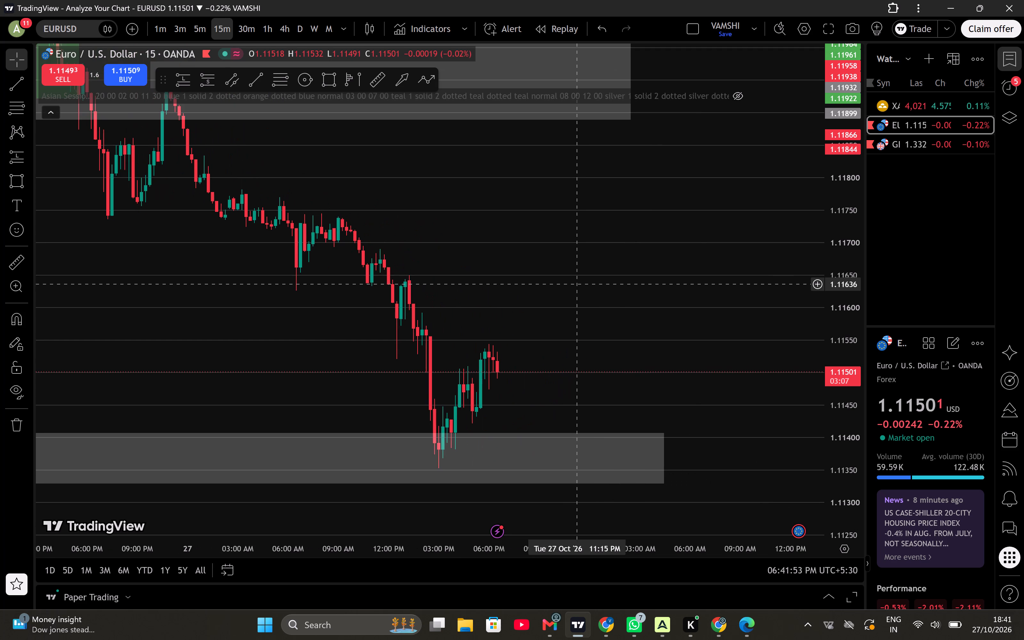
{"action": "left_click_drag", "start_coordinate": [605, 321], "coordinate": [588, 321]}
{"action": "left_click_drag", "start_coordinate": [600, 345], "coordinate": [585, 340]}
{"action": "left_click", "coordinate": [575, 340]}
{"action": "left_click_drag", "start_coordinate": [575, 340], "coordinate": [614, 330]}
{"action": "left_click_drag", "start_coordinate": [614, 330], "coordinate": [652, 324]}
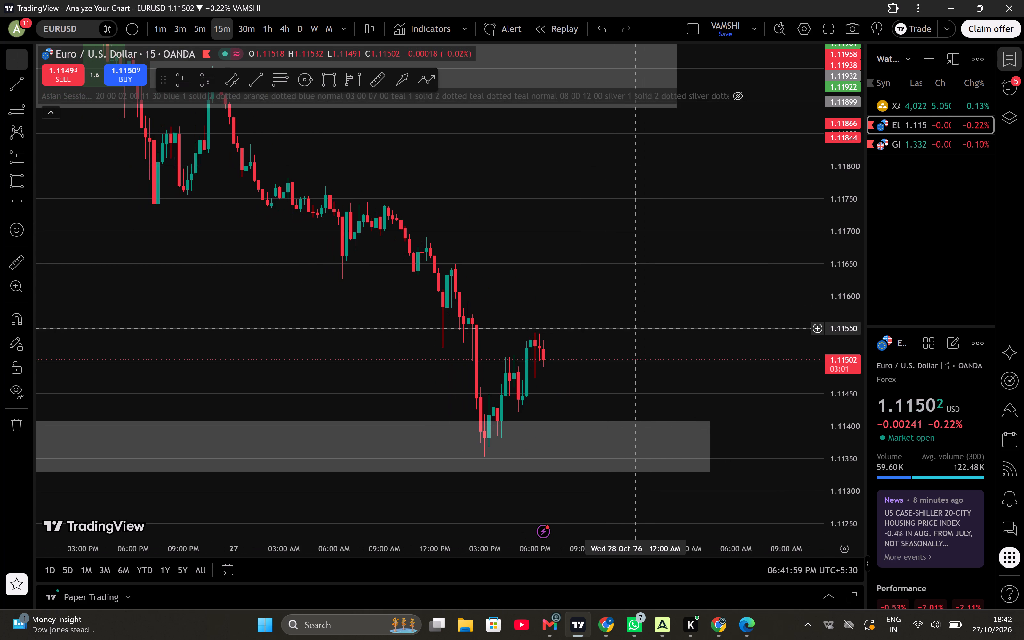
{"action": "left_click_drag", "start_coordinate": [635, 328], "coordinate": [637, 359]}
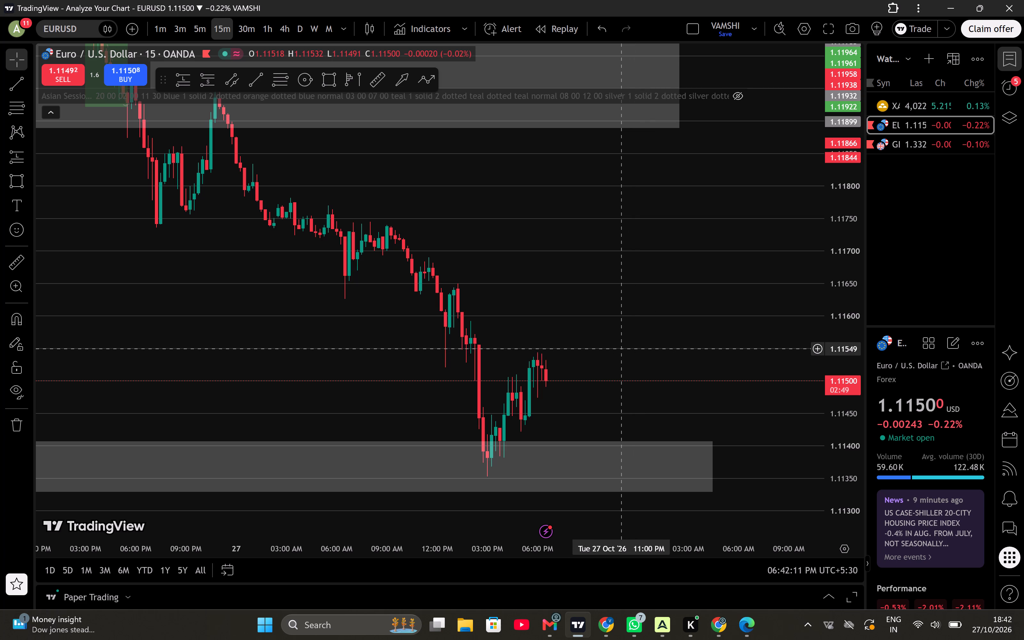
{"action": "left_click_drag", "start_coordinate": [661, 384], "coordinate": [626, 371]}
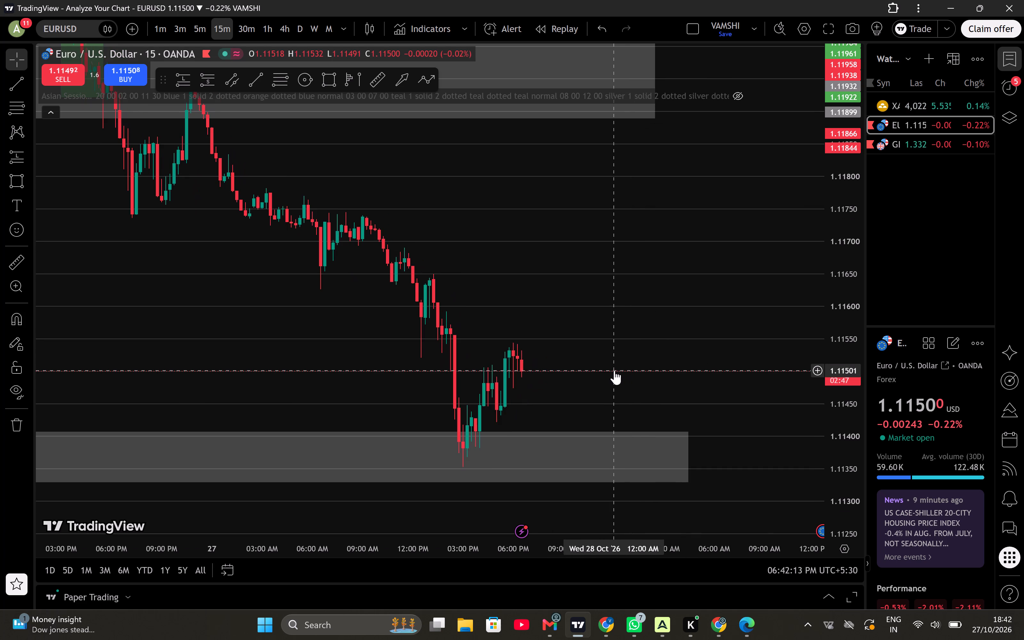
Open the GBPUSD chart and examine price around its grey zone on the 15-minute and 5-minute timeframes.
{"action": "left_click", "coordinate": [881, 152]}
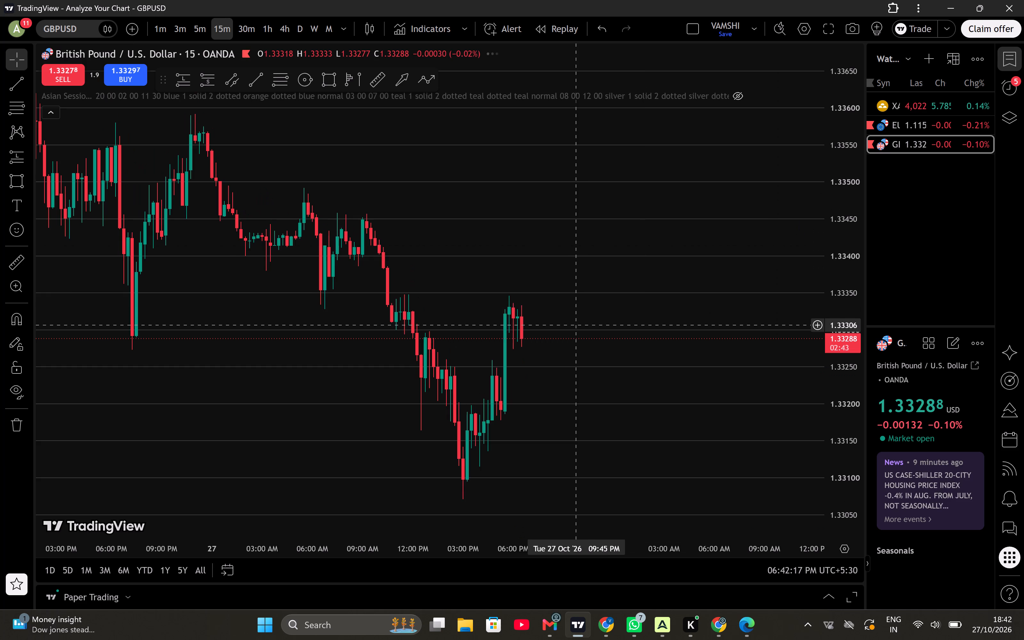
{"action": "left_click_drag", "start_coordinate": [575, 325], "coordinate": [706, 270]}
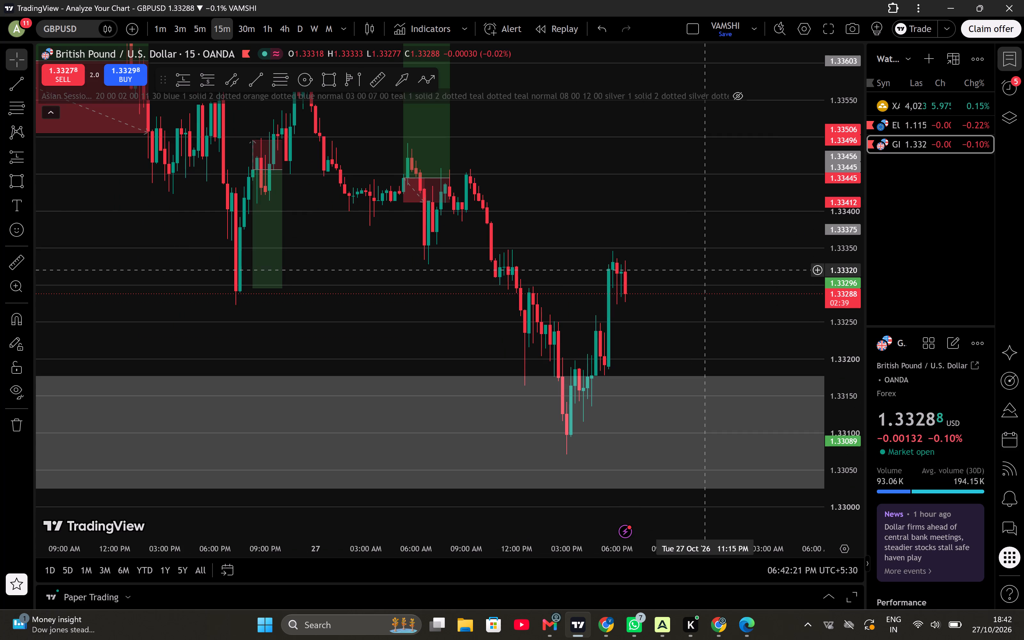
{"action": "left_click", "coordinate": [204, 29]}
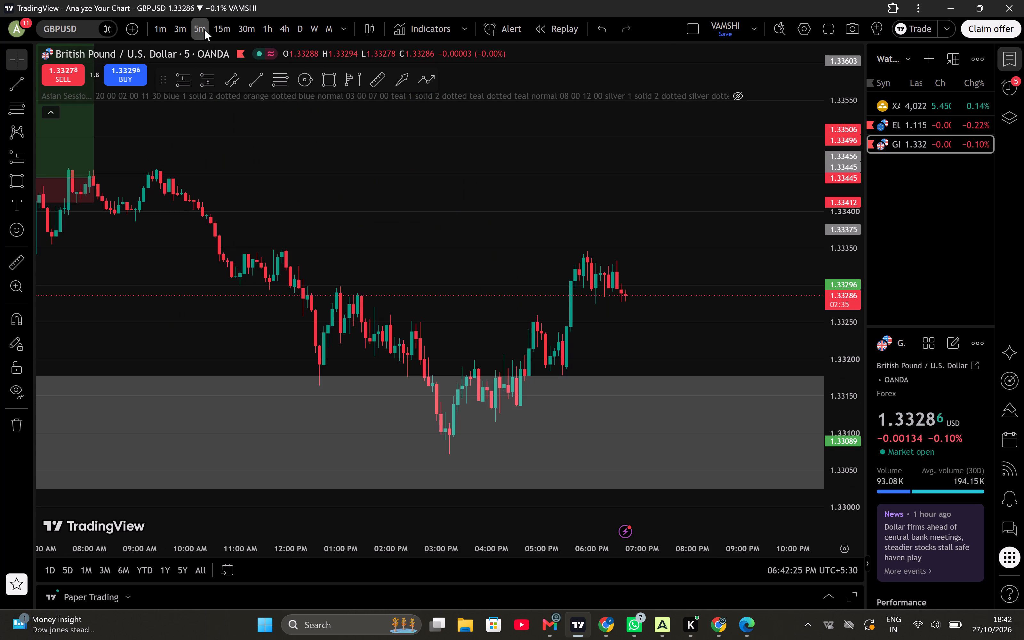
{"action": "left_click_drag", "start_coordinate": [587, 242], "coordinate": [544, 310]}
{"action": "scroll", "coordinate": [544, 310], "scroll_direction": "down", "scroll_amount": 2}
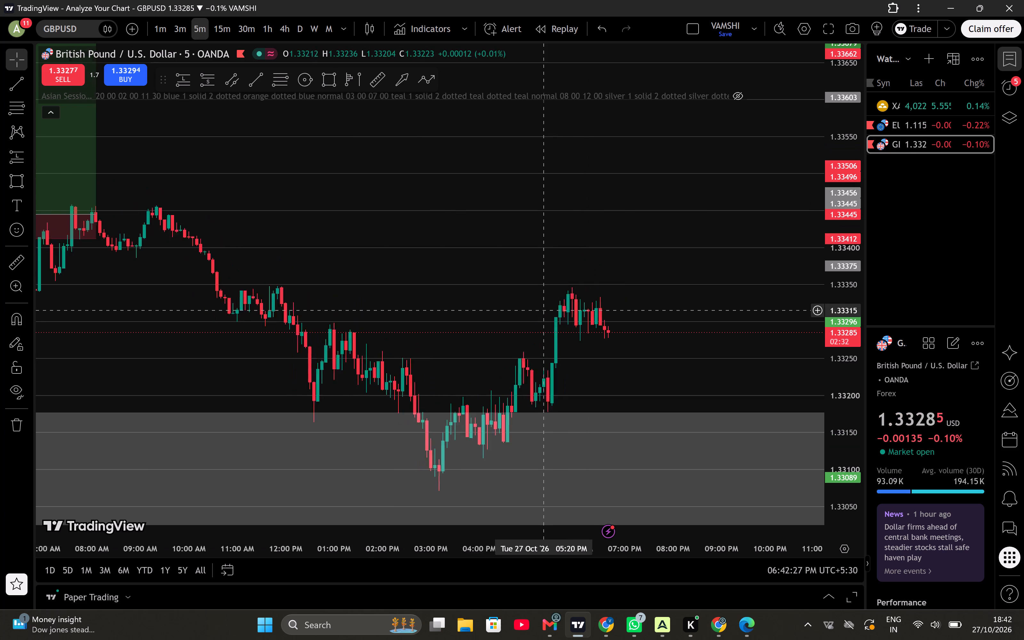
{"action": "left_click_drag", "start_coordinate": [650, 294], "coordinate": [525, 327]}
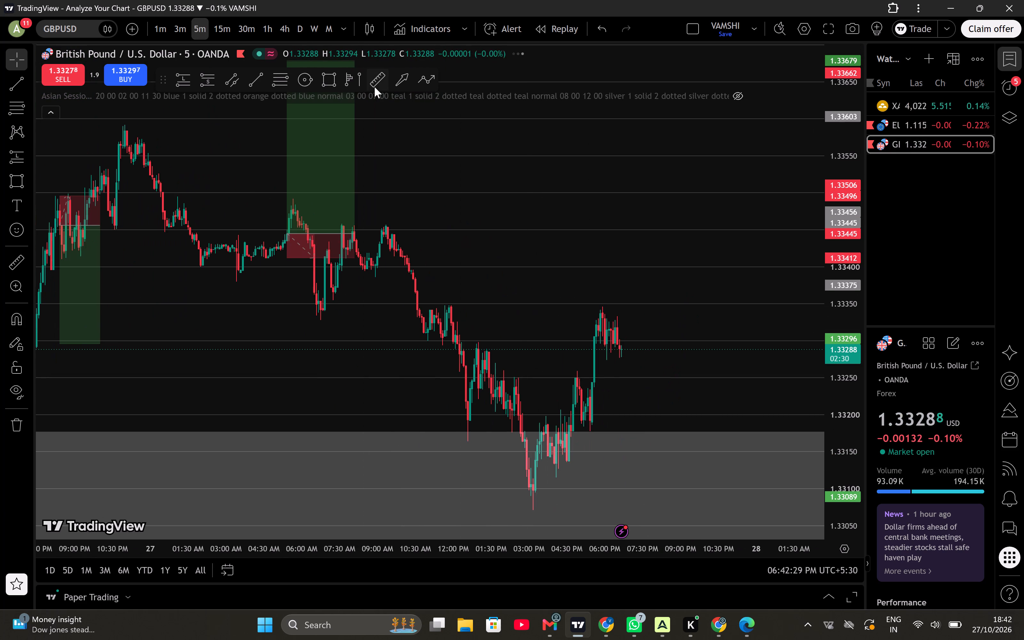
Measure the upward price distance from about 1.33269 to about 1.33407 beside the latest GBPUSD 5-minute candles.
{"action": "left_click", "coordinate": [374, 86]}
{"action": "left_click", "coordinate": [631, 364]}
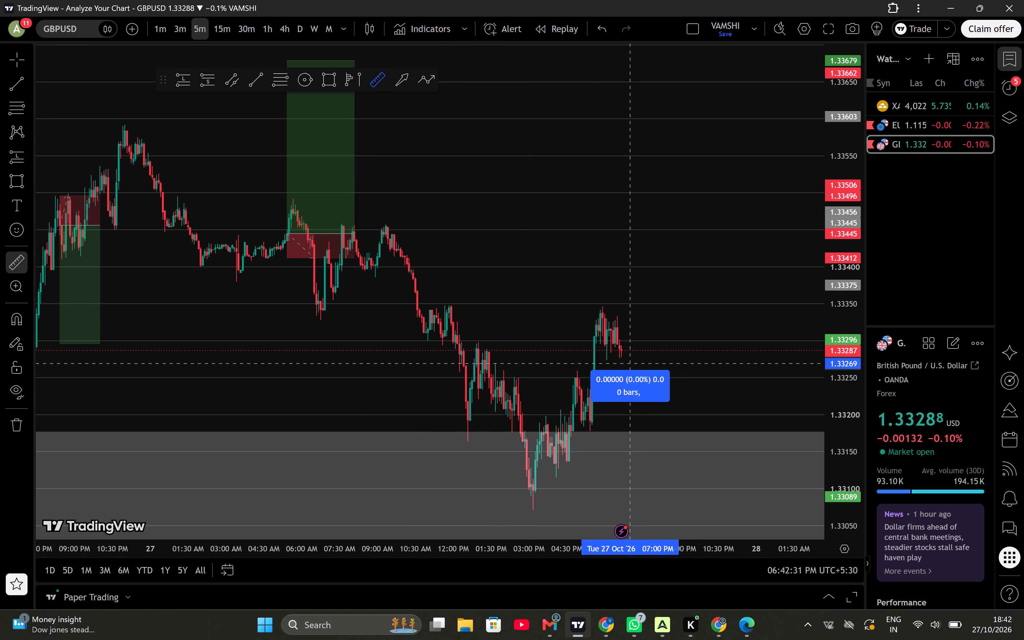
{"action": "left_click", "coordinate": [630, 262]}
{"action": "scroll", "coordinate": [685, 345], "scroll_direction": "up", "scroll_amount": 1}
{"action": "left_click", "coordinate": [685, 345]}
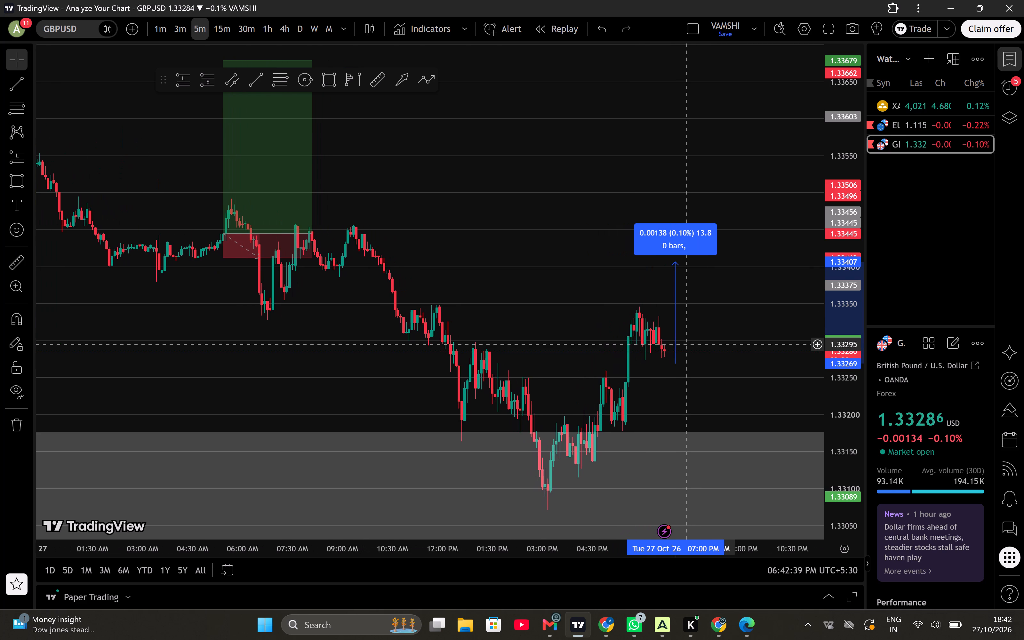
Examine GBPUSD's latest candles above the grey zone on the 5-minute timeframe and again on the 15-minute timeframe.
{"action": "left_click_drag", "start_coordinate": [838, 428], "coordinate": [830, 362]}
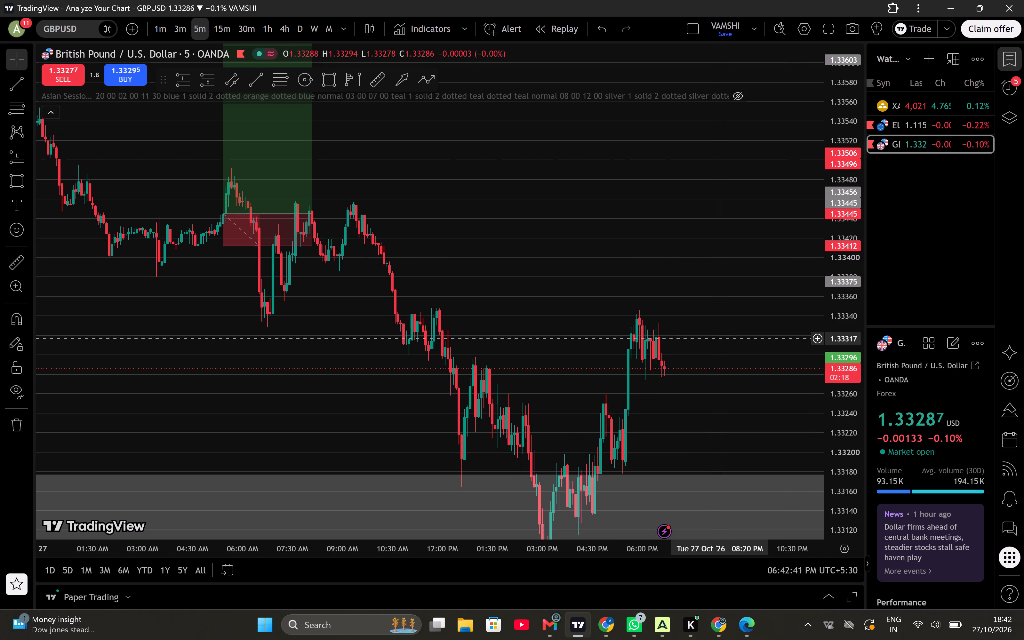
{"action": "scroll", "coordinate": [721, 339], "scroll_direction": "up", "scroll_amount": 1}
{"action": "left_click_drag", "start_coordinate": [721, 339], "coordinate": [537, 309]}
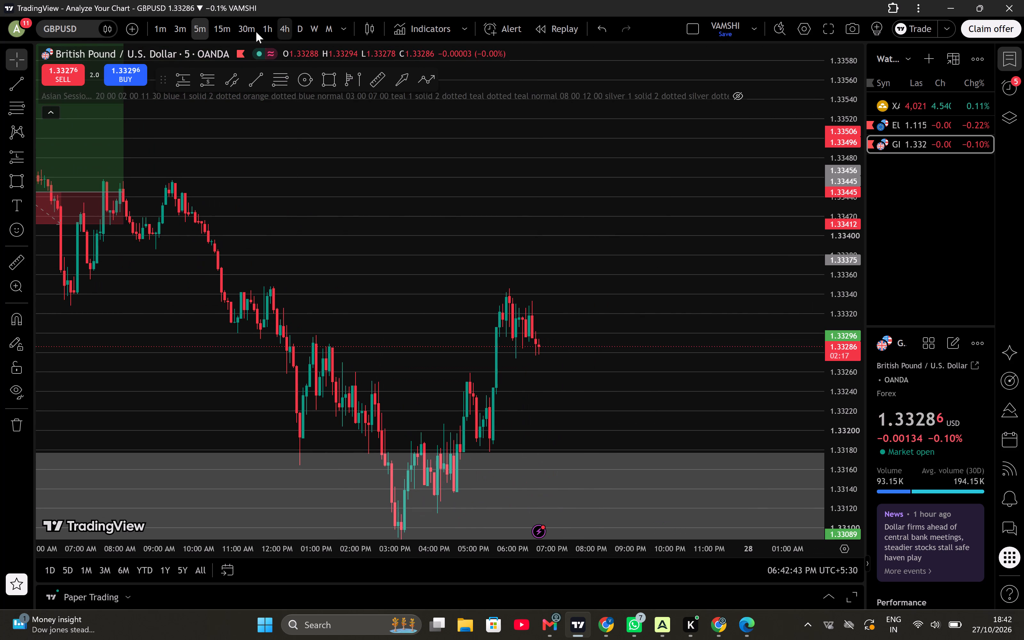
{"action": "left_click", "coordinate": [232, 25]}
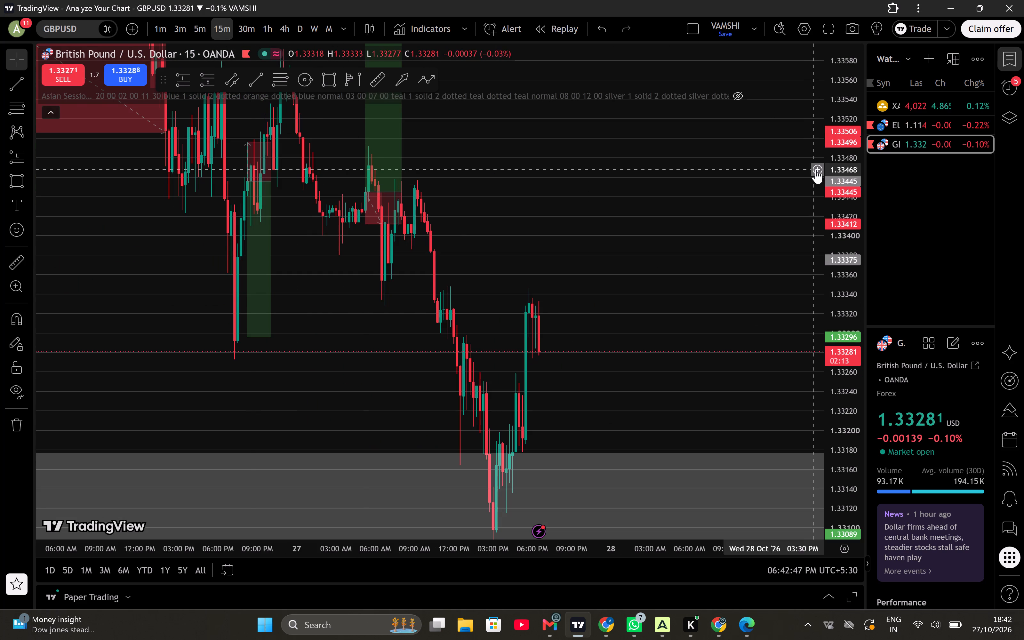
{"action": "left_click_drag", "start_coordinate": [840, 179], "coordinate": [844, 319]}
{"action": "left_click_drag", "start_coordinate": [699, 285], "coordinate": [661, 263]}
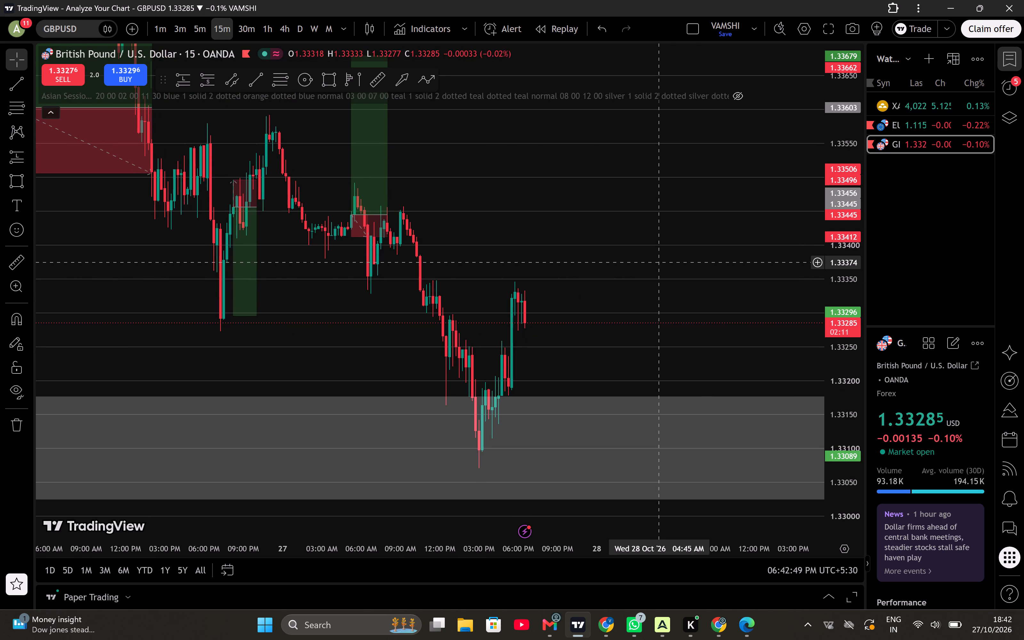
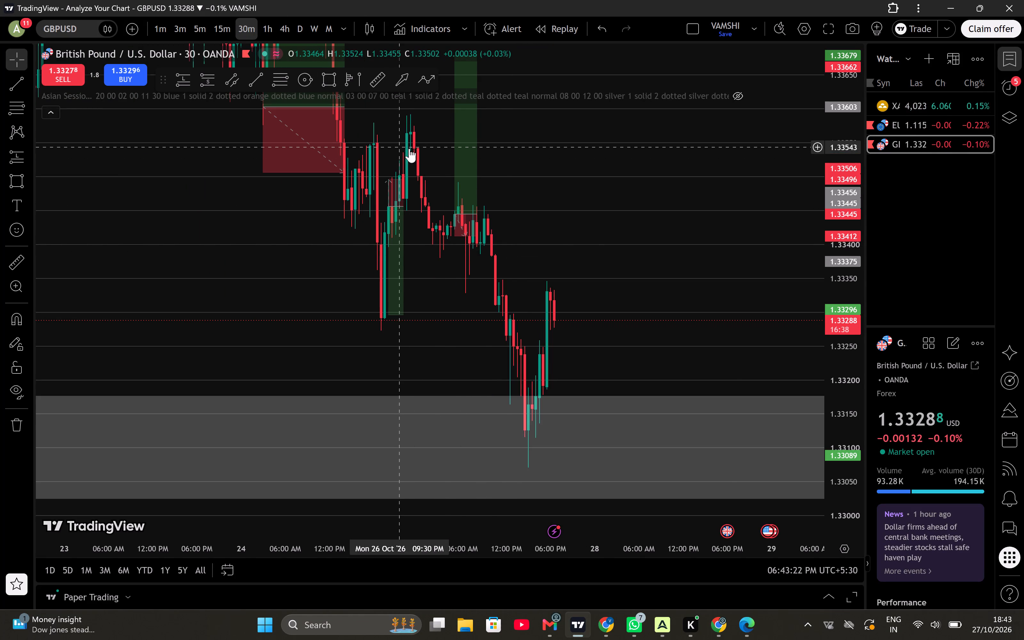
Draw a rectangular price zone from about 1.33573 to 1.33534 on the GBPUSD 30-minute chart, starting at 04:00 AM on 27 October.
{"action": "left_click_drag", "start_coordinate": [844, 134], "coordinate": [848, 383]}
{"action": "left_click_drag", "start_coordinate": [732, 282], "coordinate": [790, 292]}
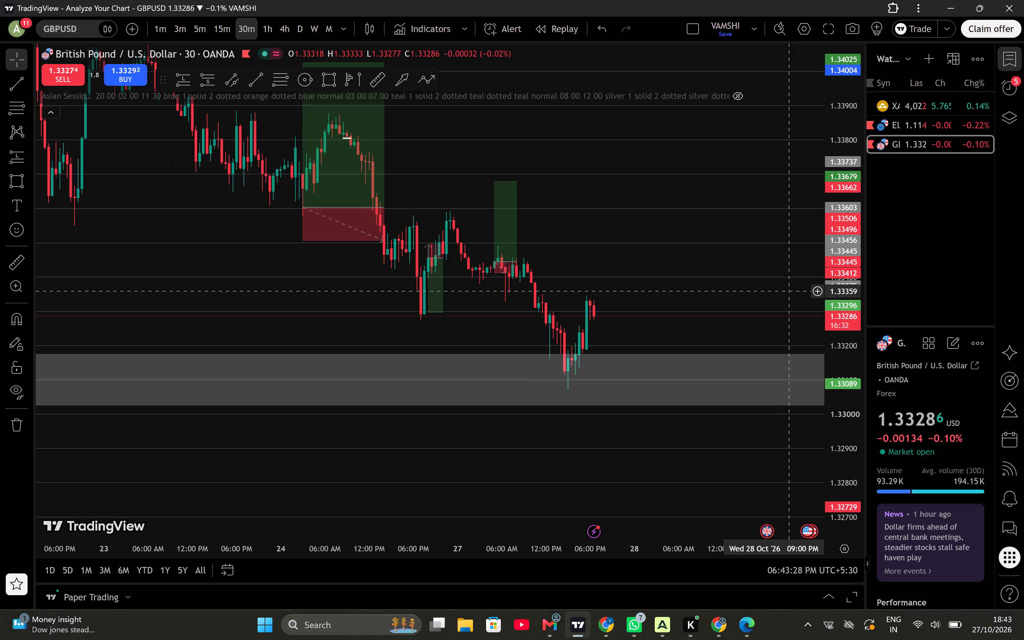
{"action": "scroll", "coordinate": [790, 292], "scroll_direction": "down", "scroll_amount": 1}
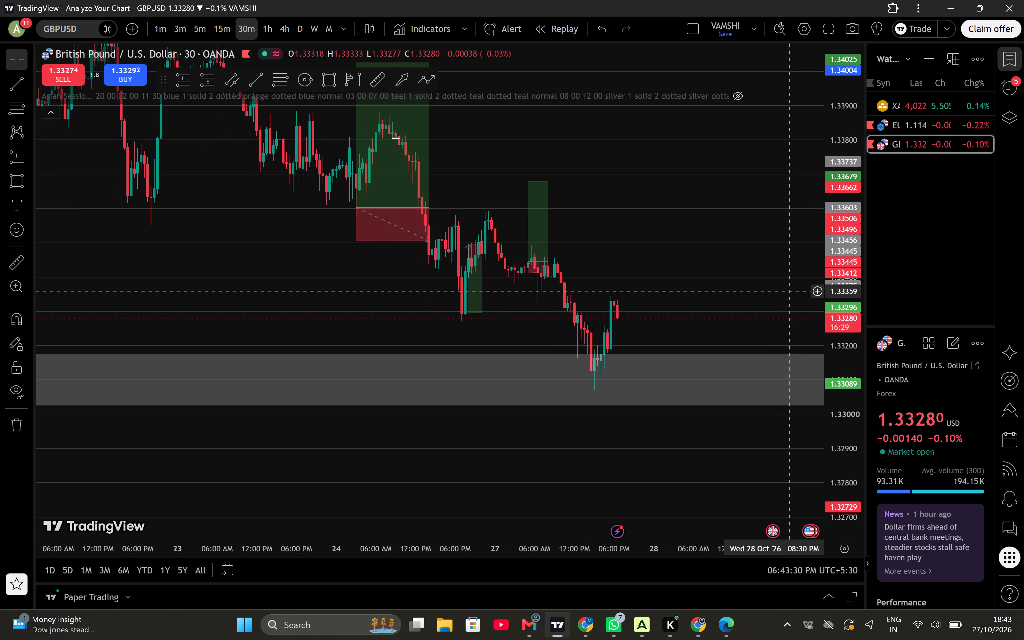
{"action": "left_click_drag", "start_coordinate": [689, 252], "coordinate": [673, 264]}
{"action": "left_click_drag", "start_coordinate": [837, 356], "coordinate": [827, 113]}
{"action": "scroll", "coordinate": [592, 222], "scroll_direction": "up", "scroll_amount": 1}
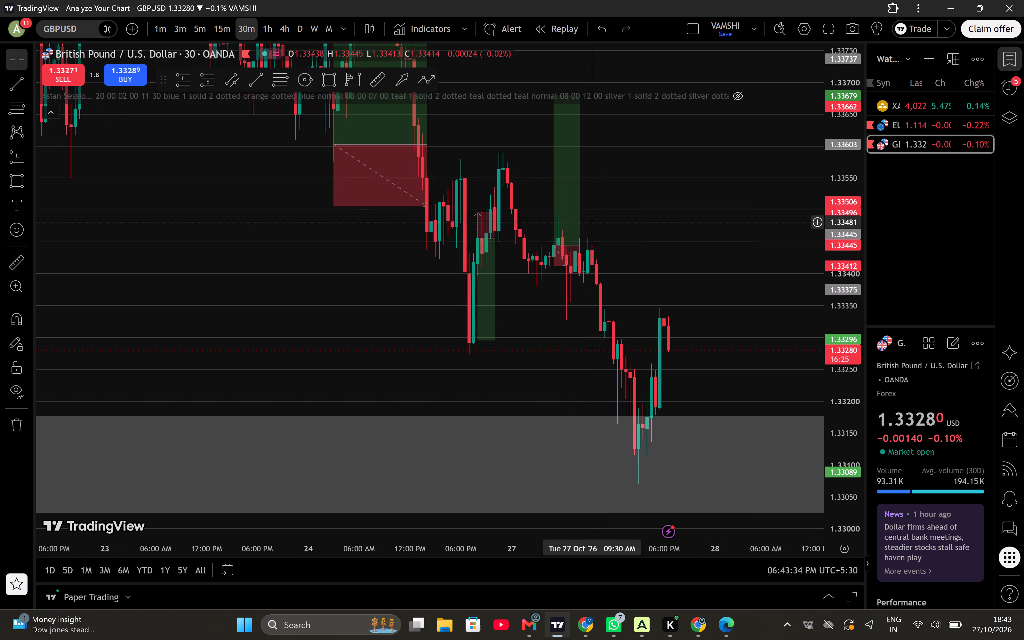
{"action": "left_click_drag", "start_coordinate": [645, 254], "coordinate": [481, 255]}
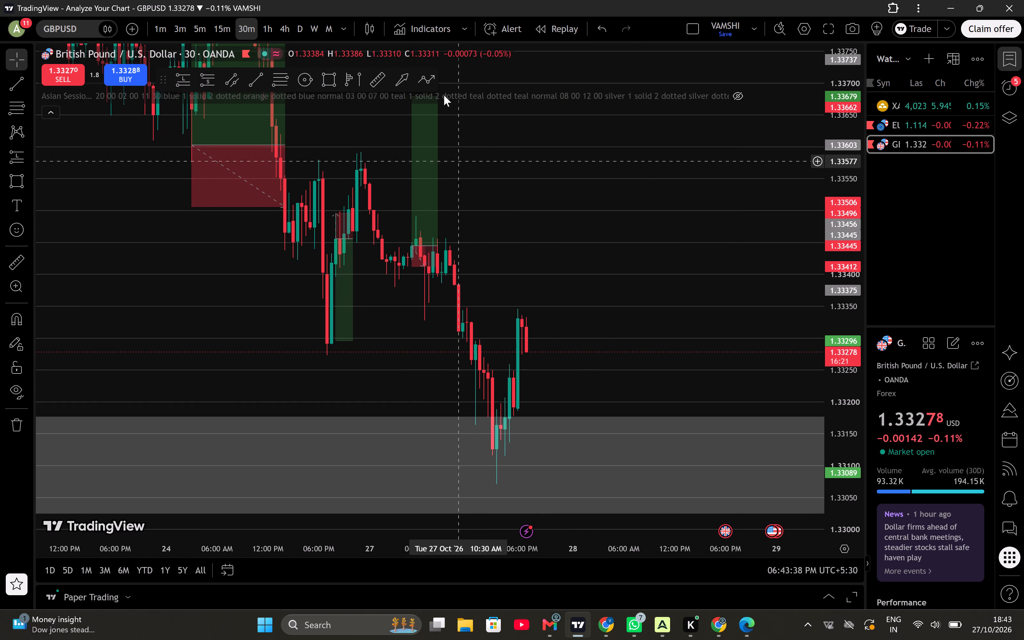
{"action": "left_click", "coordinate": [335, 76]}
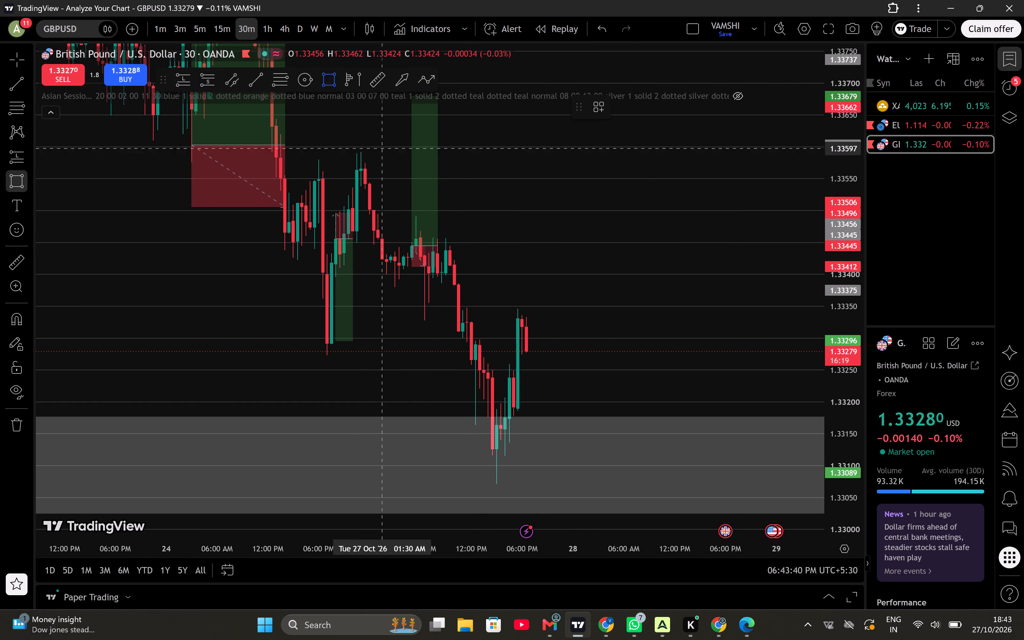
{"action": "left_click_drag", "start_coordinate": [404, 164], "coordinate": [613, 167]}
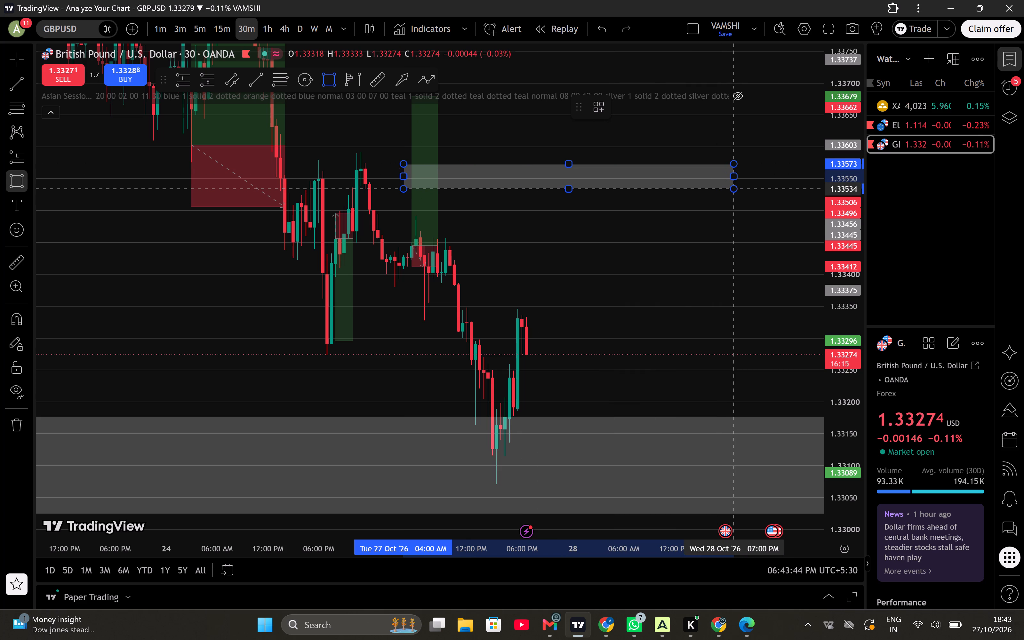
{"action": "left_click", "coordinate": [735, 189]}
{"action": "left_click", "coordinate": [710, 274]}
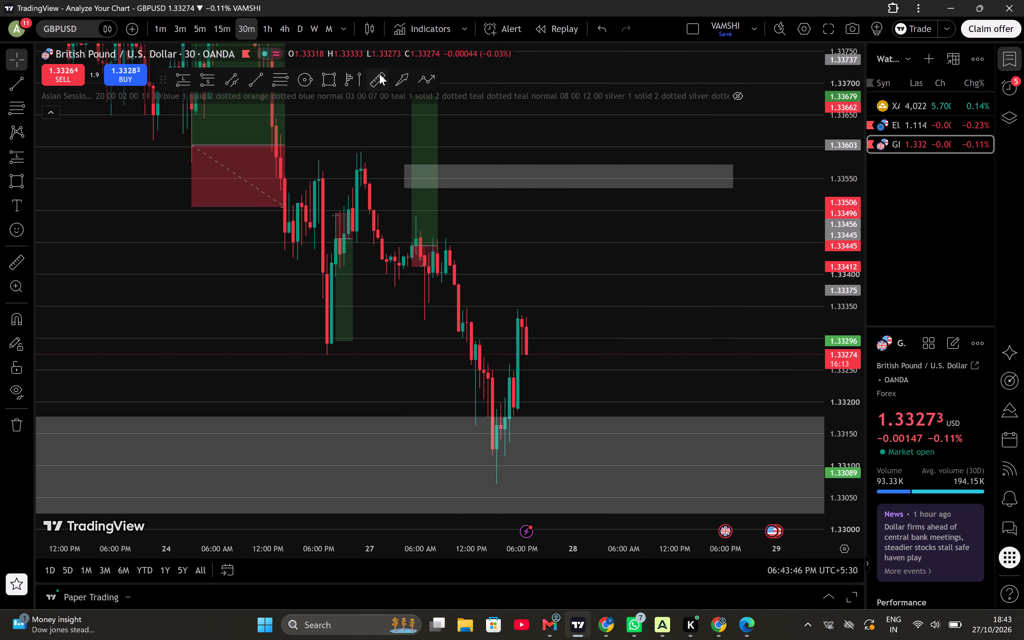
Measure the upward price distance from about 1.33251 to the new zone's lower edge near 1.33535 on the 30-minute chart.
{"action": "left_click", "coordinate": [375, 76]}
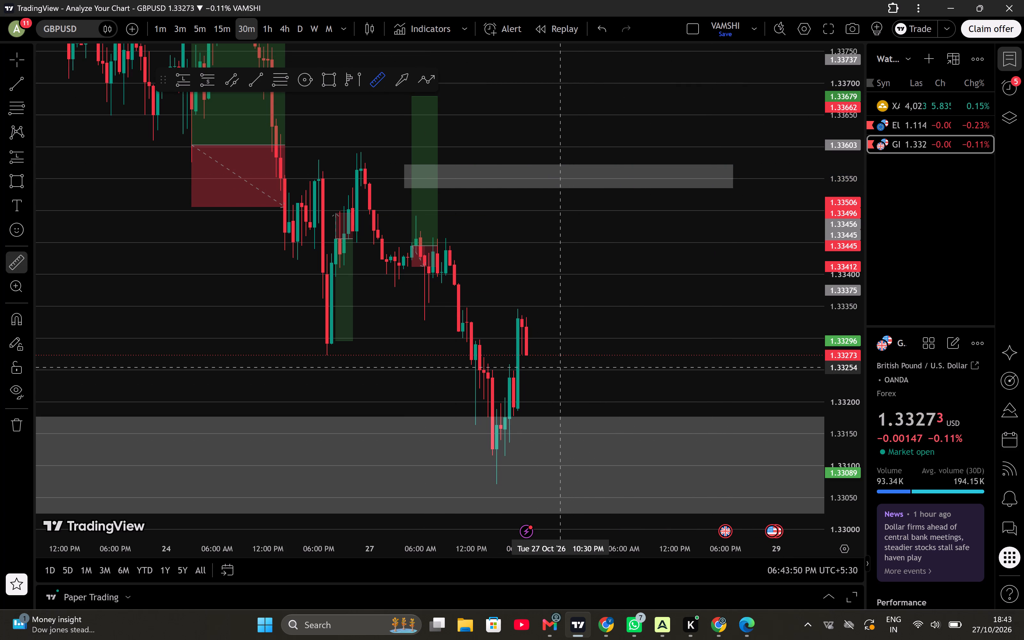
{"action": "left_click", "coordinate": [561, 369]}
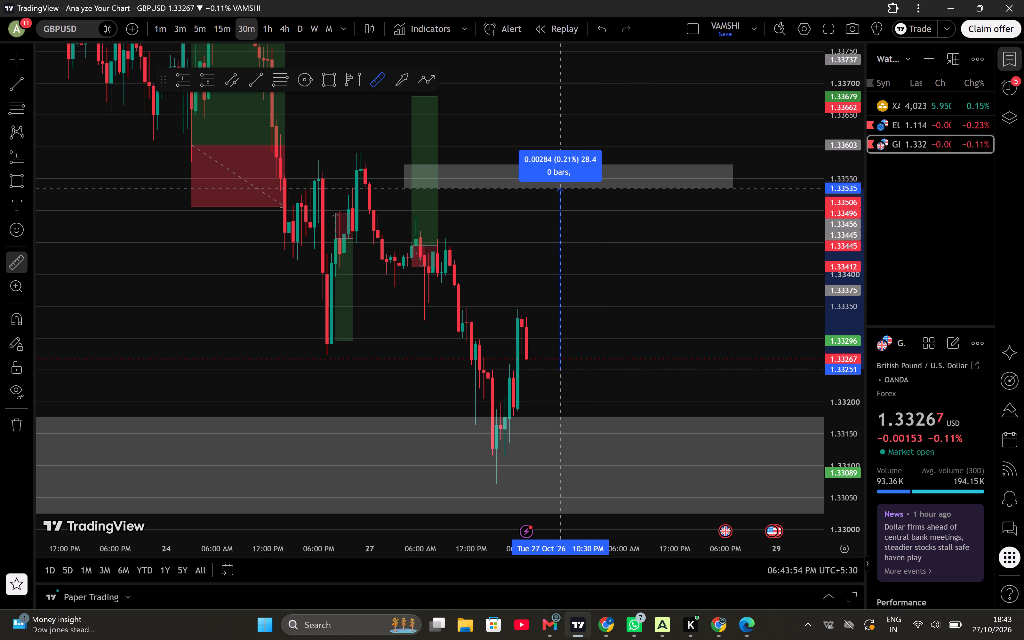
{"action": "left_click", "coordinate": [560, 188]}
{"action": "left_click", "coordinate": [595, 252]}
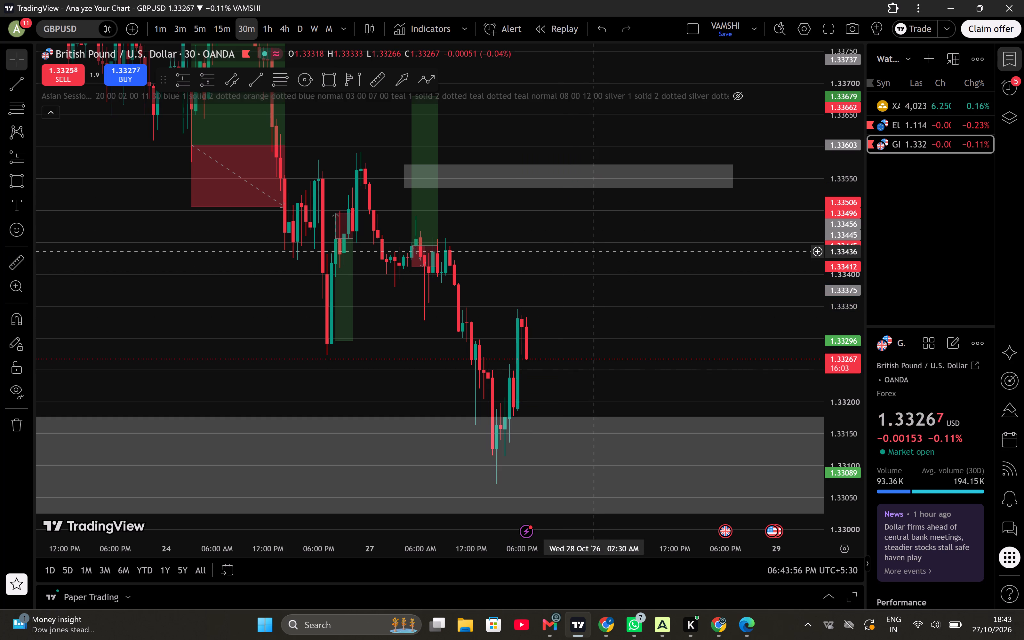
Draw a rectangular zone from about 1.33423 to 1.33403 on the 15-minute chart, spanning 10:15 AM on 27 October to 10:00 AM on 28 October.
{"action": "left_click_drag", "start_coordinate": [572, 266], "coordinate": [533, 235]}
{"action": "left_click", "coordinate": [336, 76]}
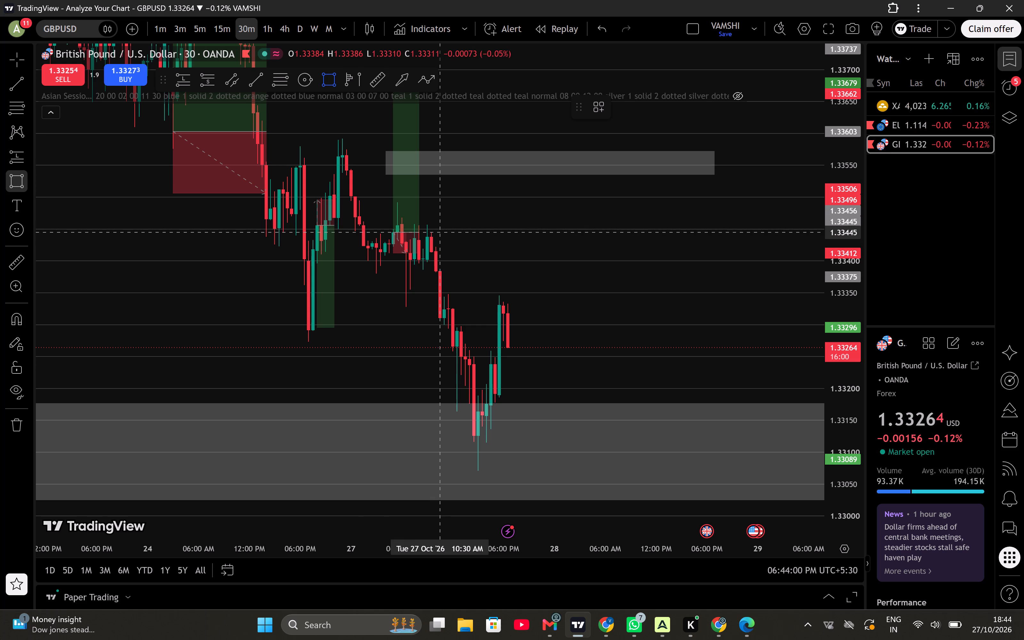
{"action": "left_click", "coordinate": [267, 21]}
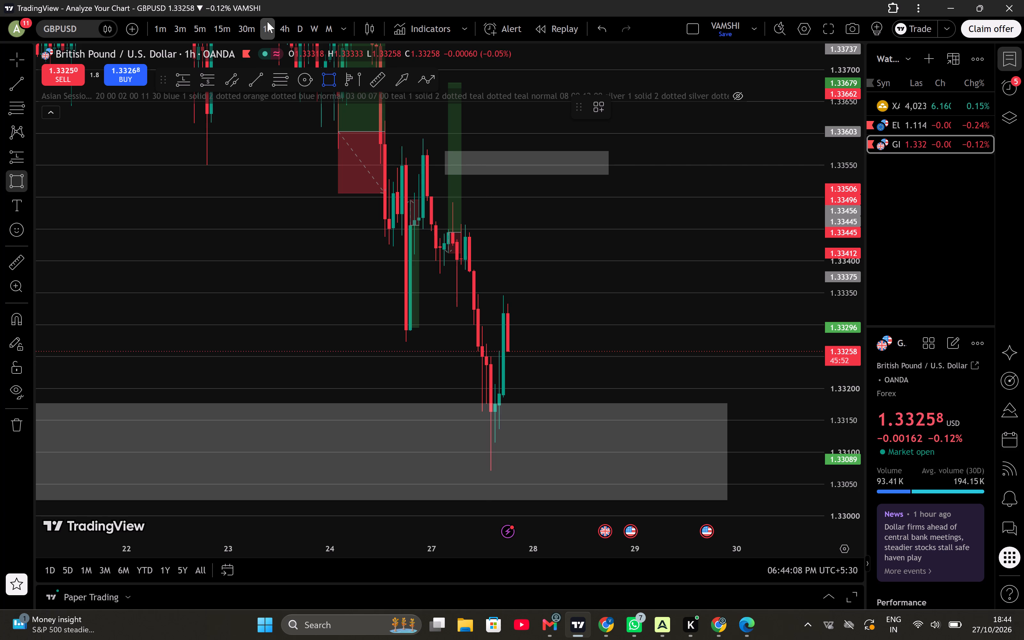
{"action": "left_click", "coordinate": [244, 25]}
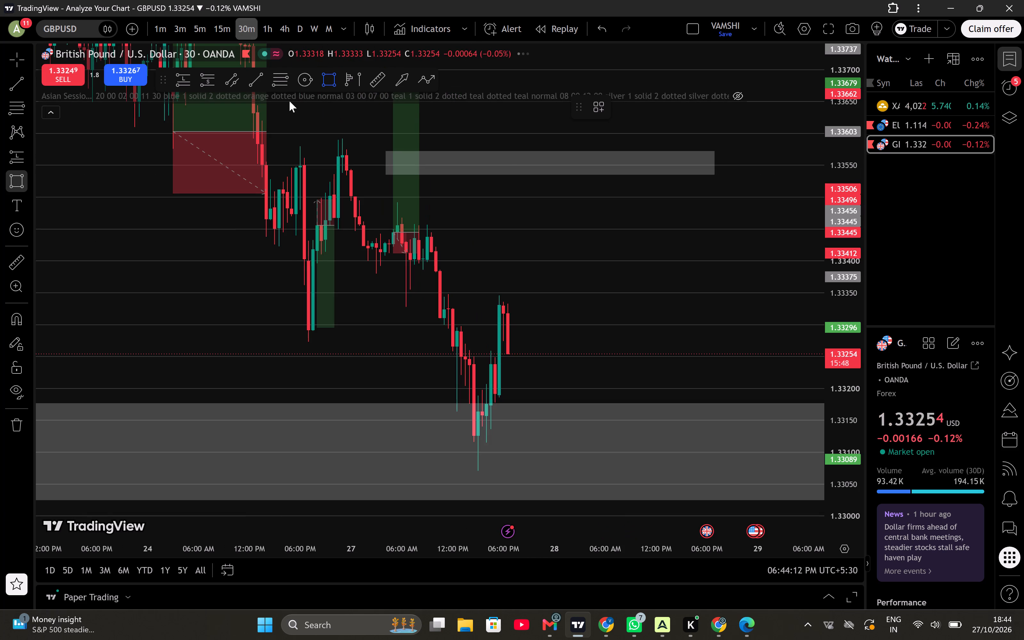
{"action": "left_click", "coordinate": [216, 32]}
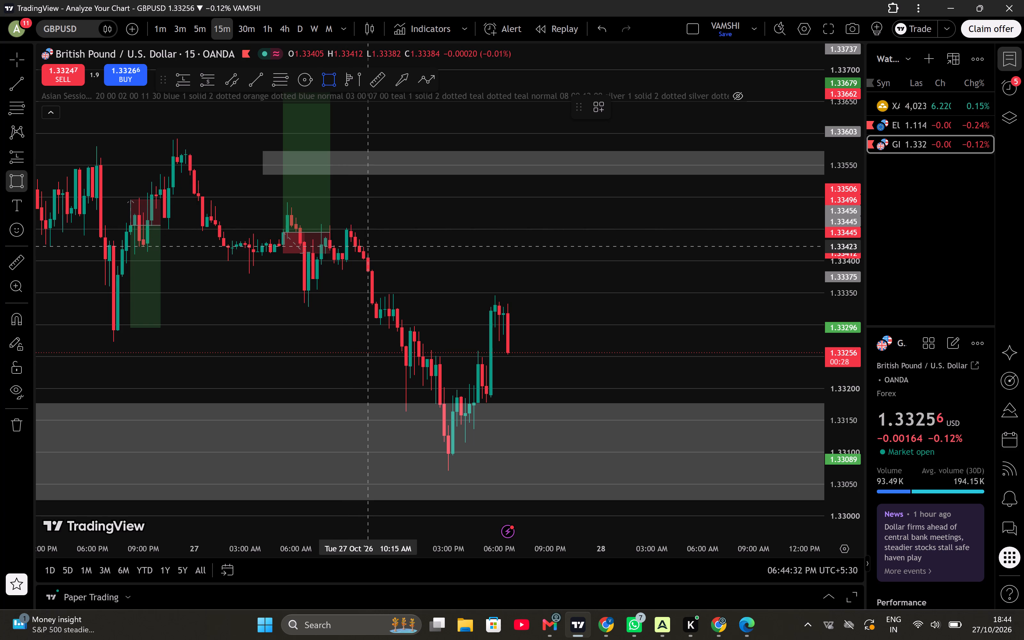
{"action": "left_click_drag", "start_coordinate": [368, 246], "coordinate": [616, 294]}
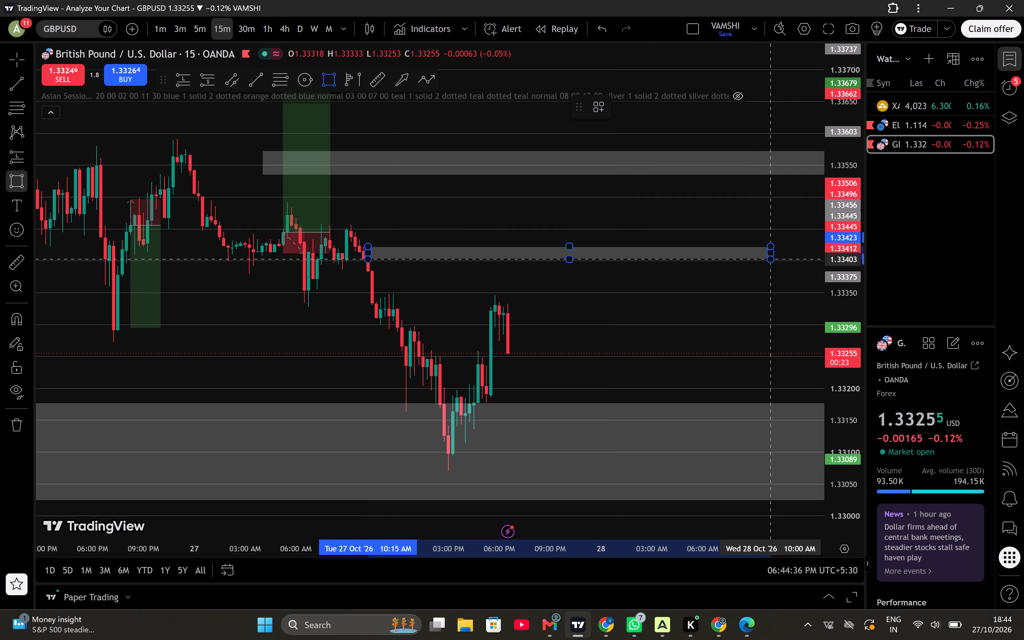
{"action": "left_click", "coordinate": [772, 260]}
Measure the upward price distance from about 1.33252 to the new zone's lower edge near 1.33402 on the 5-minute chart.
{"action": "left_click_drag", "start_coordinate": [735, 307], "coordinate": [696, 266]}
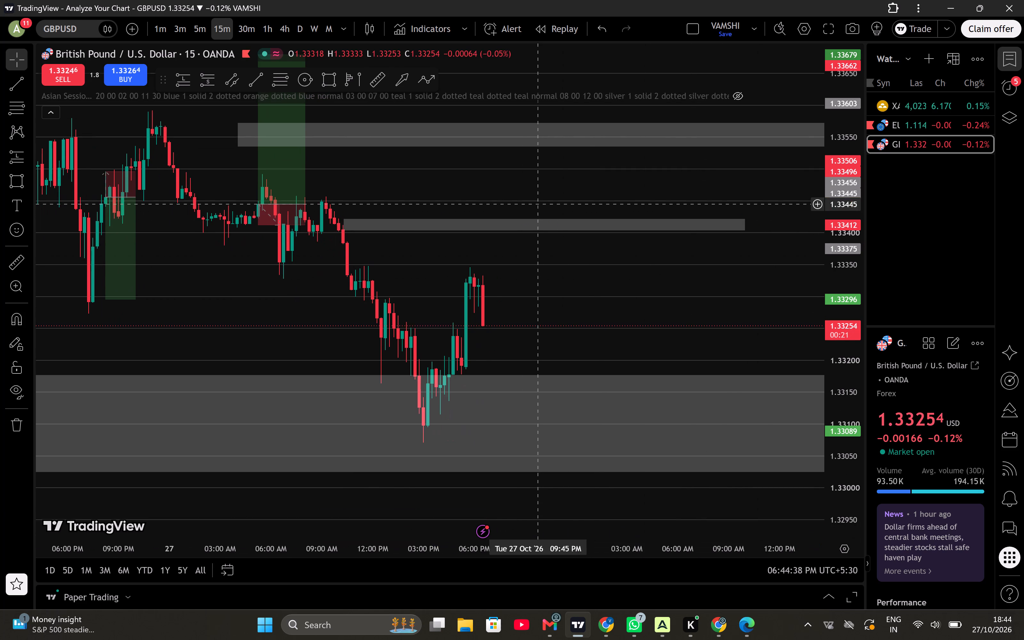
{"action": "left_click", "coordinate": [211, 33]}
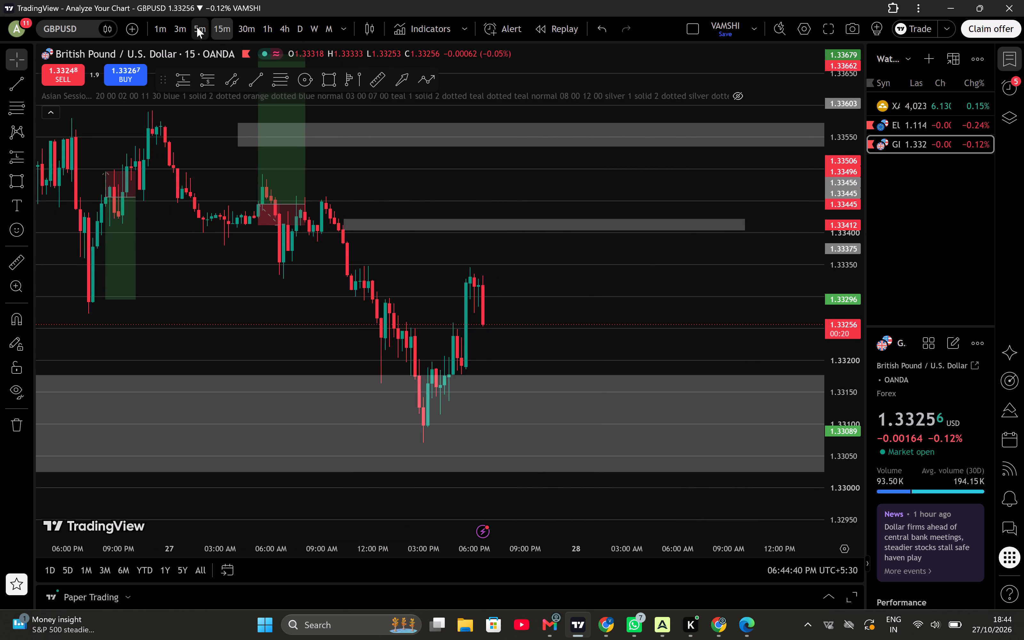
{"action": "left_click", "coordinate": [197, 27]}
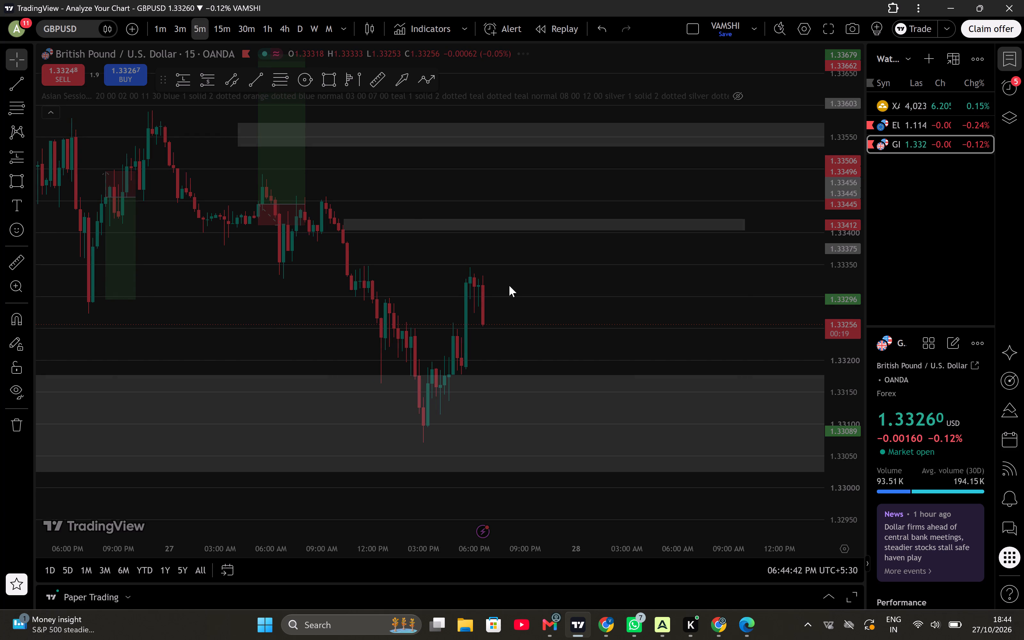
{"action": "left_click_drag", "start_coordinate": [701, 310], "coordinate": [712, 229]}
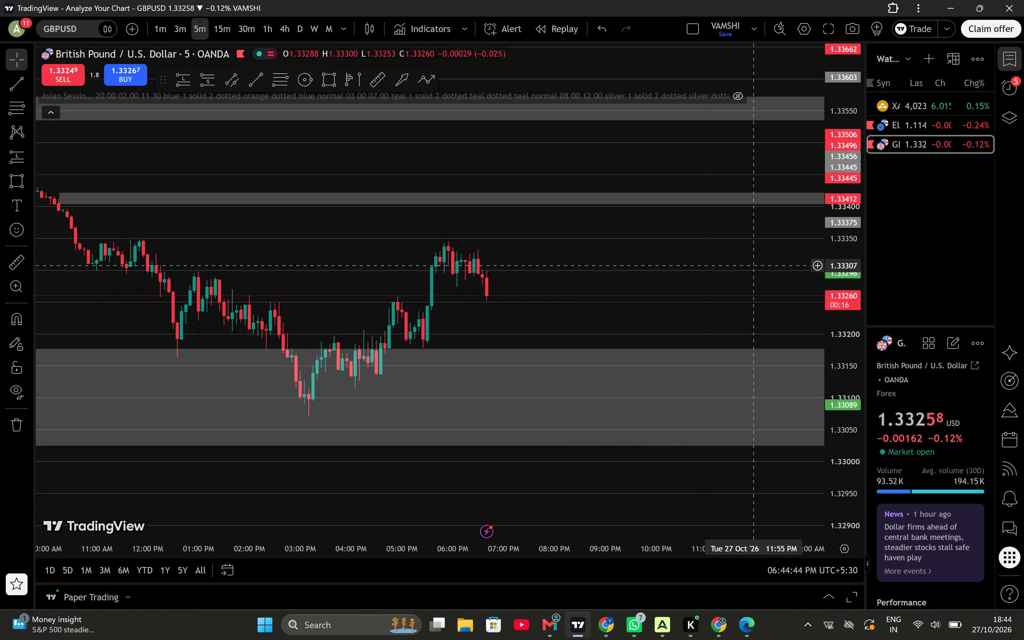
{"action": "left_click_drag", "start_coordinate": [835, 345], "coordinate": [846, 138]}
{"action": "left_click_drag", "start_coordinate": [680, 167], "coordinate": [574, 232]}
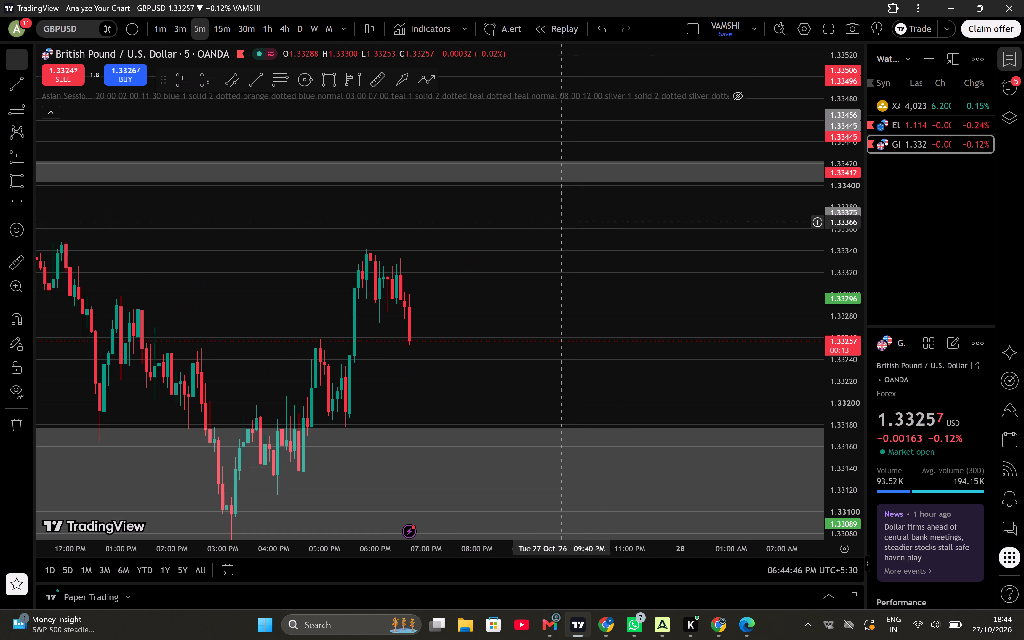
{"action": "left_click", "coordinate": [376, 83]}
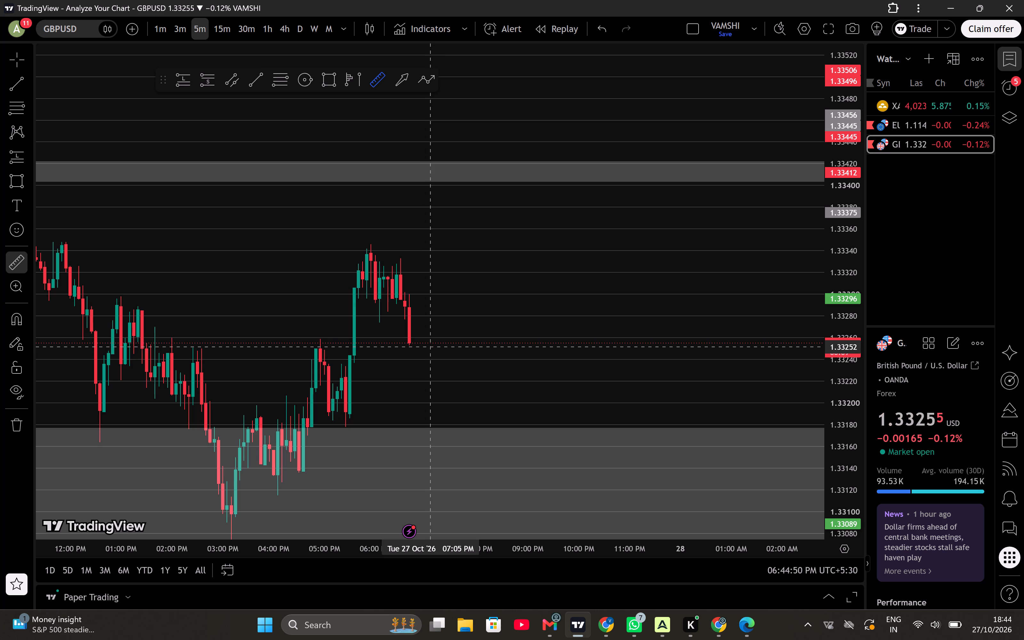
{"action": "left_click_drag", "start_coordinate": [430, 347], "coordinate": [435, 241]}
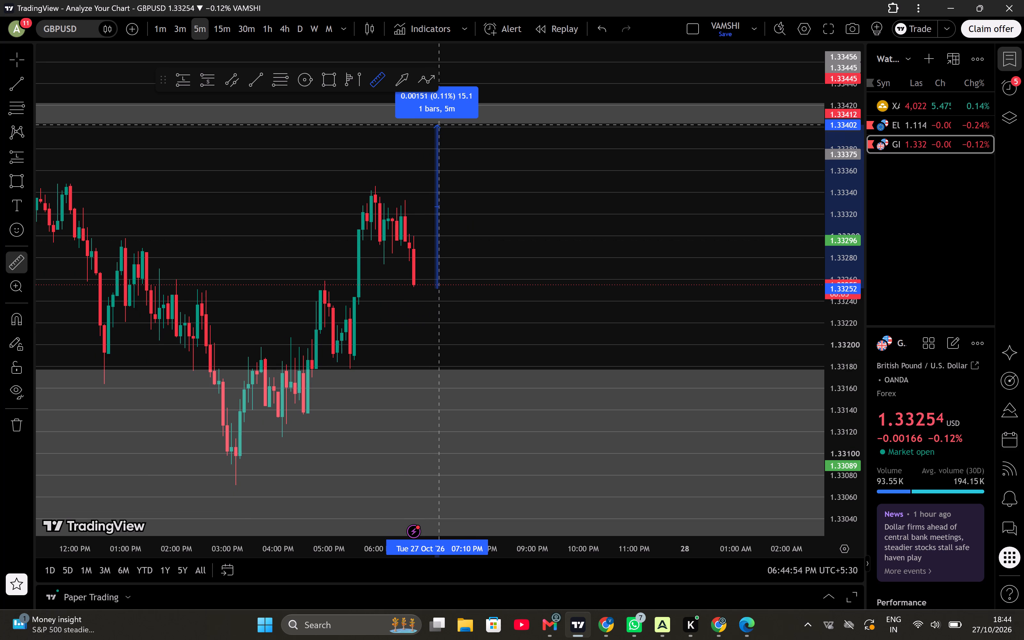
{"action": "left_click", "coordinate": [439, 125]}
{"action": "left_click_drag", "start_coordinate": [480, 180], "coordinate": [537, 203]}
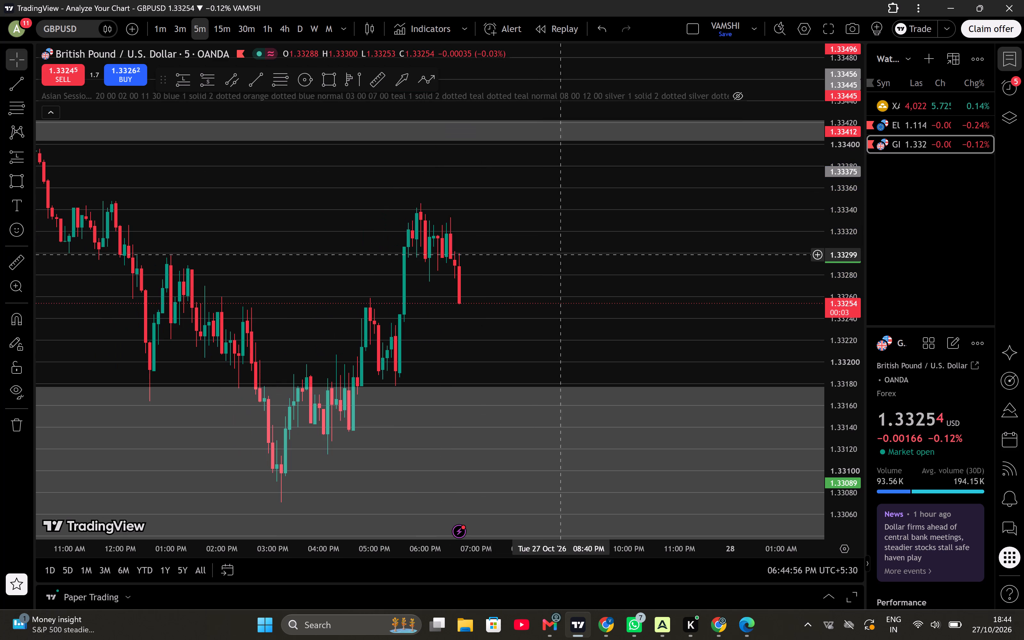
Draw a horizontal trend line at about 1.33299 on the 5-minute chart, from the 12:55 PM swing high to the 05:35 PM candle.
{"action": "left_click_drag", "start_coordinate": [562, 258], "coordinate": [551, 320]}
{"action": "scroll", "coordinate": [551, 320], "scroll_direction": "down", "scroll_amount": 1}
{"action": "left_click_drag", "start_coordinate": [576, 331], "coordinate": [564, 336]}
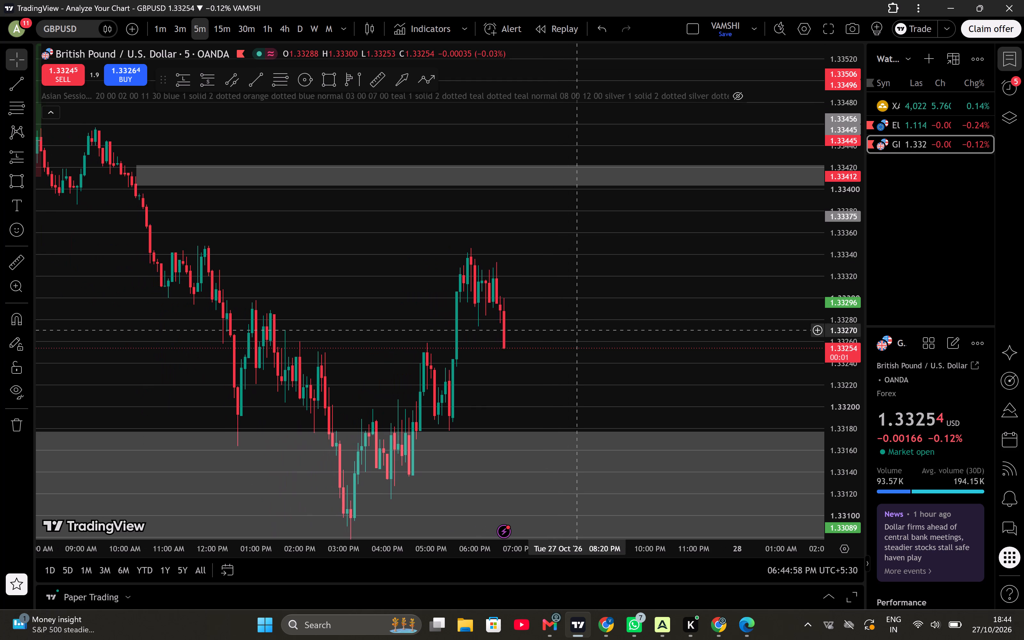
{"action": "left_click_drag", "start_coordinate": [564, 336], "coordinate": [552, 338]}
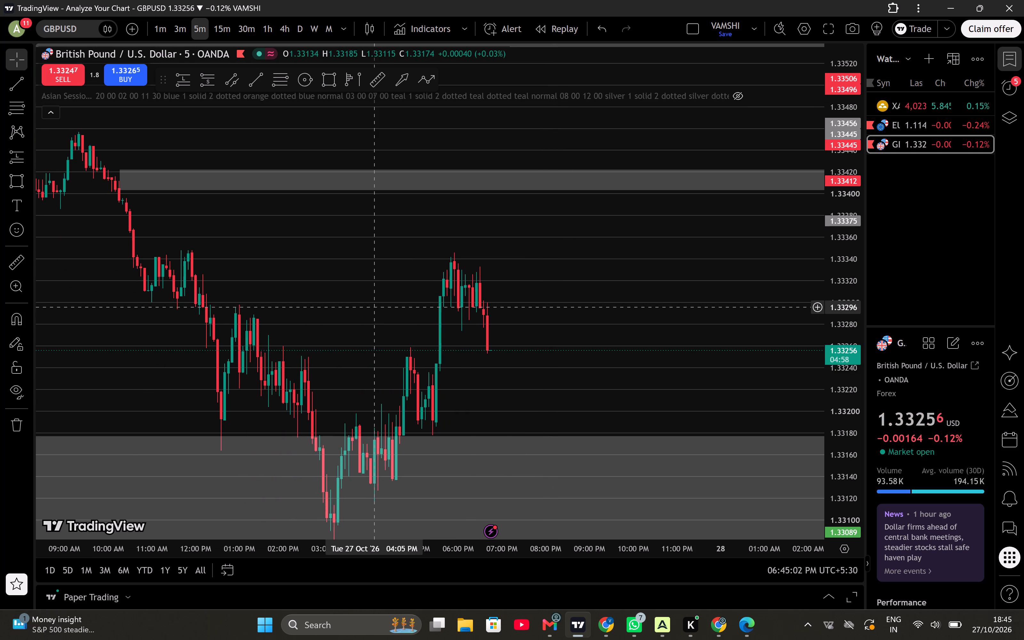
{"action": "left_click", "coordinate": [261, 80]}
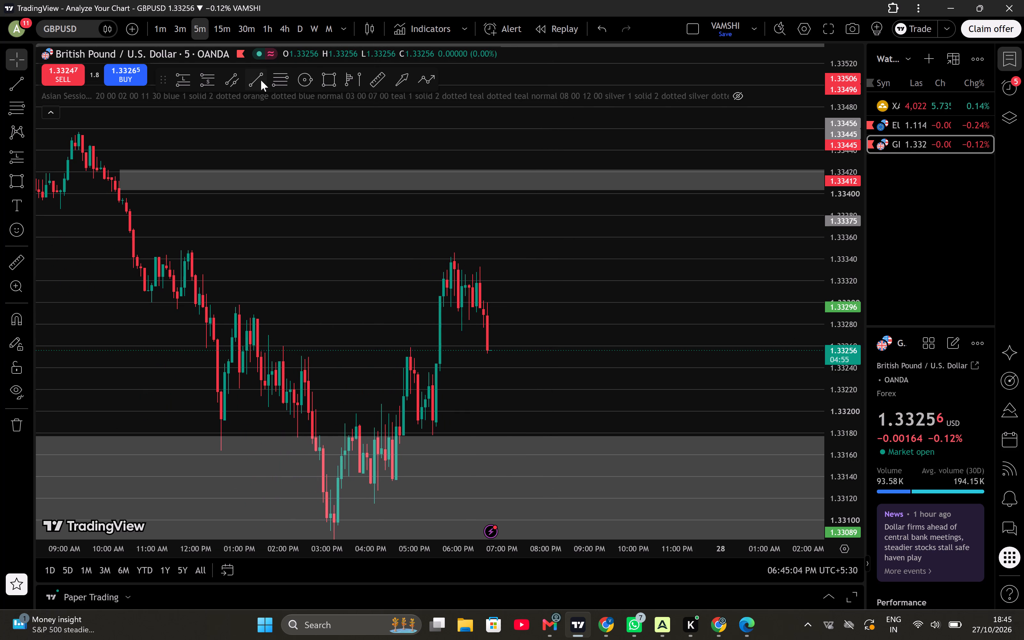
{"action": "left_click", "coordinate": [237, 304]}
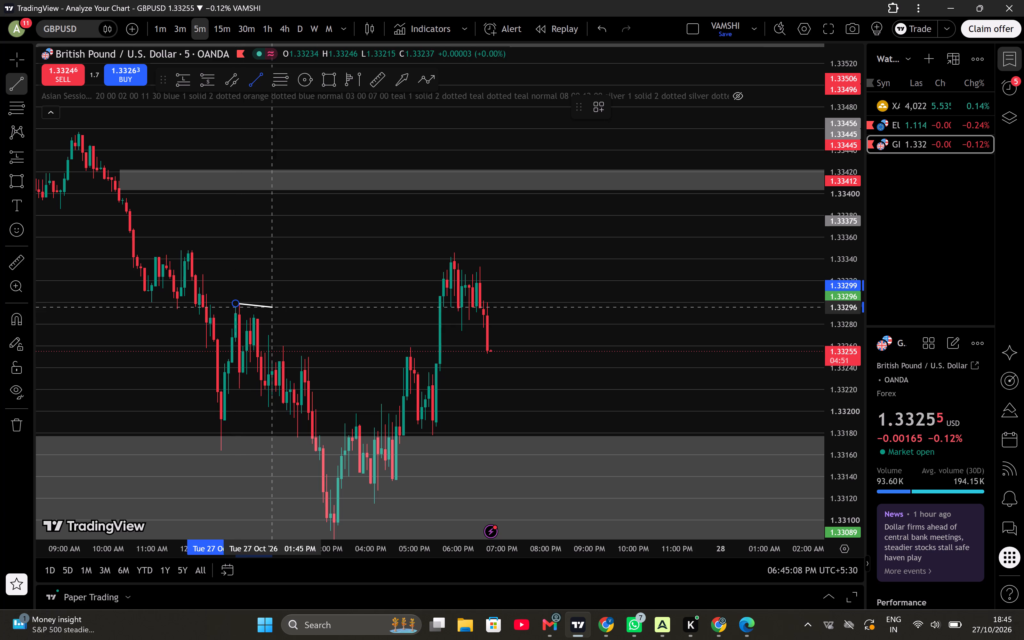
{"action": "left_click", "coordinate": [439, 303]}
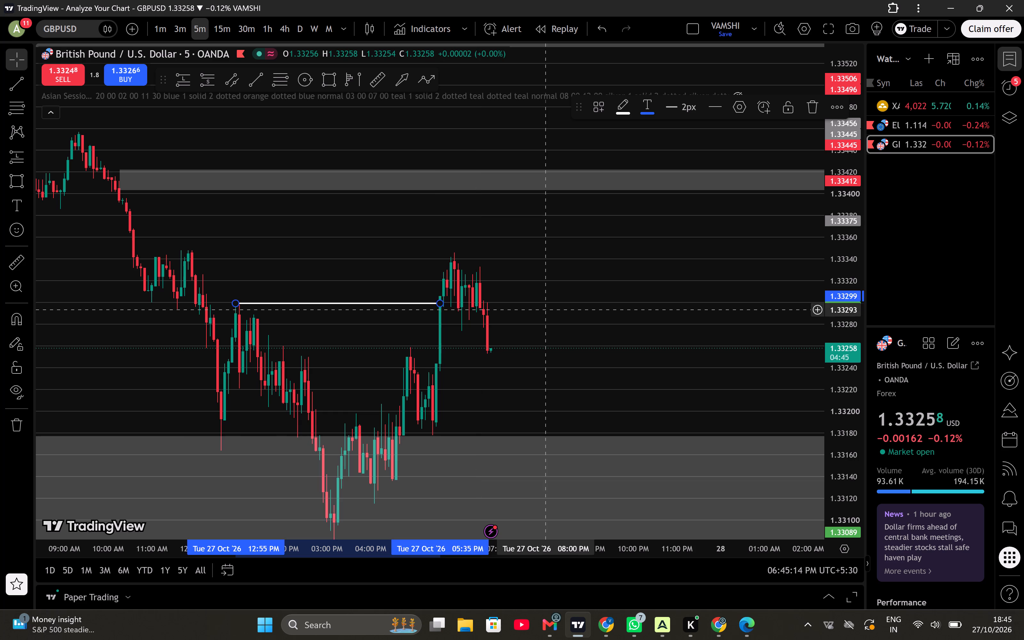
{"action": "left_click", "coordinate": [545, 310]}
Examine GBPUSD price around the white line and between the grey zones on the 15-minute timeframe.
{"action": "left_click_drag", "start_coordinate": [548, 334], "coordinate": [530, 305]}
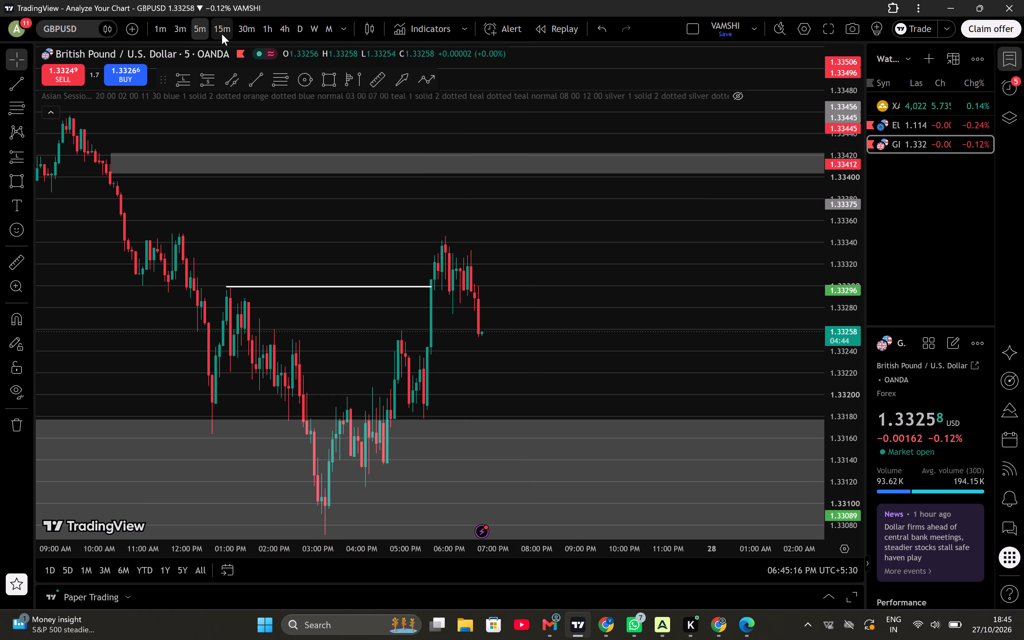
{"action": "left_click", "coordinate": [222, 34]}
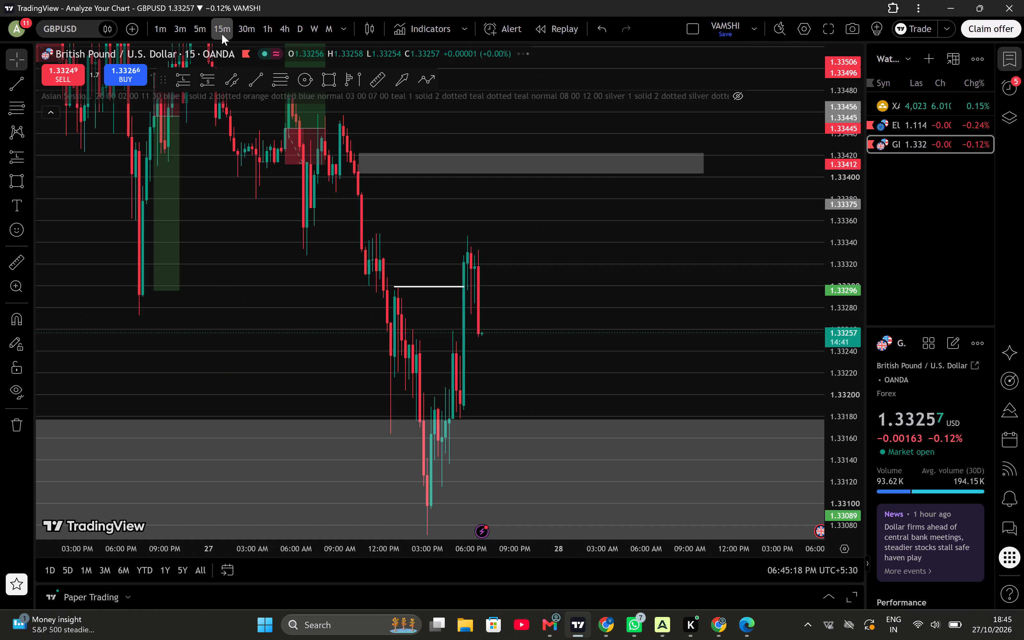
{"action": "scroll", "coordinate": [436, 278], "scroll_direction": "up", "scroll_amount": 1}
{"action": "left_click_drag", "start_coordinate": [675, 336], "coordinate": [670, 287]}
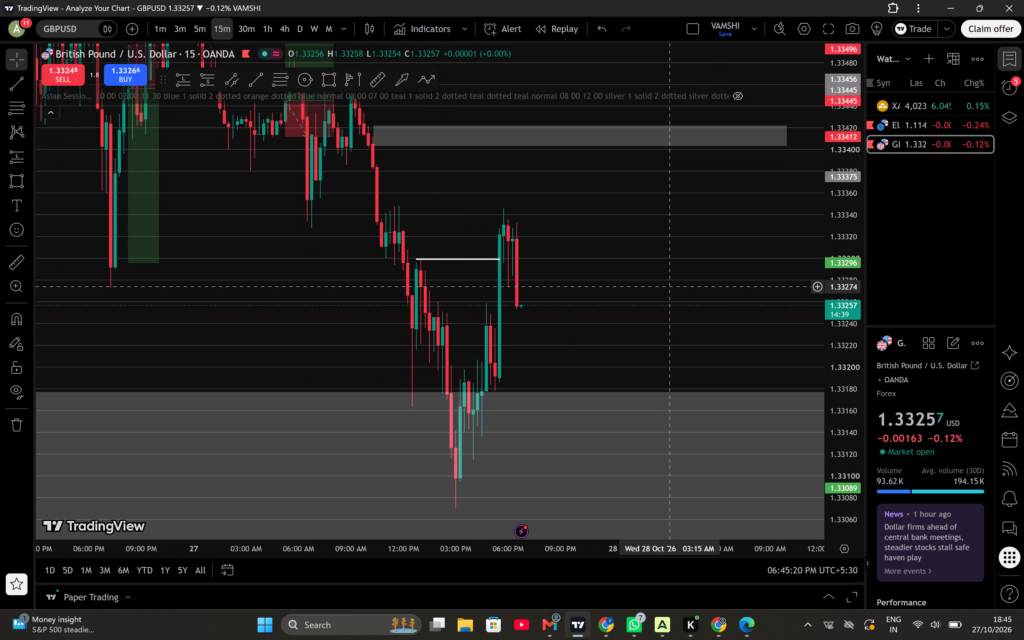
{"action": "left_click_drag", "start_coordinate": [849, 180], "coordinate": [852, 371]}
{"action": "left_click_drag", "start_coordinate": [688, 312], "coordinate": [628, 291]}
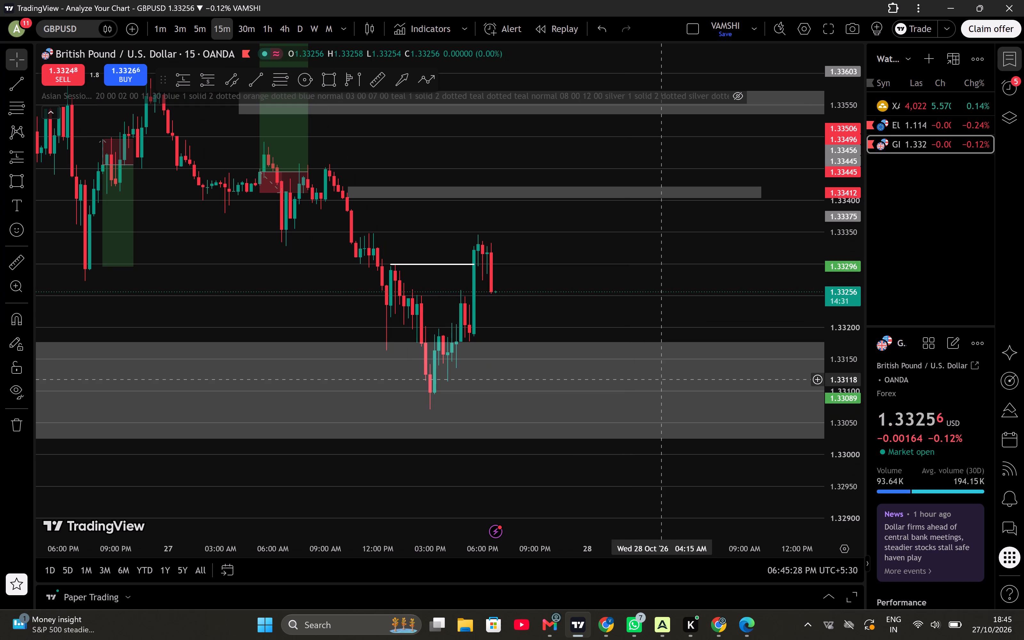
Start a long position projection beside the latest candle on the GBPUSD 3-minute chart.
{"action": "left_click", "coordinate": [183, 32]}
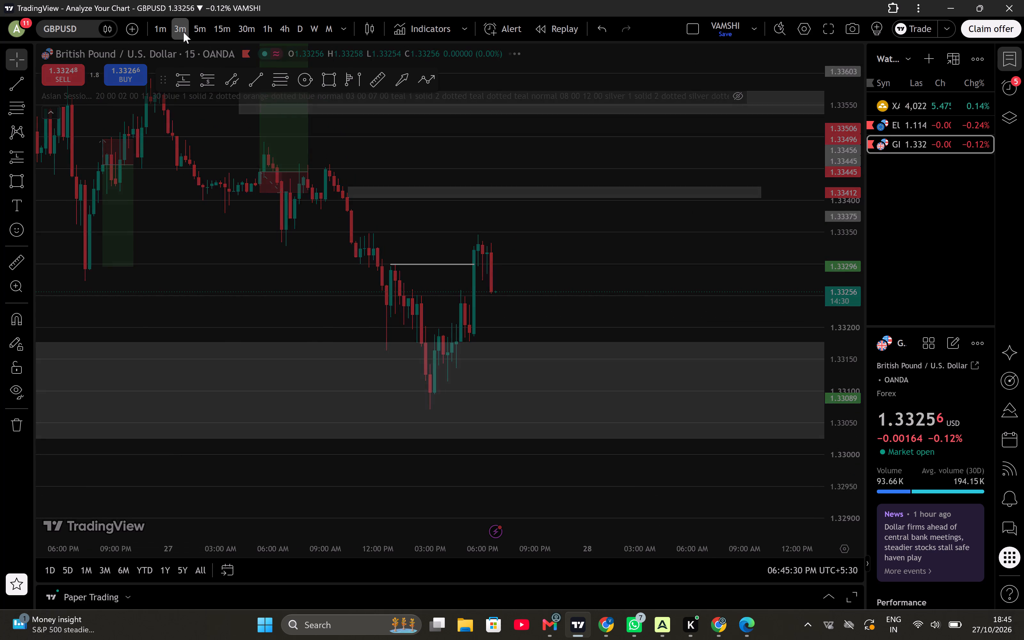
{"action": "left_click_drag", "start_coordinate": [828, 364], "coordinate": [847, 208]}
{"action": "left_click_drag", "start_coordinate": [538, 335], "coordinate": [522, 301]}
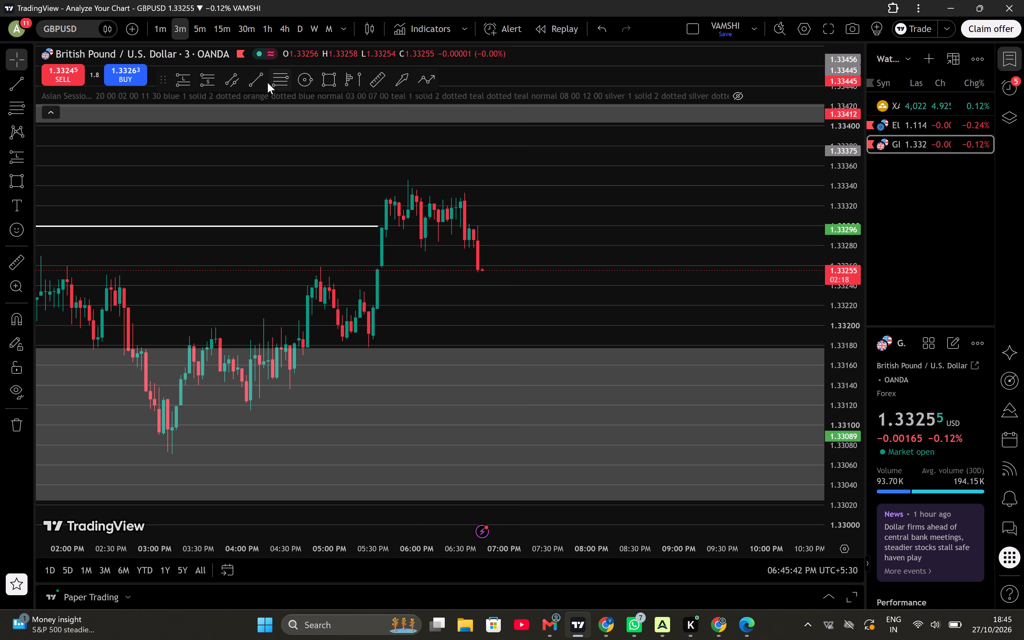
{"action": "left_click", "coordinate": [209, 74]}
{"action": "left_click", "coordinate": [181, 79]}
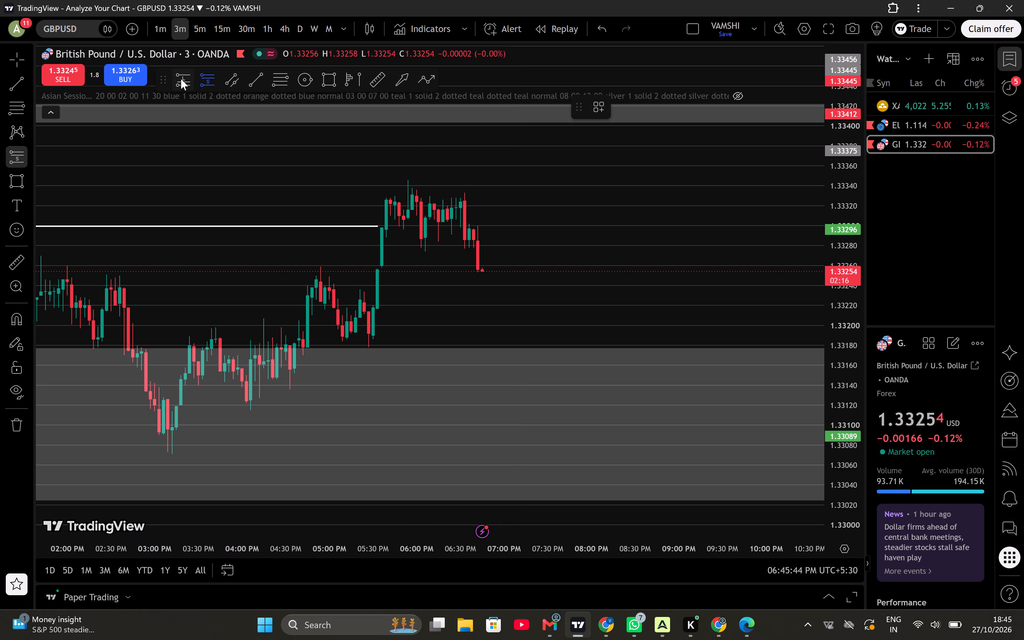
Place the long position projection beside the latest candle with entry at about 1.33237, stop at about 1.33201 and target at about 1.33400.
{"action": "left_click", "coordinate": [486, 289]}
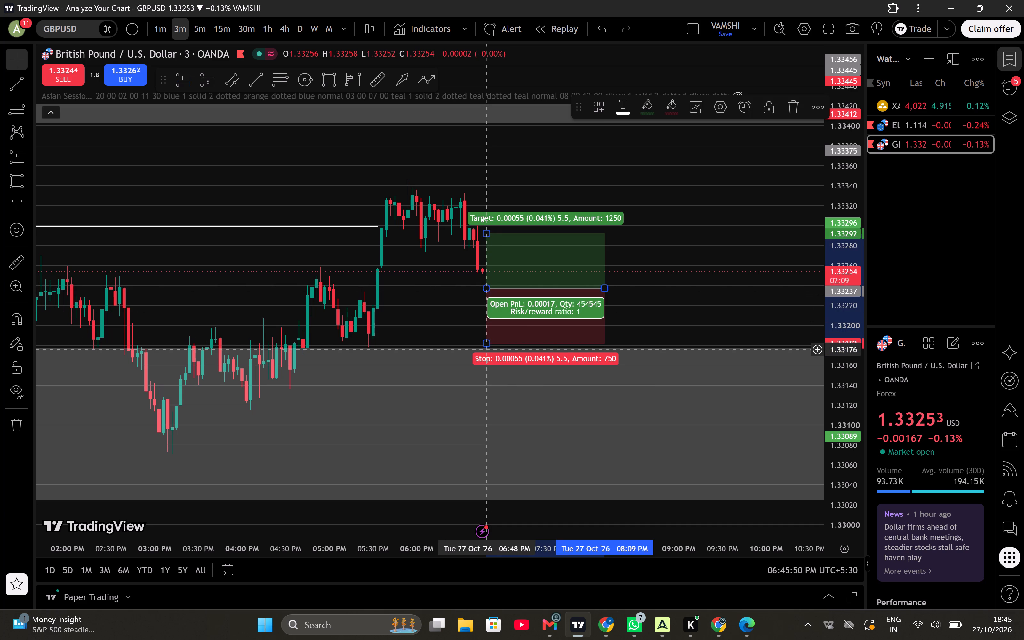
{"action": "left_click", "coordinate": [485, 350]}
{"action": "left_click_drag", "start_coordinate": [485, 343], "coordinate": [485, 343]}
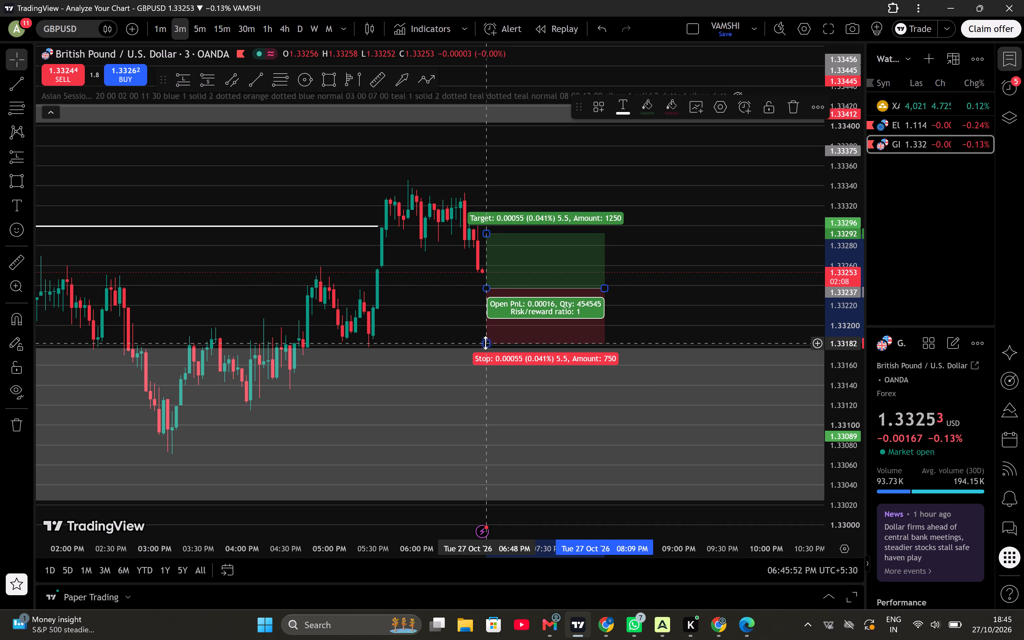
{"action": "left_click_drag", "start_coordinate": [485, 343], "coordinate": [485, 306]}
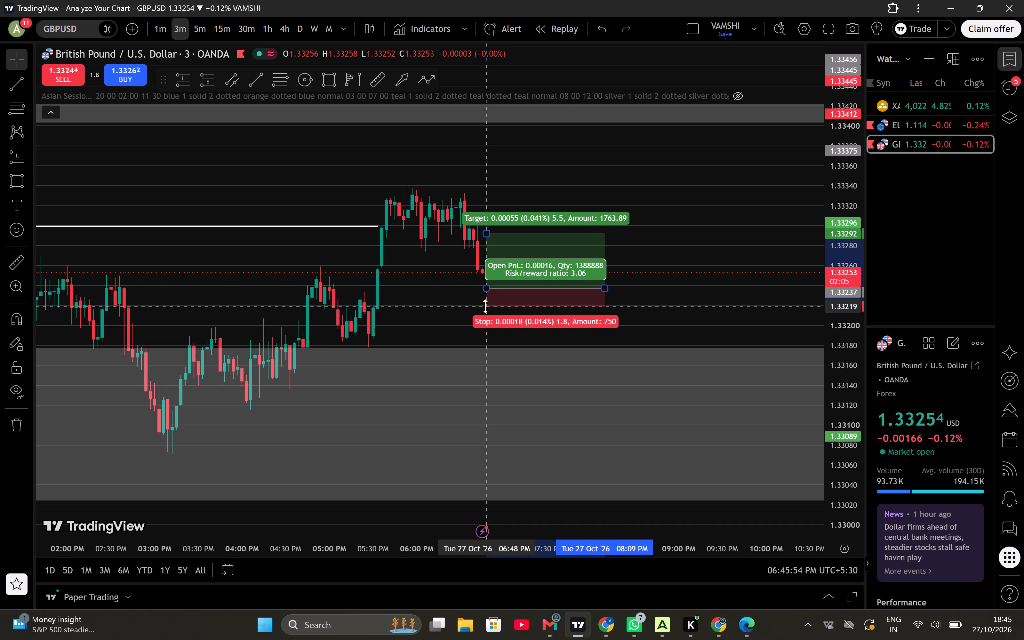
{"action": "left_click_drag", "start_coordinate": [485, 306], "coordinate": [483, 310]}
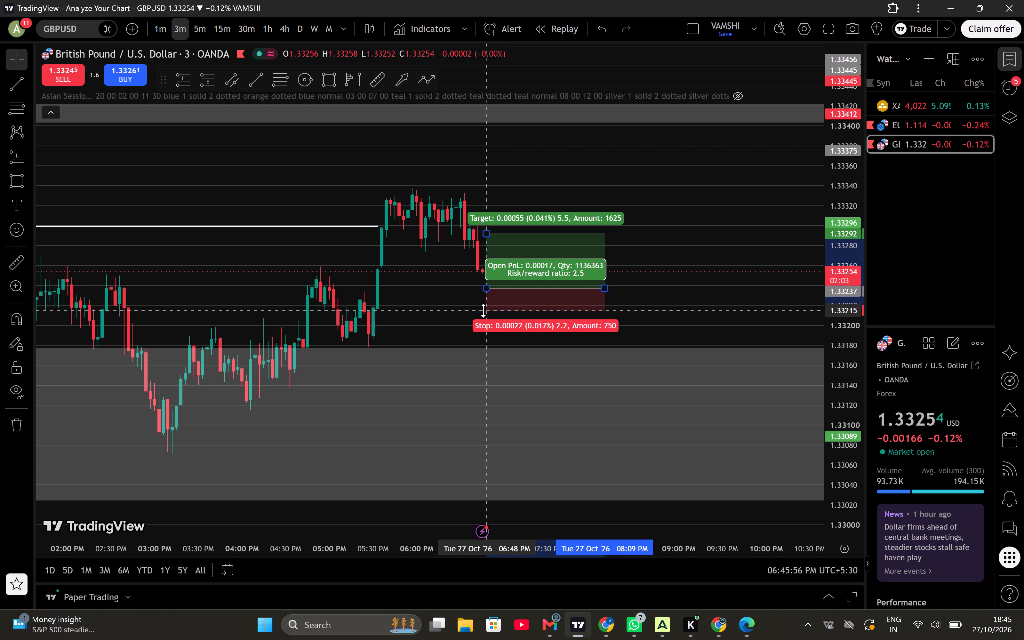
{"action": "left_click_drag", "start_coordinate": [483, 310], "coordinate": [483, 318]}
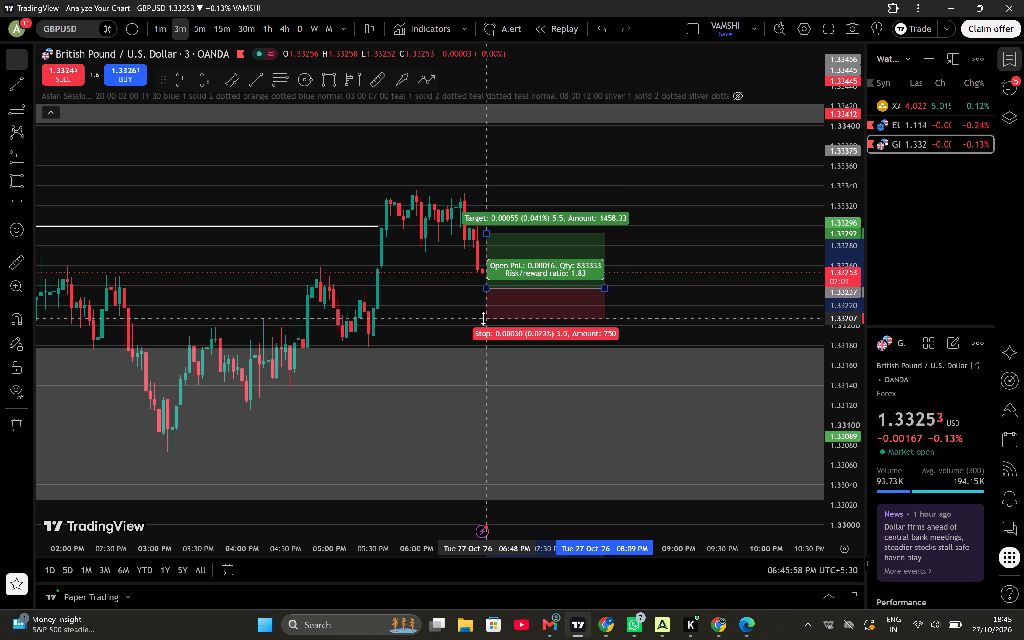
{"action": "left_click_drag", "start_coordinate": [483, 318], "coordinate": [483, 325]}
{"action": "left_click_drag", "start_coordinate": [487, 233], "coordinate": [481, 126]}
{"action": "left_click", "coordinate": [621, 254]}
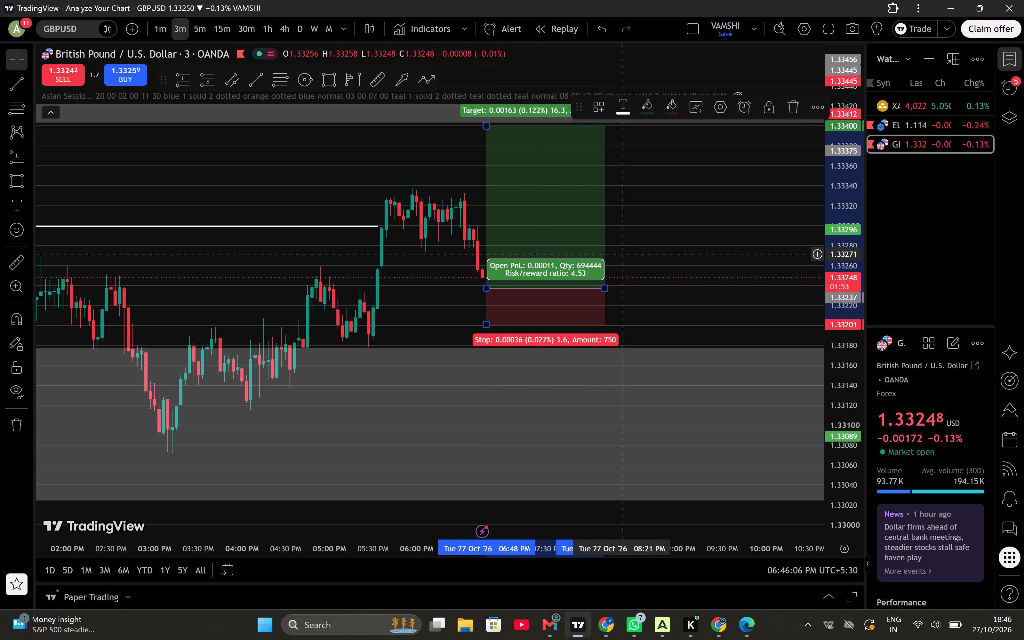
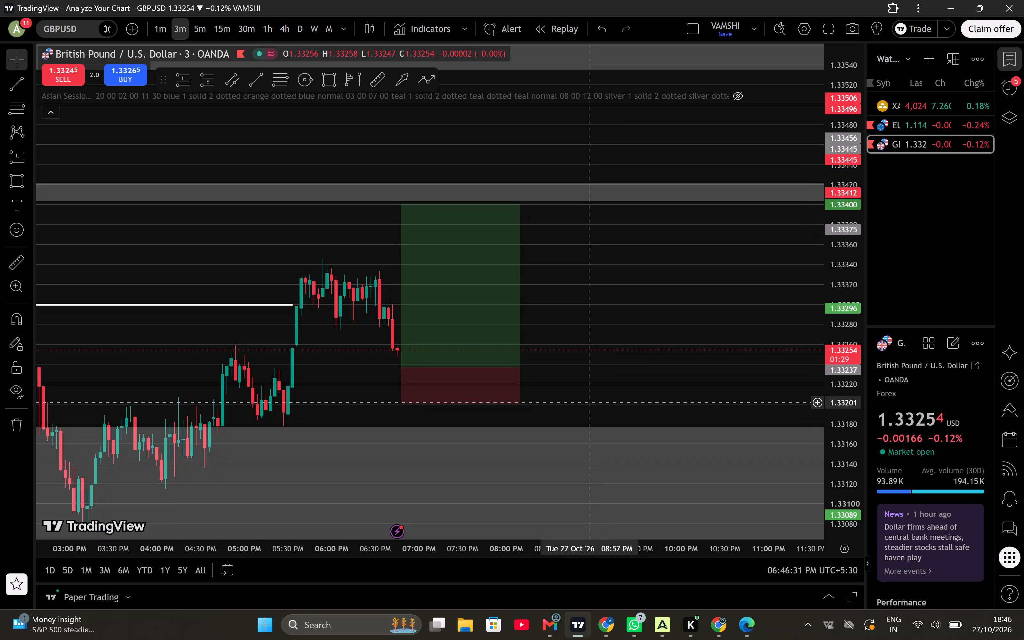
Open a buy order ticket for GBPUSD on the Paper Trading account.
{"action": "left_click_drag", "start_coordinate": [590, 403], "coordinate": [563, 403]}
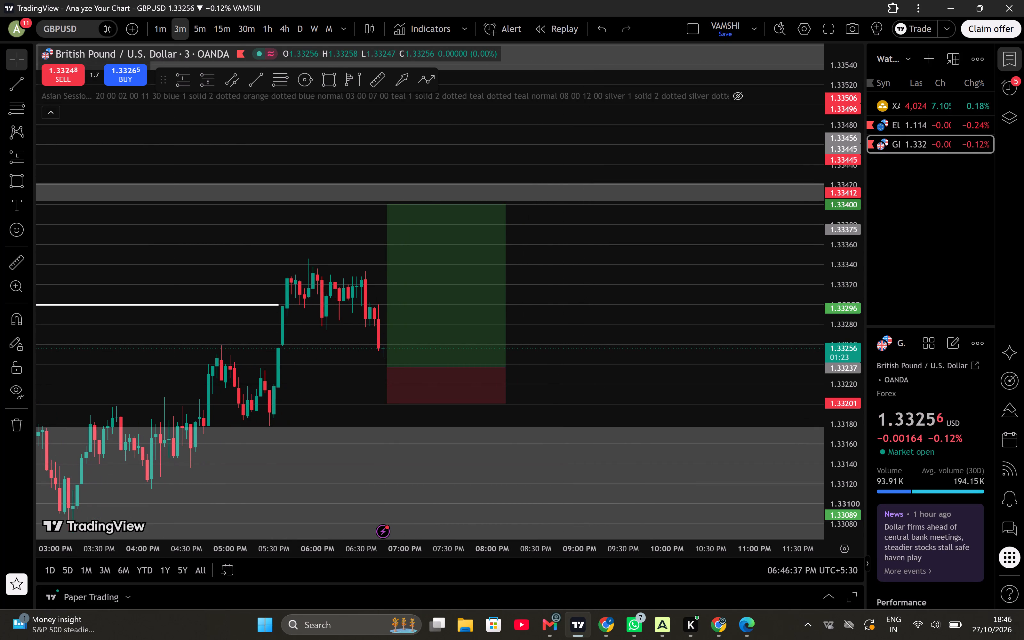
{"action": "left_click", "coordinate": [121, 80]}
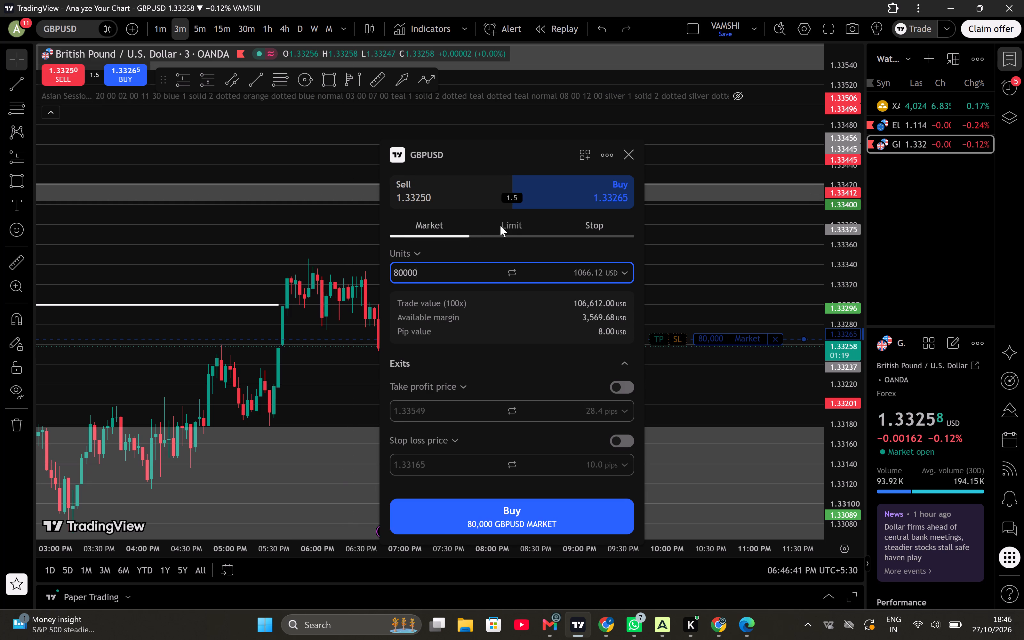
Set the GBPUSD buy ticket to a limit order of 100,000 units.
{"action": "left_click", "coordinate": [500, 225]}
{"action": "left_click", "coordinate": [396, 265]}
{"action": "key", "text": "BackSpace"}
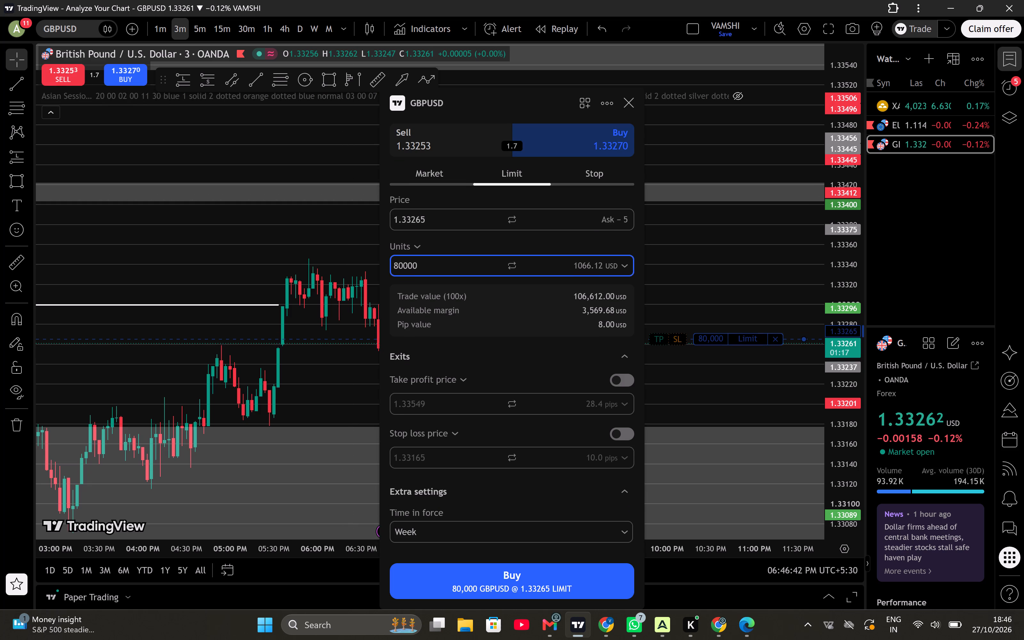
{"action": "key", "text": "1"}
{"action": "key", "text": "0"}
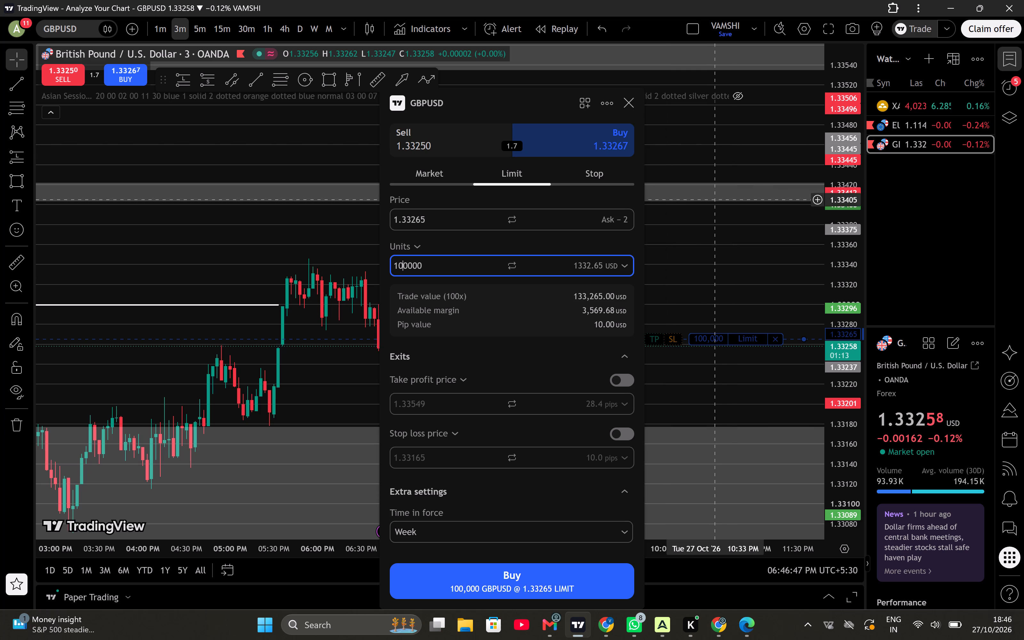
{"action": "left_click", "coordinate": [704, 267]}
Lower the order's limit price to 1.33238, at the long projection's entry level, and place the buy order.
{"action": "left_click_drag", "start_coordinate": [533, 86], "coordinate": [508, 128]}
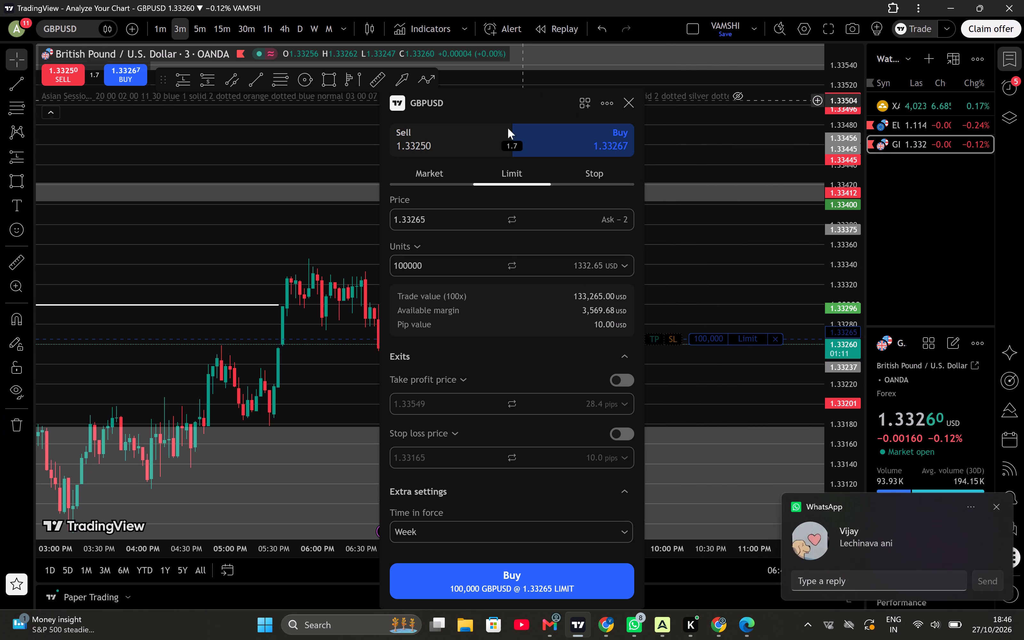
{"action": "left_click_drag", "start_coordinate": [508, 128], "coordinate": [525, 103]}
{"action": "left_click_drag", "start_coordinate": [494, 124], "coordinate": [503, 101]}
{"action": "left_click_drag", "start_coordinate": [503, 101], "coordinate": [311, 493]}
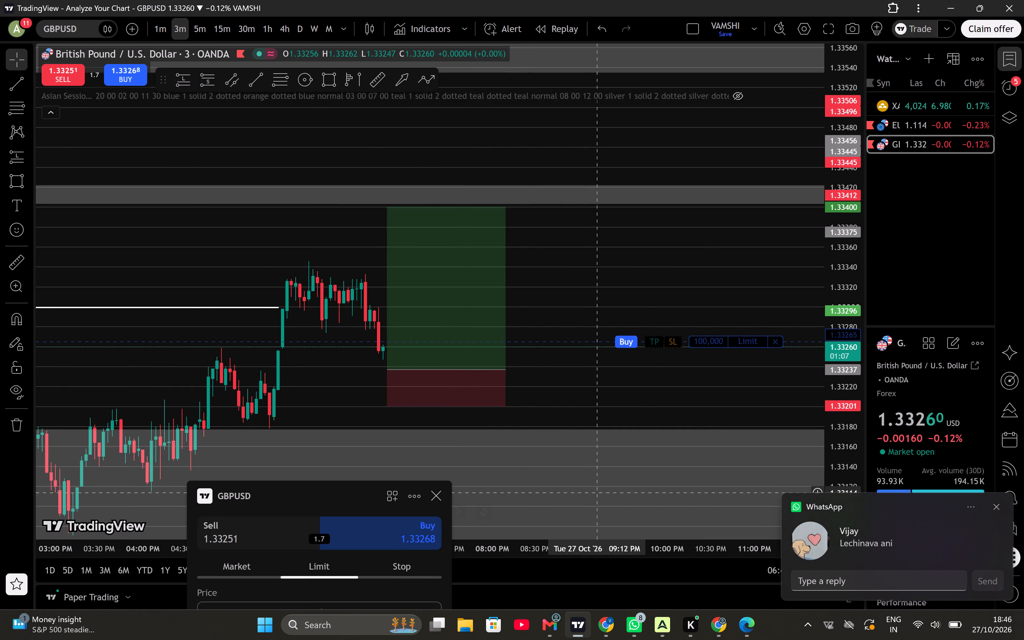
{"action": "left_click_drag", "start_coordinate": [713, 345], "coordinate": [708, 355]}
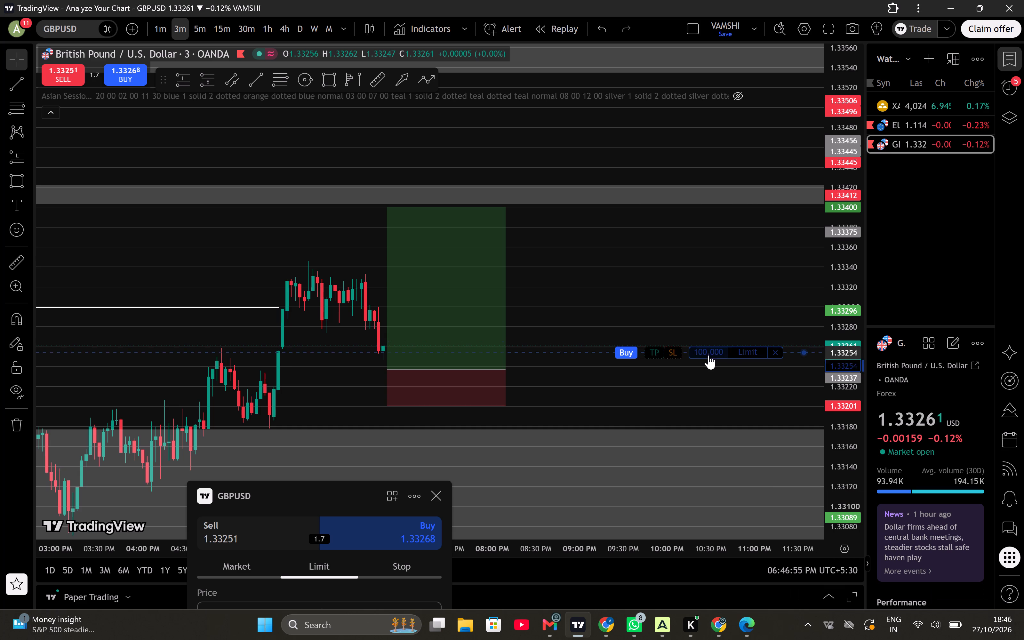
{"action": "left_click_drag", "start_coordinate": [708, 355], "coordinate": [700, 369]}
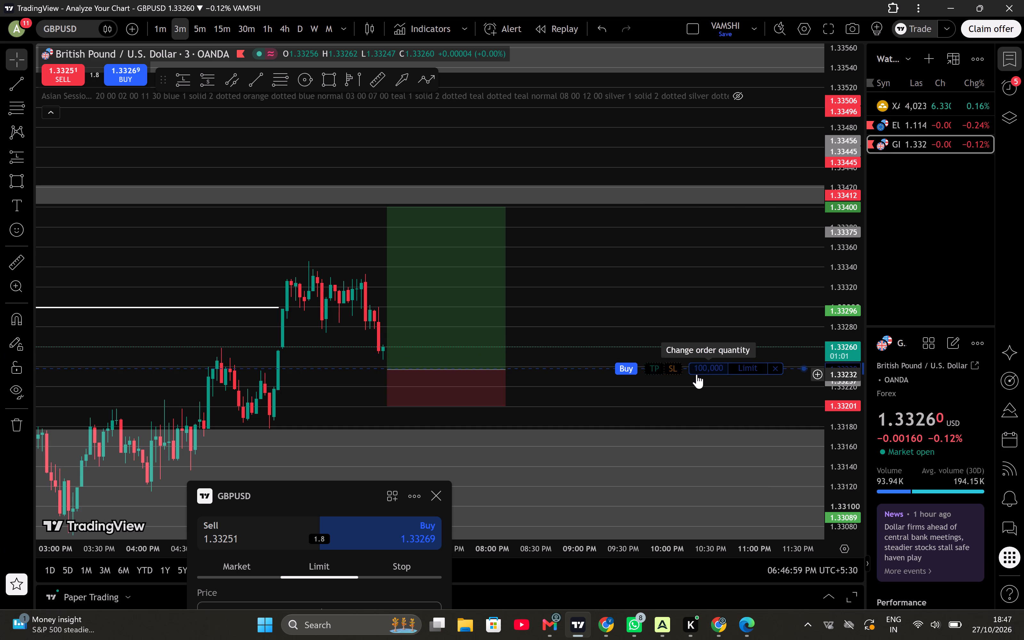
{"action": "left_click", "coordinate": [630, 370]}
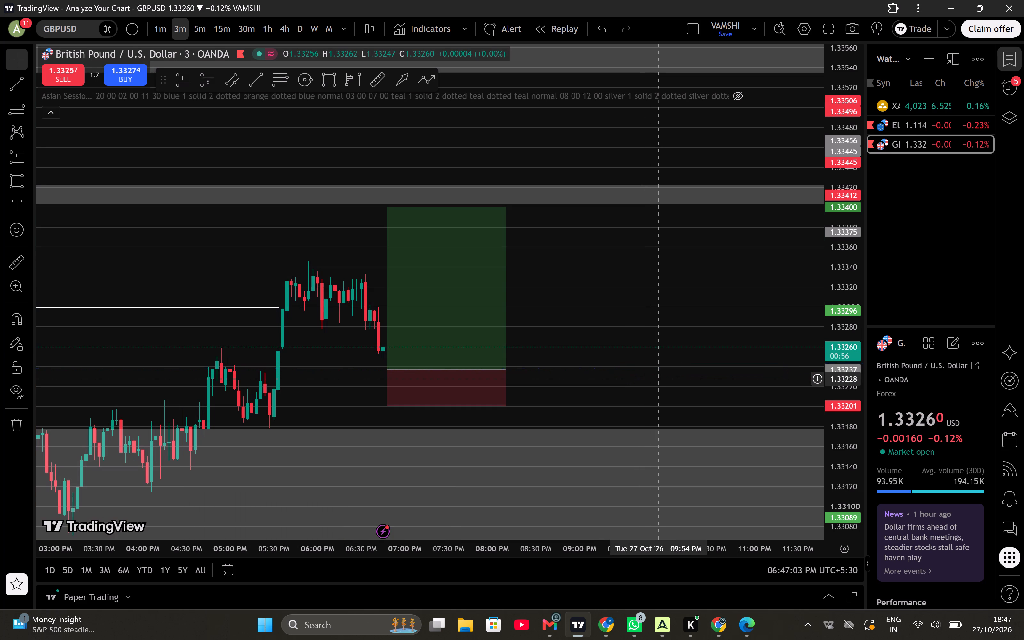
Add a stop loss at 1.33201 to the buy limit order, at the projection's stop level.
{"action": "left_click_drag", "start_coordinate": [667, 368], "coordinate": [667, 340]}
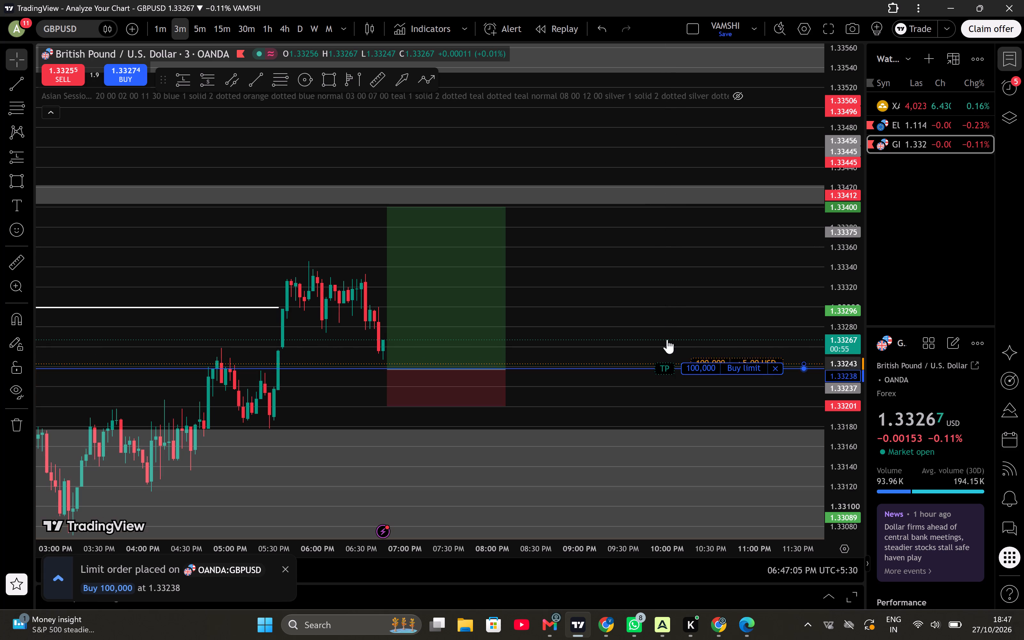
{"action": "left_click_drag", "start_coordinate": [667, 340], "coordinate": [659, 396]}
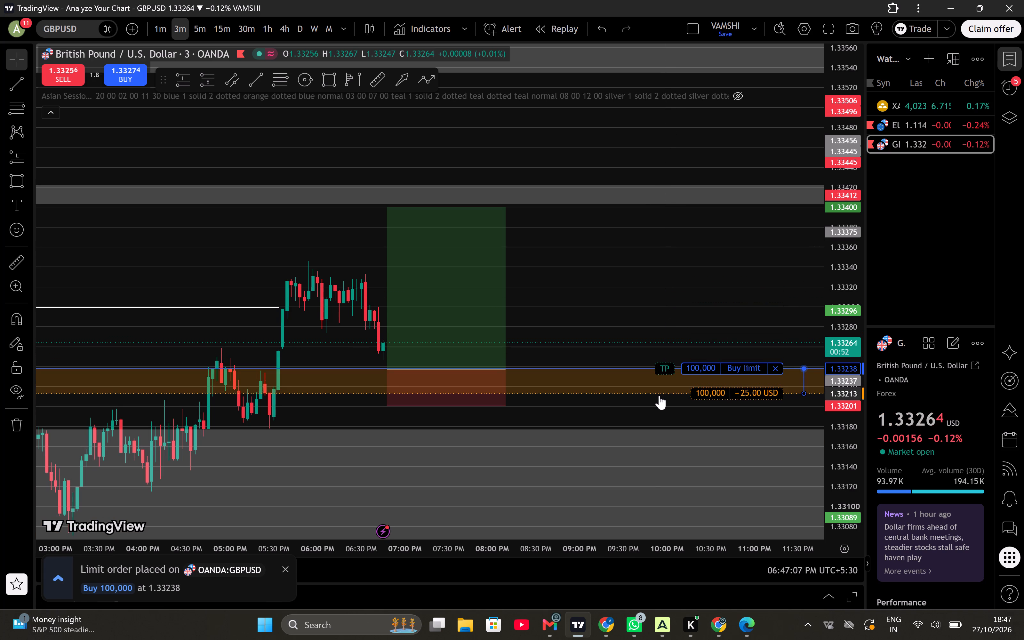
{"action": "left_click_drag", "start_coordinate": [659, 396], "coordinate": [659, 406]}
Add a take profit at 1.33400, at the projection's target level, and confirm the exits on the buy limit order.
{"action": "left_click_drag", "start_coordinate": [665, 372], "coordinate": [665, 196]}
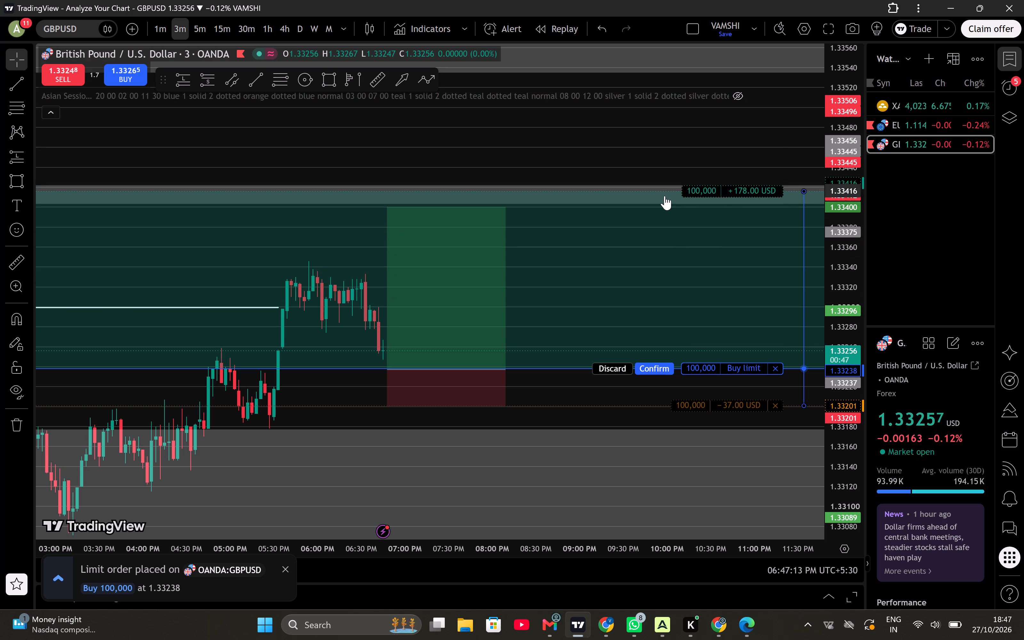
{"action": "left_click_drag", "start_coordinate": [665, 196], "coordinate": [662, 206]}
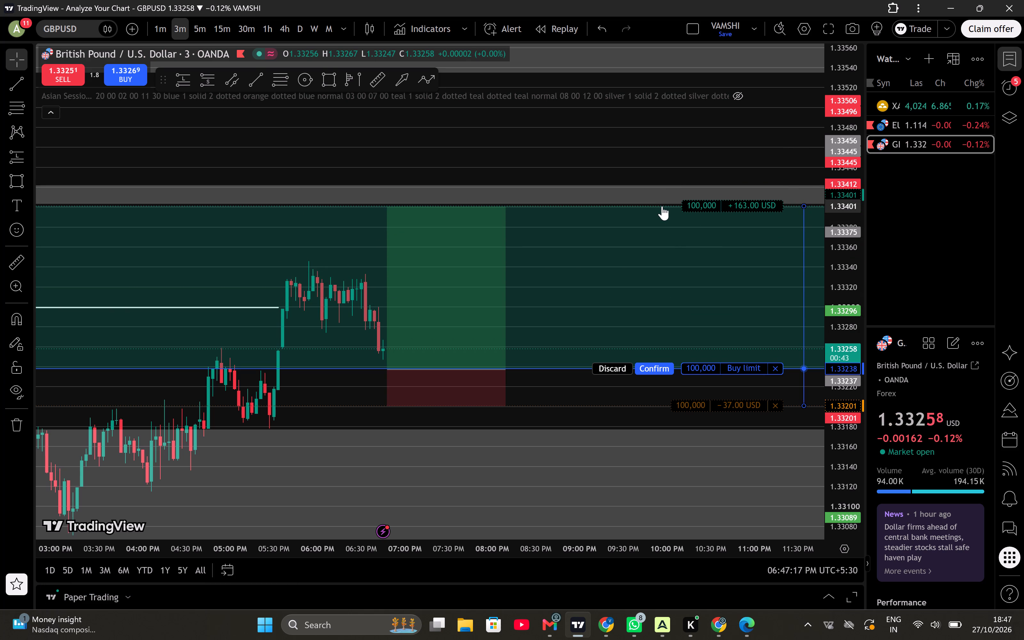
{"action": "left_click_drag", "start_coordinate": [662, 206], "coordinate": [662, 207]}
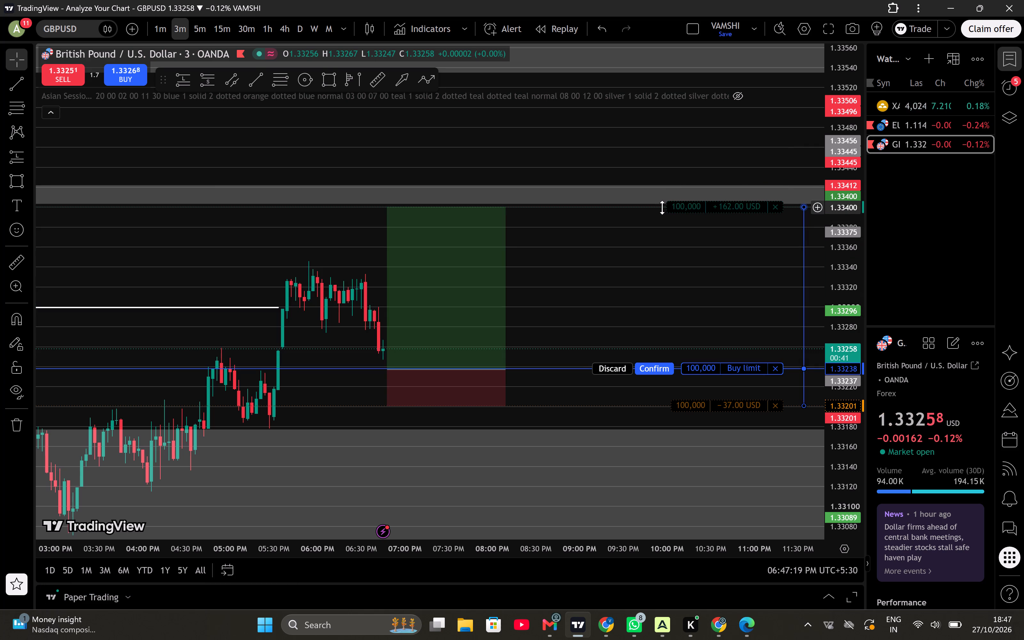
{"action": "left_click_drag", "start_coordinate": [678, 204], "coordinate": [681, 207]}
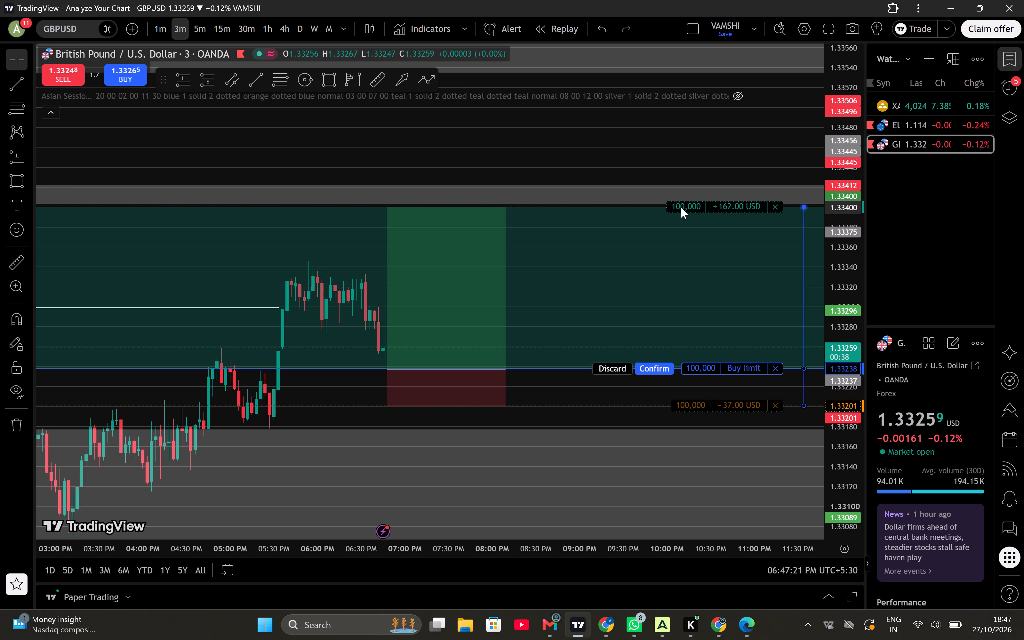
{"action": "left_click_drag", "start_coordinate": [681, 207], "coordinate": [681, 207]}
{"action": "left_click", "coordinate": [651, 365]}
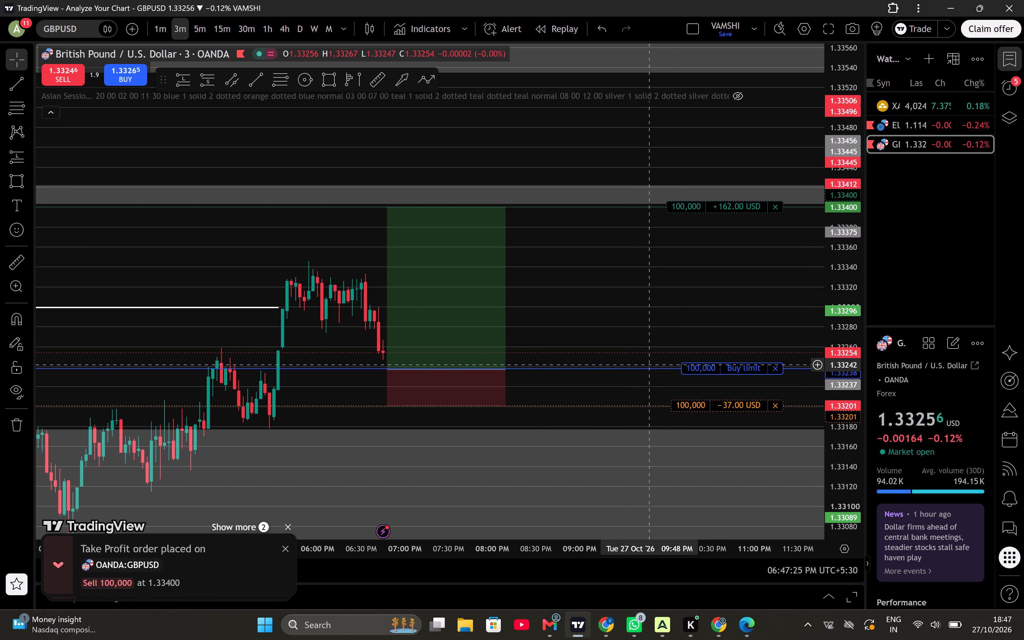
Measure the GBPUSD rise from about 1.33098 near the 03:18 PM candle up to the swing high before 06:00 PM.
{"action": "left_click_drag", "start_coordinate": [617, 299], "coordinate": [673, 273]}
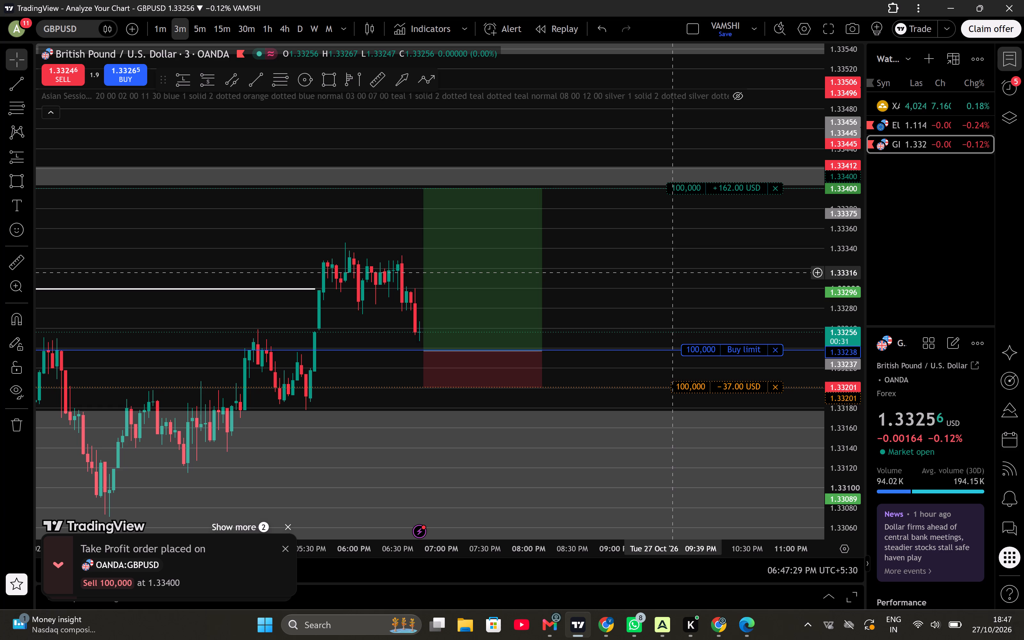
{"action": "scroll", "coordinate": [673, 273], "scroll_direction": "down", "scroll_amount": 3}
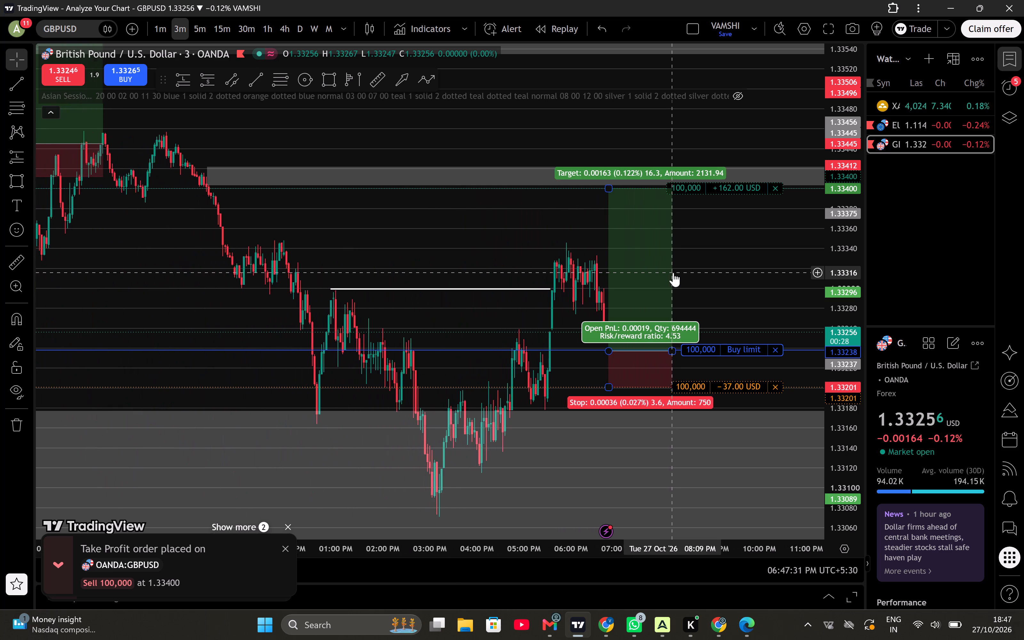
{"action": "left_click_drag", "start_coordinate": [523, 317], "coordinate": [459, 287]}
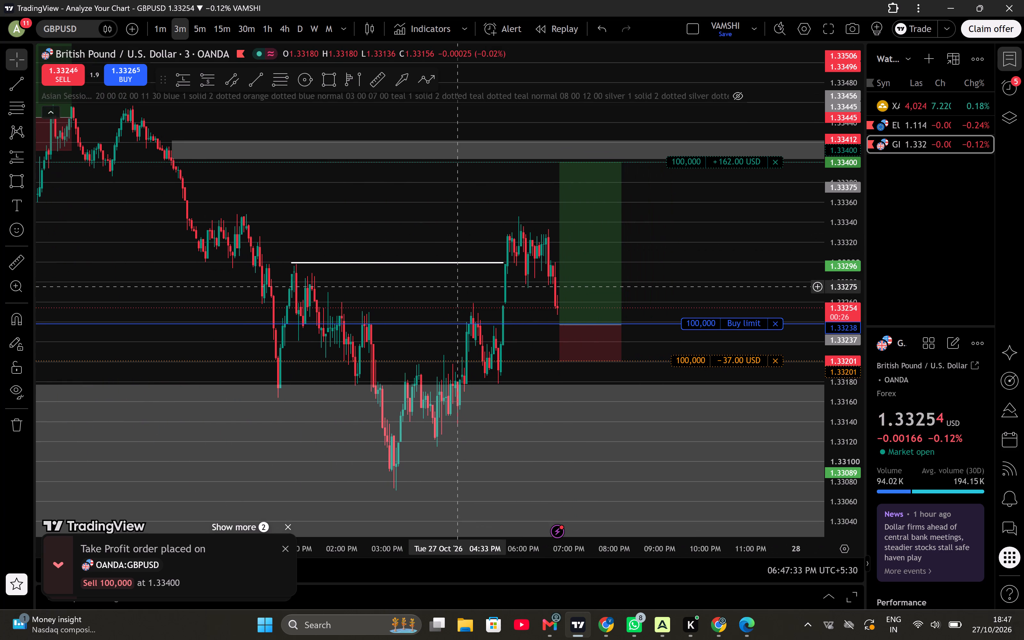
{"action": "left_click_drag", "start_coordinate": [459, 287], "coordinate": [421, 312]}
{"action": "scroll", "coordinate": [421, 312], "scroll_direction": "down", "scroll_amount": 4}
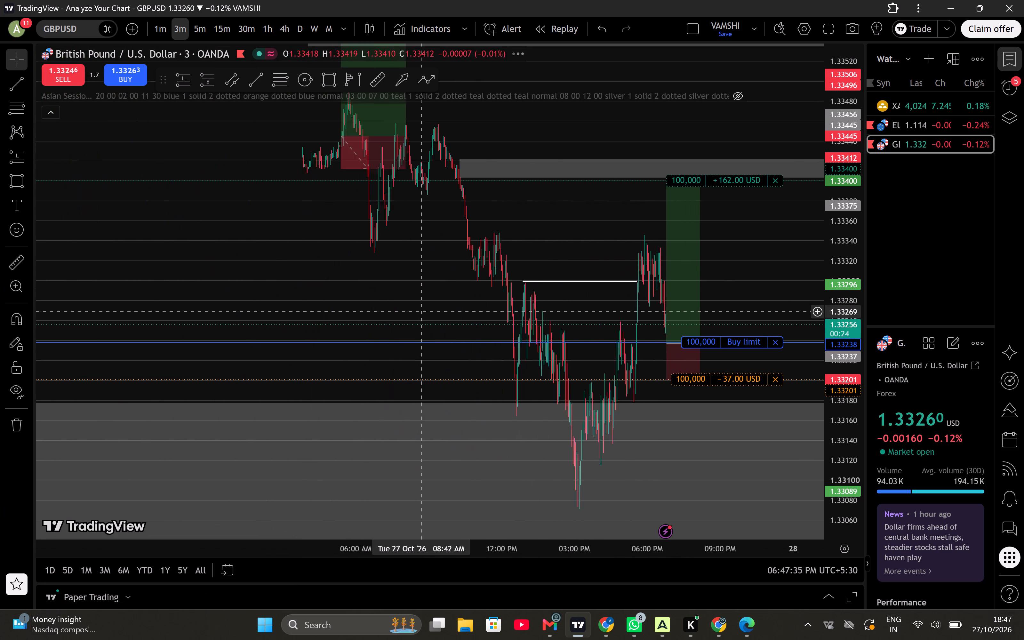
{"action": "scroll", "coordinate": [505, 290], "scroll_direction": "up", "scroll_amount": 5}
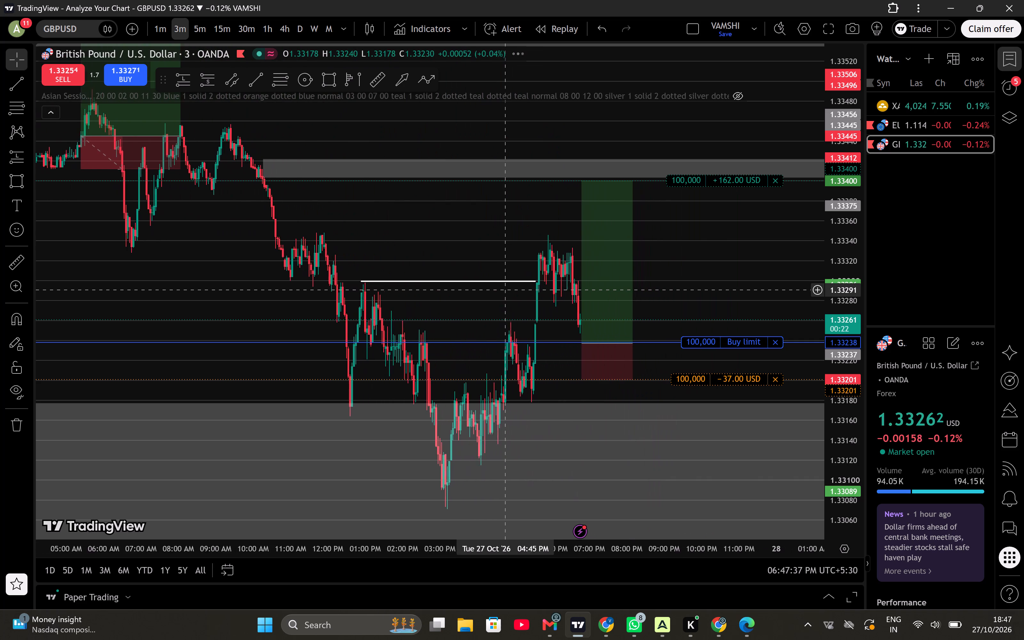
{"action": "scroll", "coordinate": [505, 290], "scroll_direction": "up", "scroll_amount": 2}
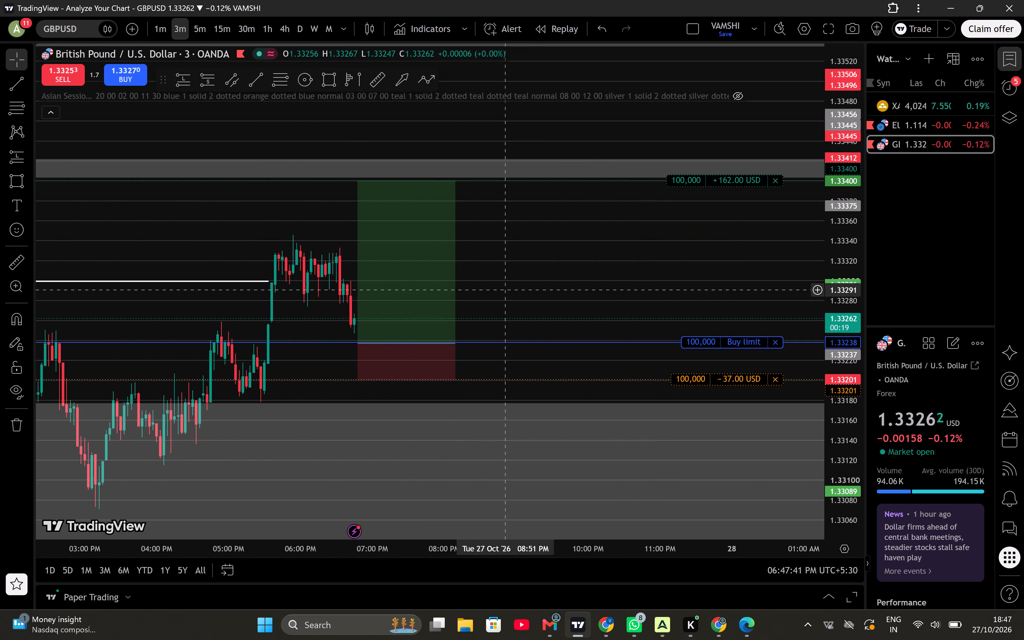
{"action": "left_click", "coordinate": [372, 83]}
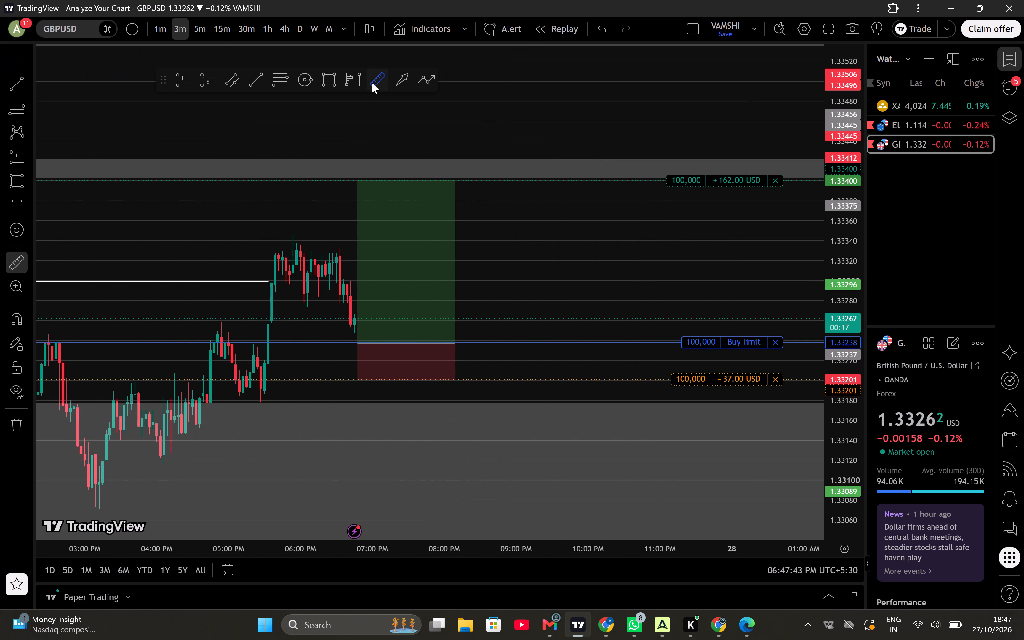
{"action": "left_click", "coordinate": [107, 483]}
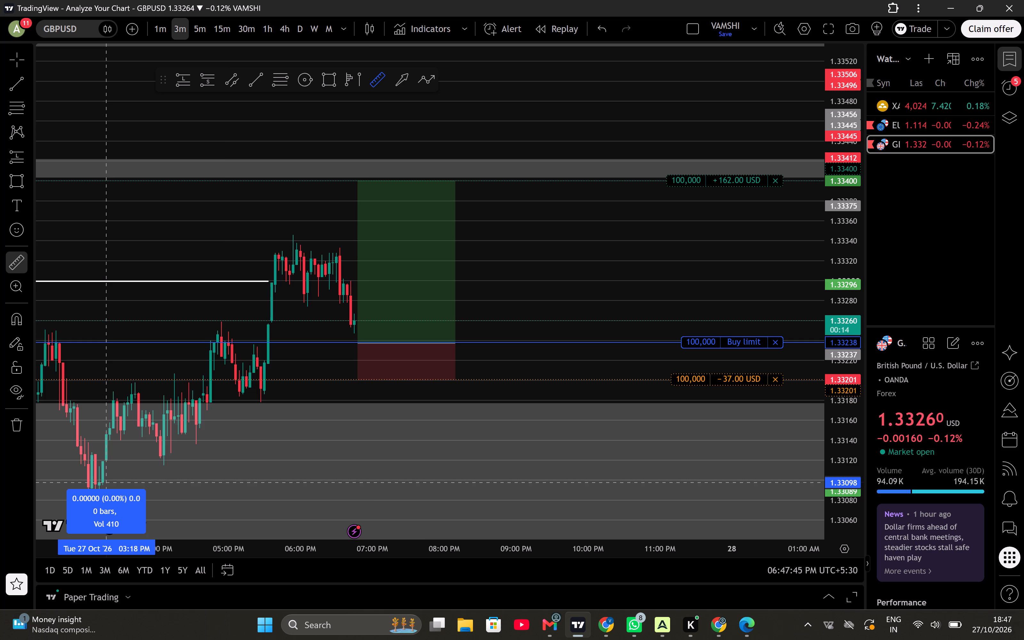
{"action": "left_click", "coordinate": [286, 238]}
{"action": "left_click", "coordinate": [536, 243]}
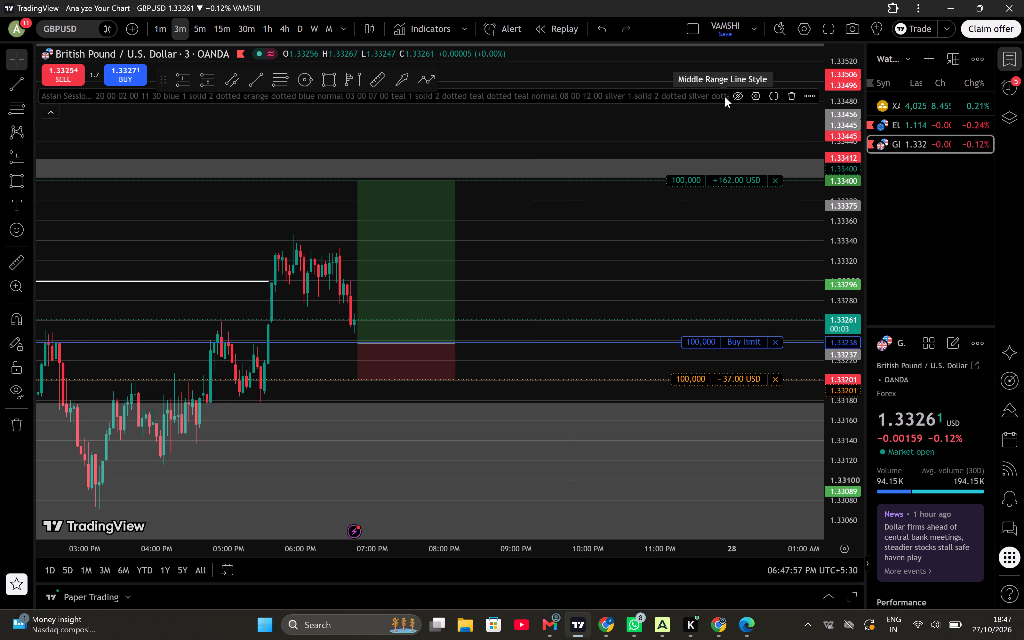
Show the Asian Session indicator to check the session ranges around current price, and hide it again.
{"action": "left_click", "coordinate": [740, 96]}
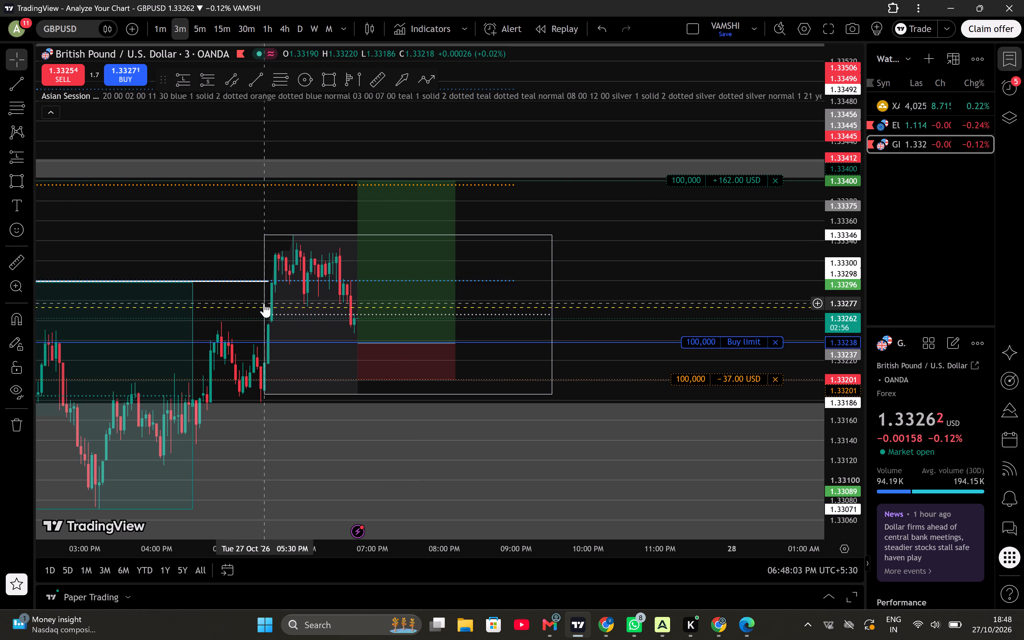
{"action": "left_click", "coordinate": [622, 279]}
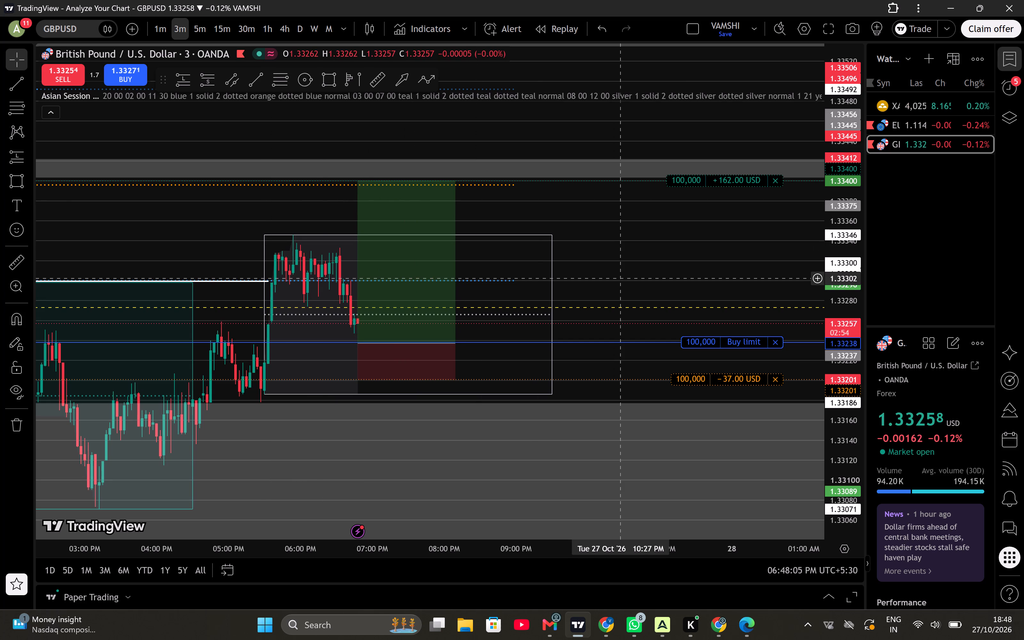
{"action": "left_click", "coordinate": [744, 94]}
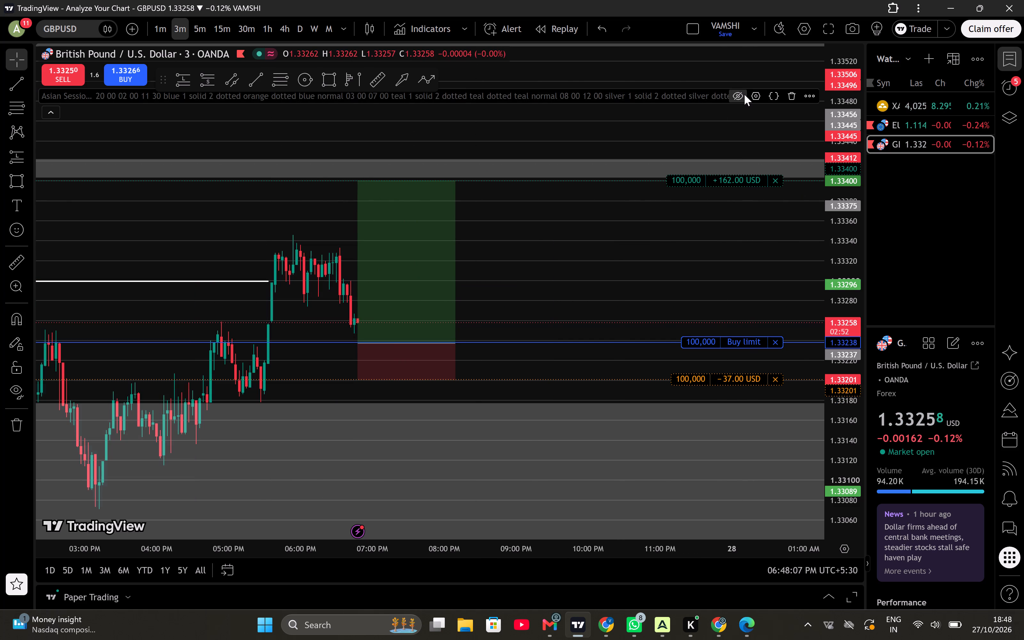
Examine EURUSD price action on the 3-minute chart, from the earlier decline to the grey zone below the latest candles.
{"action": "left_click_drag", "start_coordinate": [567, 314], "coordinate": [636, 280]}
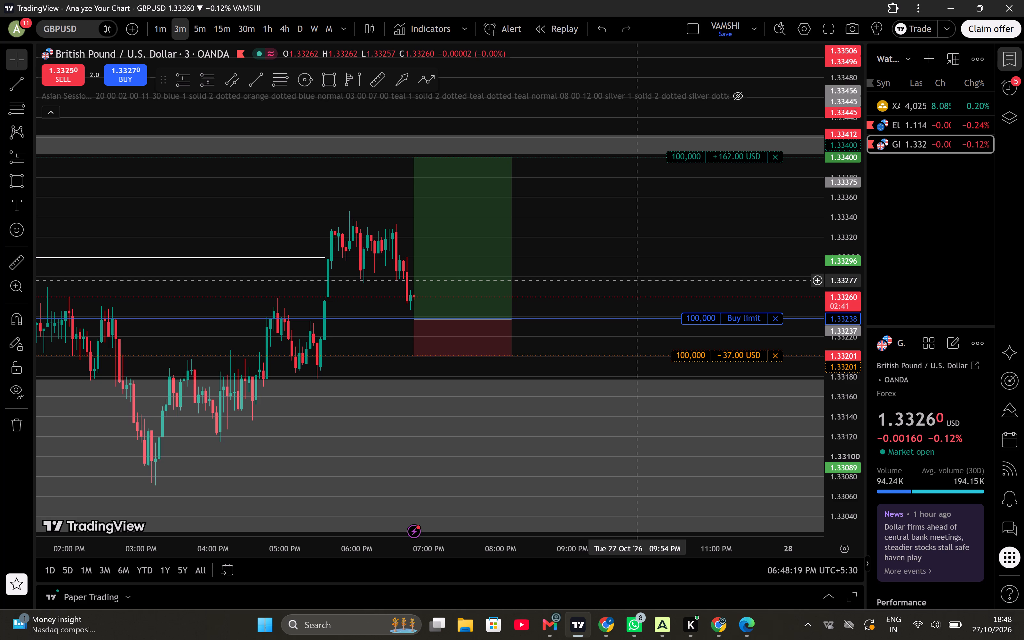
{"action": "left_click", "coordinate": [885, 132]}
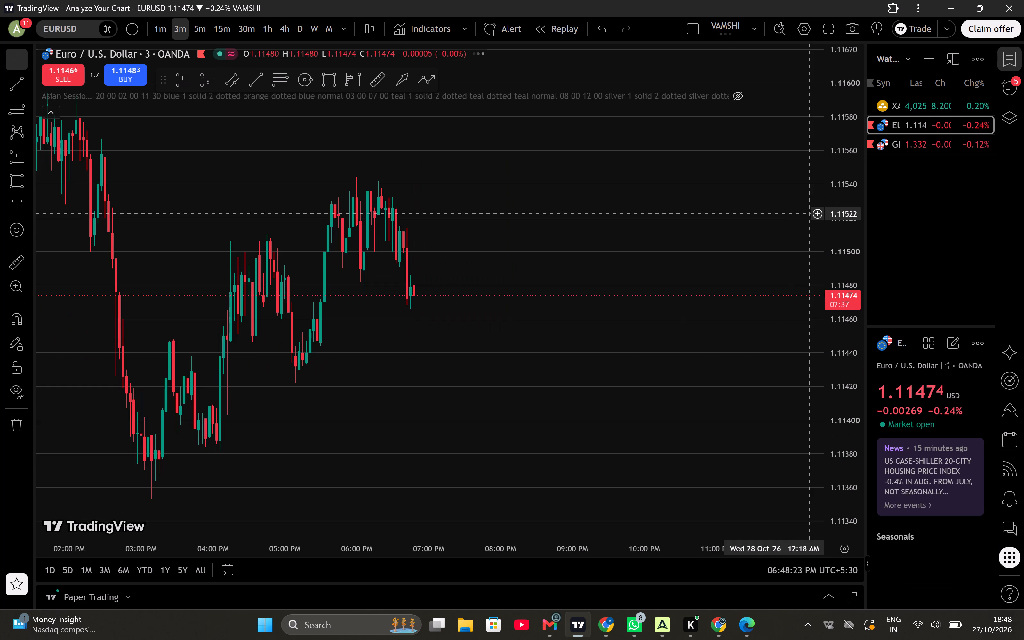
{"action": "left_click_drag", "start_coordinate": [591, 338], "coordinate": [691, 327]}
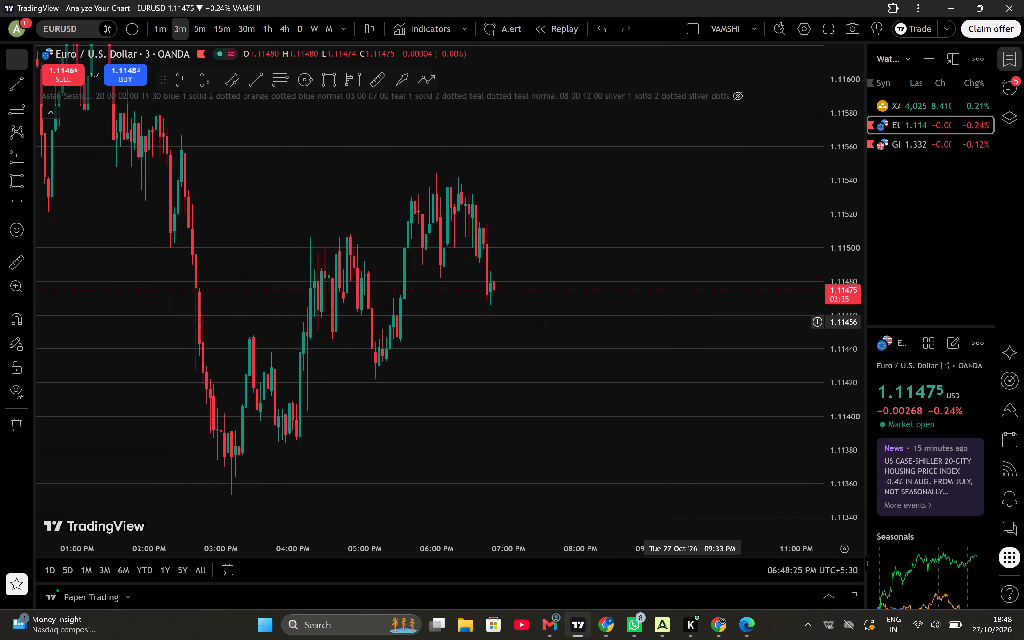
{"action": "left_click_drag", "start_coordinate": [832, 150], "coordinate": [812, 259]}
{"action": "left_click_drag", "start_coordinate": [601, 329], "coordinate": [544, 388]}
{"action": "scroll", "coordinate": [544, 388], "scroll_direction": "down", "scroll_amount": 2}
{"action": "left_click_drag", "start_coordinate": [641, 377], "coordinate": [490, 388]}
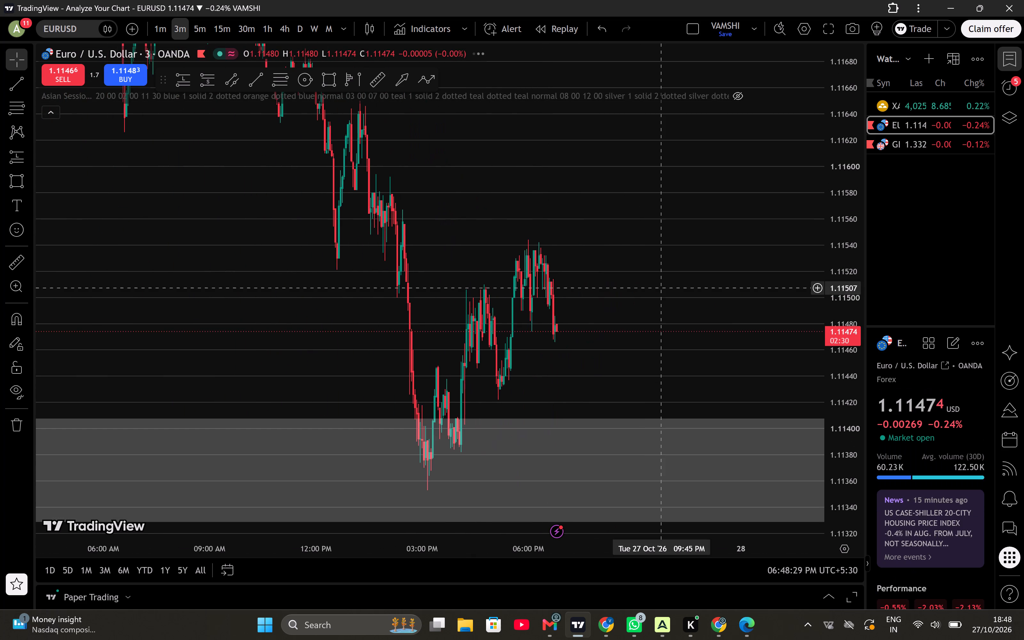
{"action": "left_click_drag", "start_coordinate": [661, 288], "coordinate": [574, 322]}
{"action": "scroll", "coordinate": [574, 322], "scroll_direction": "up", "scroll_amount": 1}
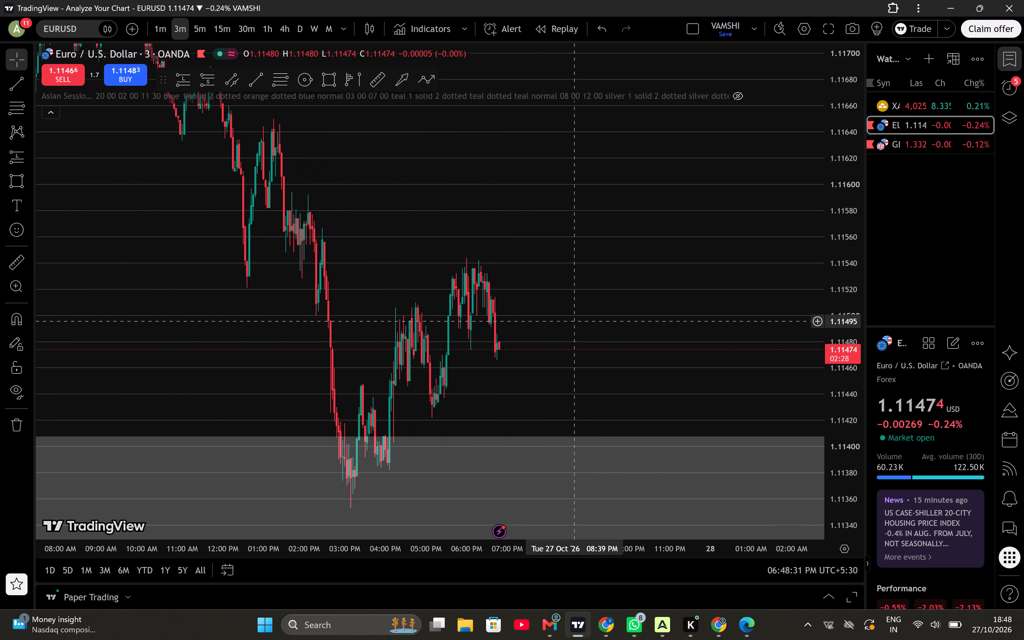
{"action": "left_click_drag", "start_coordinate": [654, 313], "coordinate": [625, 317]}
Return to GBPUSD and examine price action around the buy limit order on the 3-, 15- and 5-minute charts.
{"action": "left_click", "coordinate": [883, 138]}
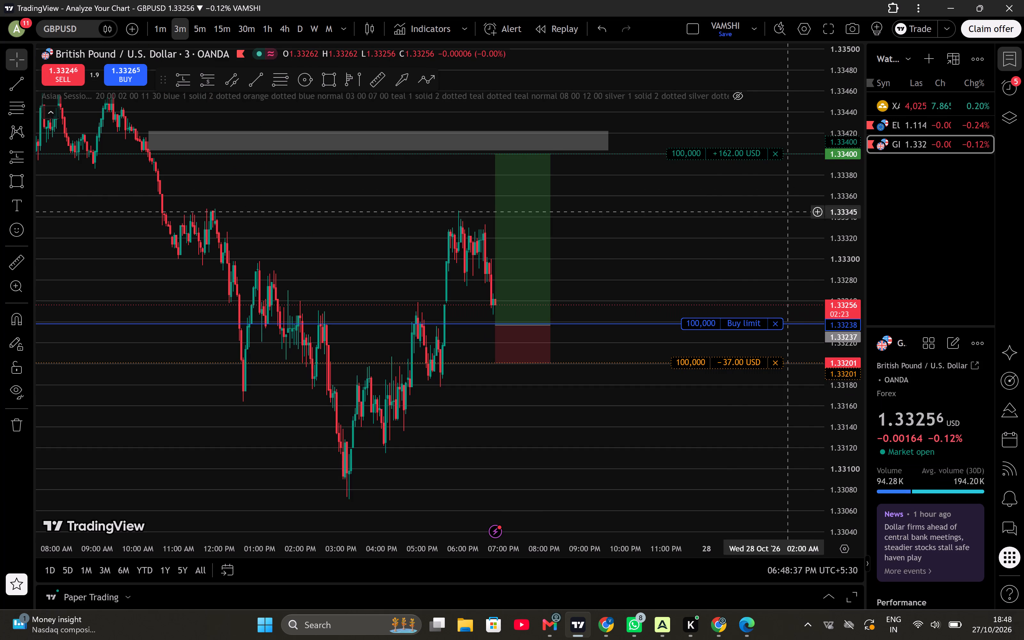
{"action": "left_click_drag", "start_coordinate": [717, 284], "coordinate": [660, 295]}
{"action": "scroll", "coordinate": [660, 295], "scroll_direction": "up", "scroll_amount": 1}
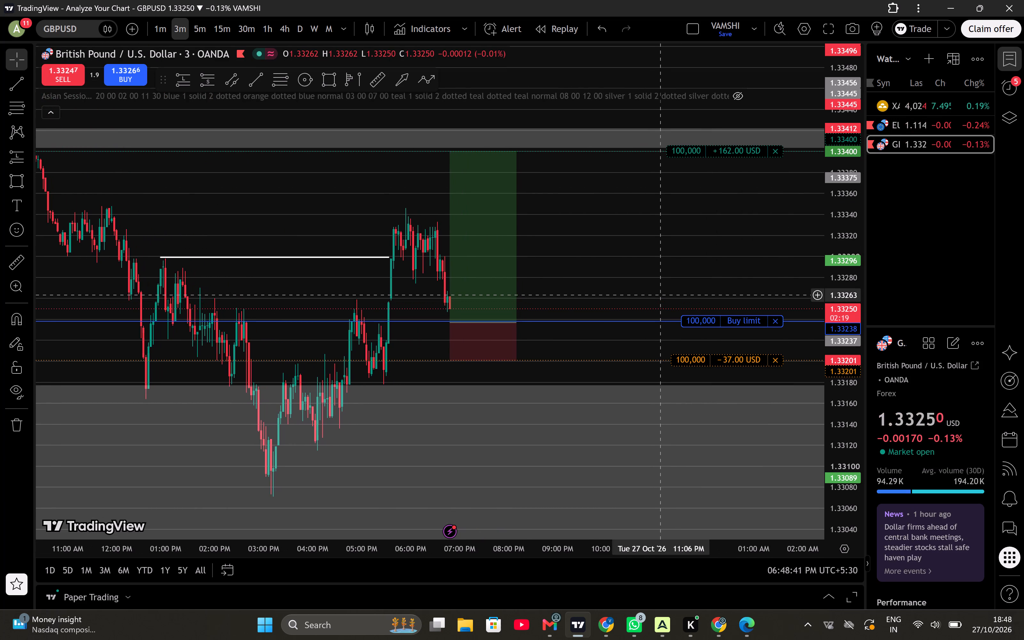
{"action": "left_click", "coordinate": [212, 31]}
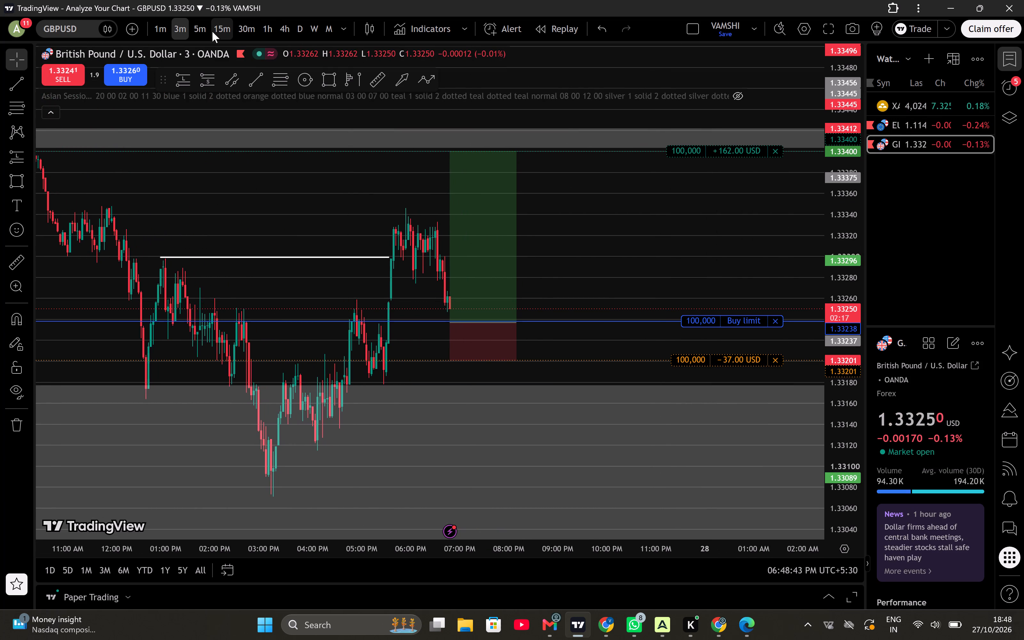
{"action": "scroll", "coordinate": [604, 197], "scroll_direction": "up", "scroll_amount": 1}
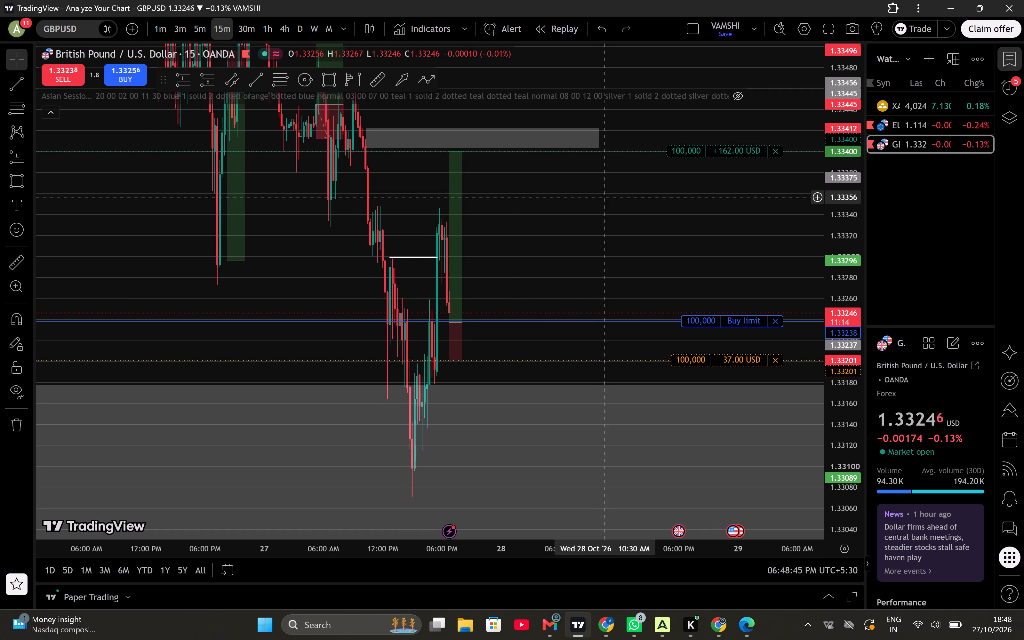
{"action": "scroll", "coordinate": [658, 282], "scroll_direction": "up", "scroll_amount": 1}
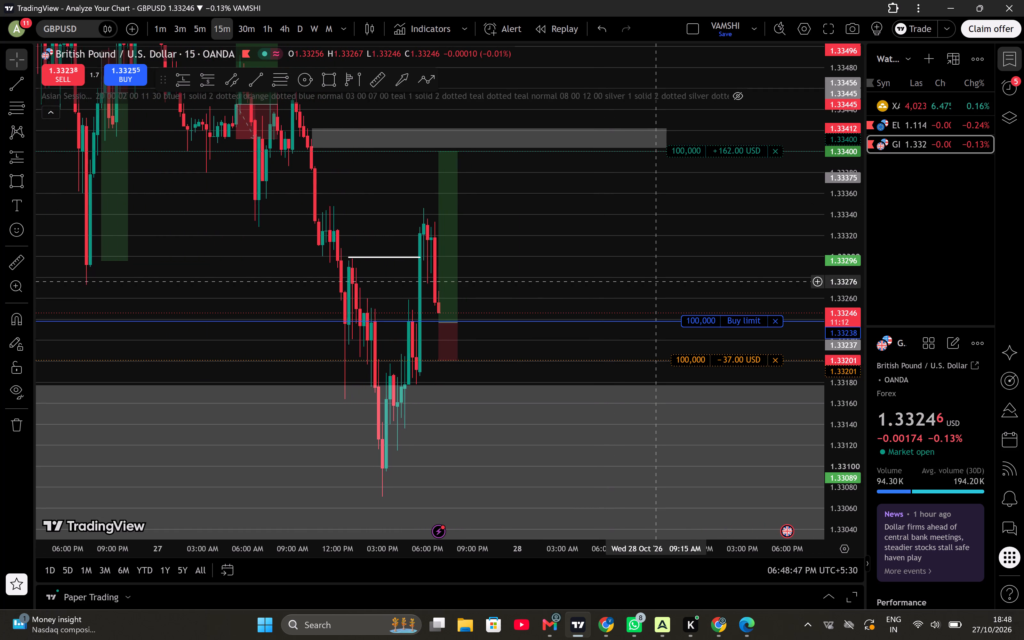
{"action": "scroll", "coordinate": [658, 282], "scroll_direction": "up", "scroll_amount": 1}
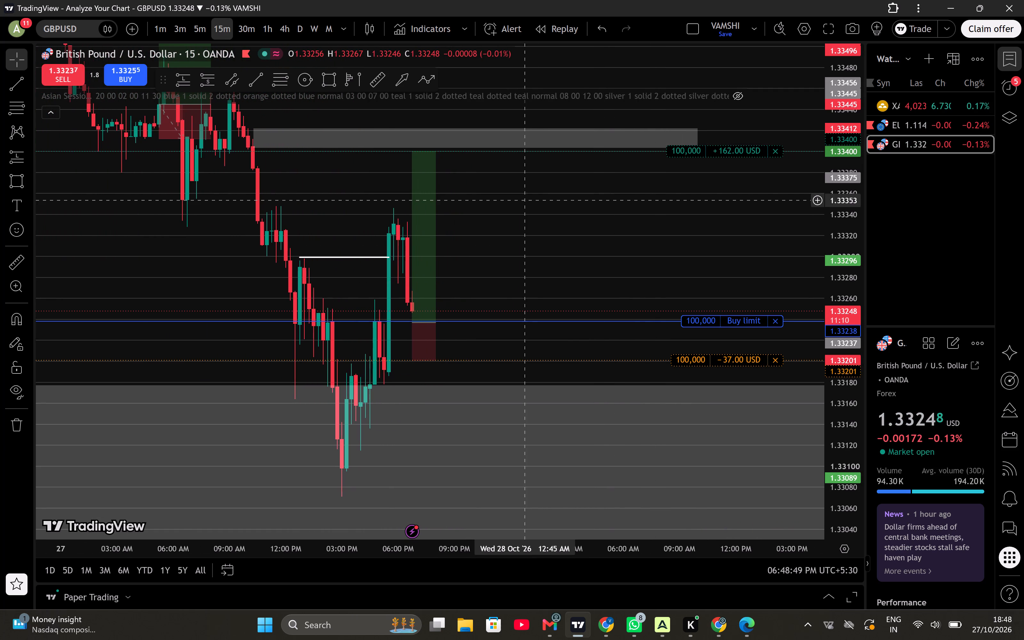
{"action": "left_click", "coordinate": [204, 30]}
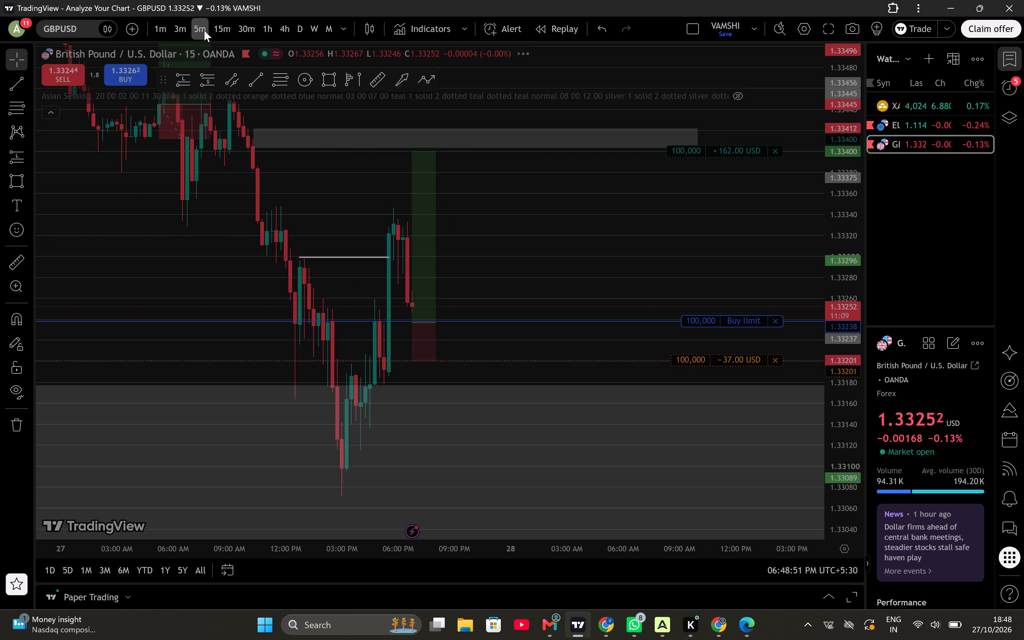
{"action": "scroll", "coordinate": [633, 244], "scroll_direction": "up", "scroll_amount": 1}
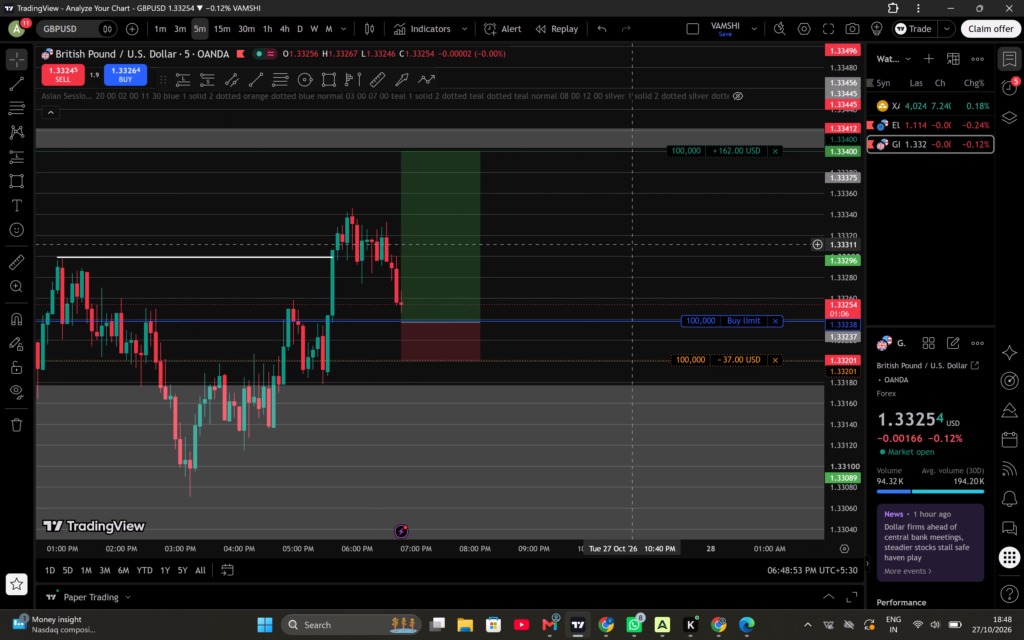
{"action": "left_click_drag", "start_coordinate": [654, 241], "coordinate": [671, 240]}
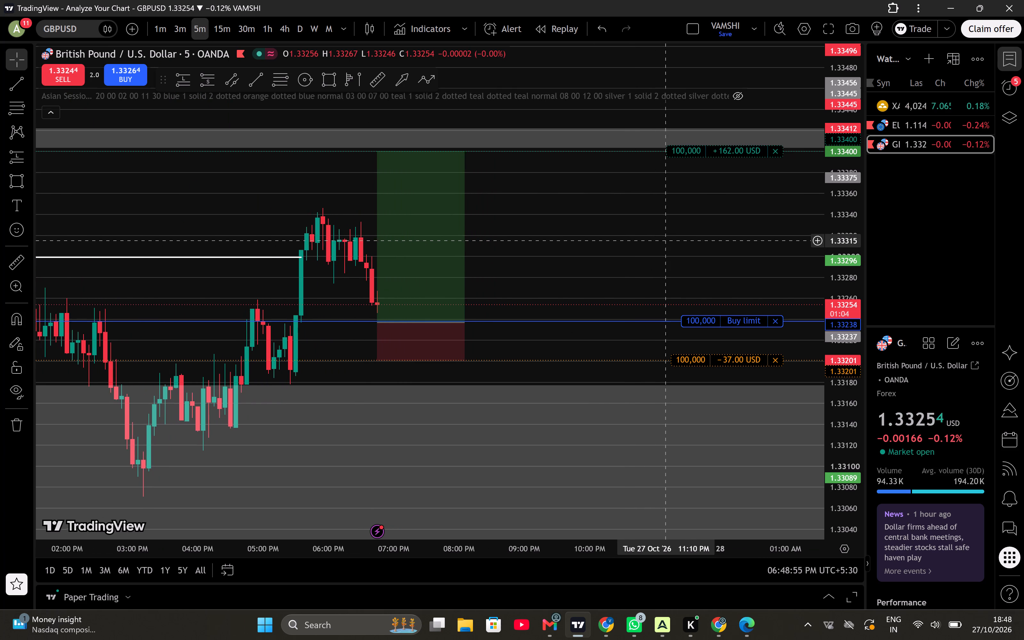
{"action": "left_click_drag", "start_coordinate": [671, 240], "coordinate": [685, 235]}
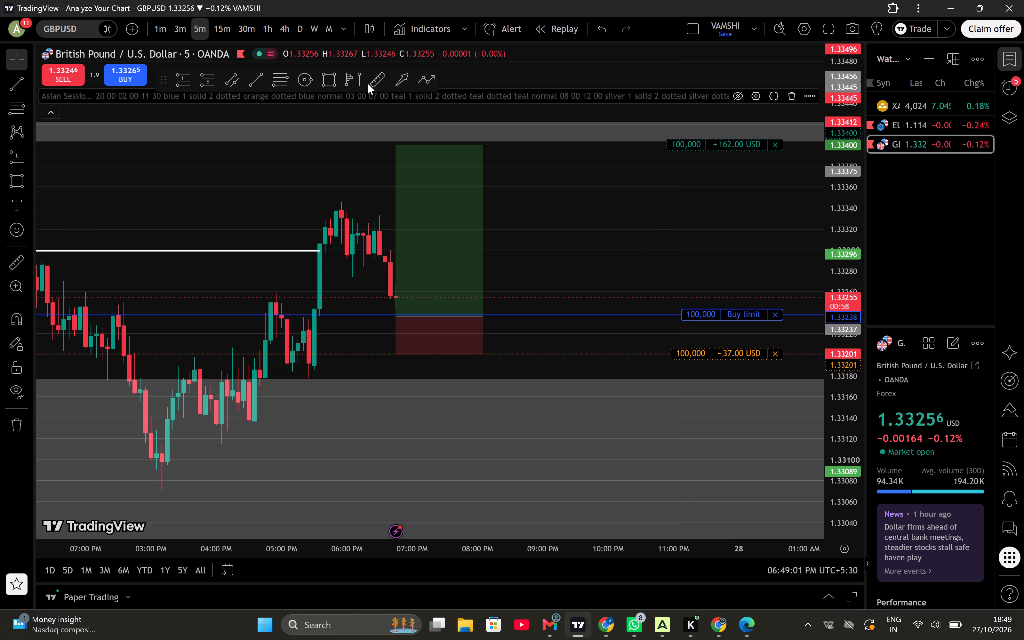
{"action": "left_click", "coordinate": [221, 28]}
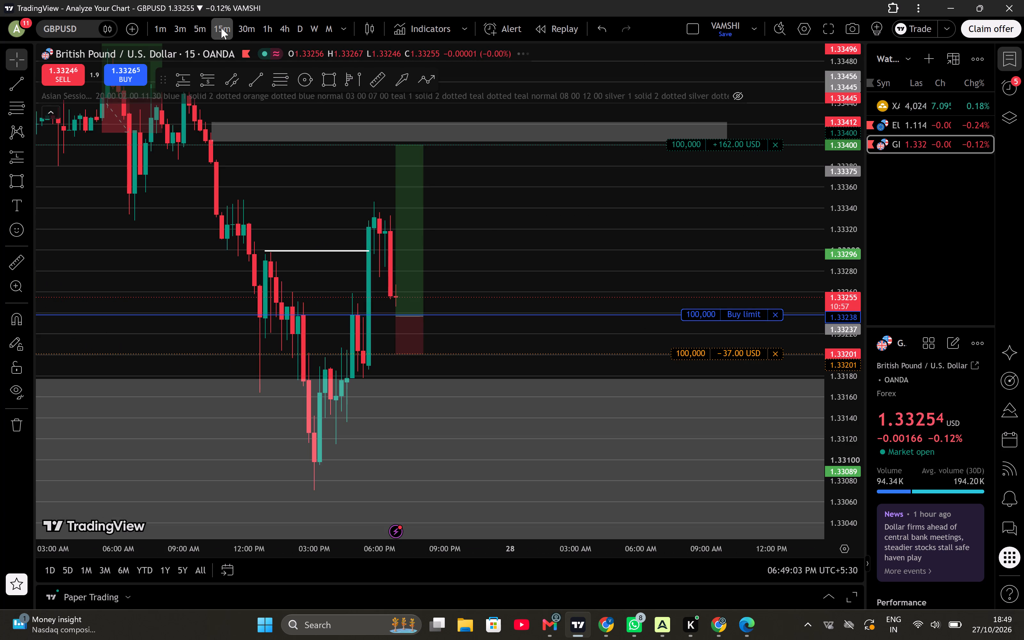
{"action": "left_click", "coordinate": [202, 31]}
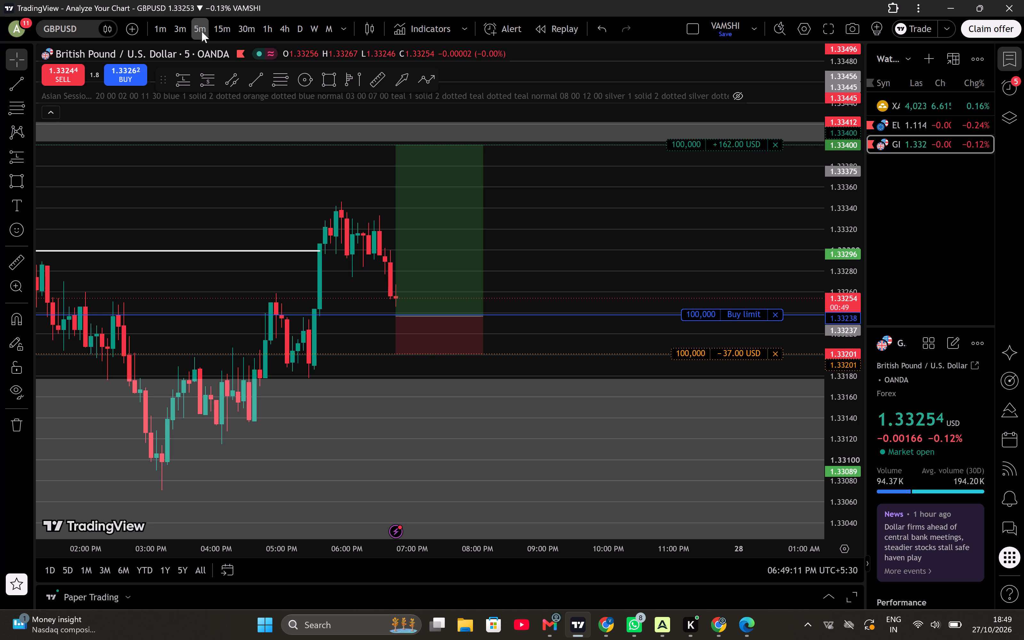
{"action": "left_click", "coordinate": [180, 30]}
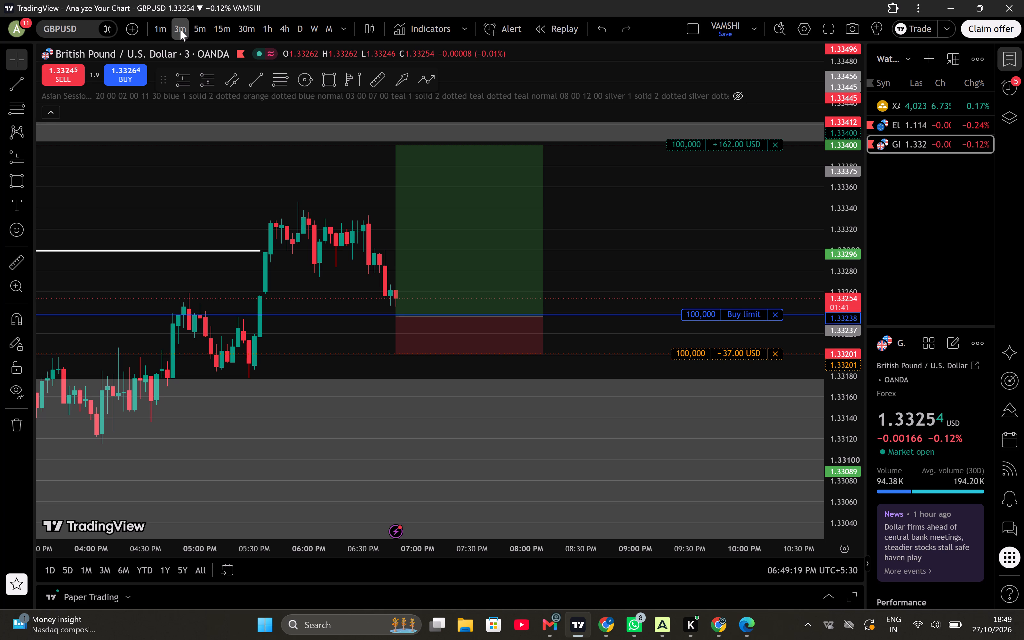
On the 1-minute GBPUSD chart, draw a horizontal trend line at about 1.33275 from the 06:06 PM low to 06:43 PM.
{"action": "left_click", "coordinate": [156, 19]}
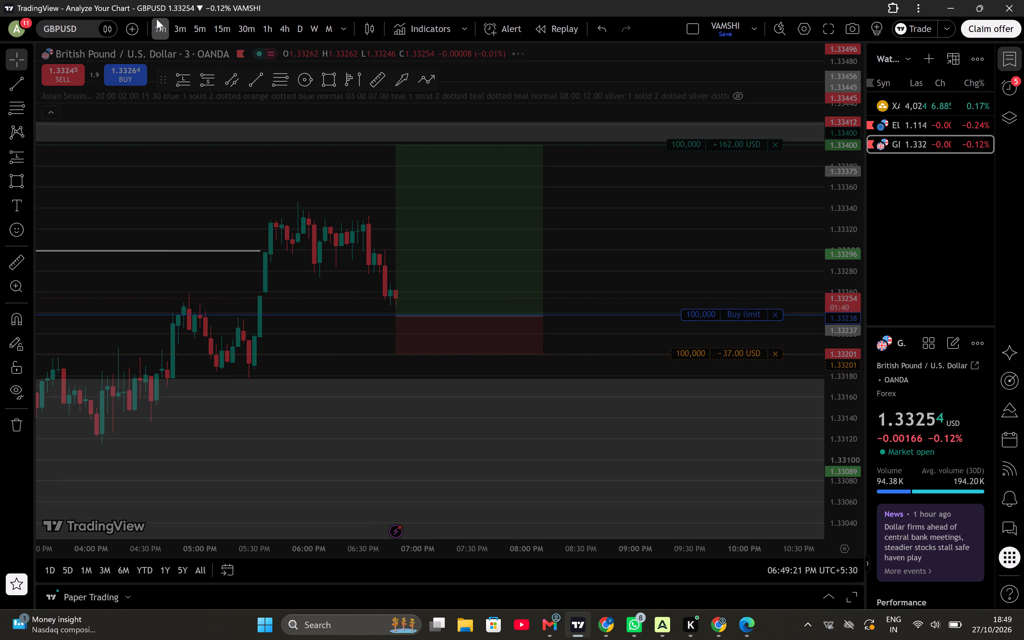
{"action": "scroll", "coordinate": [345, 228], "scroll_direction": "down", "scroll_amount": 1}
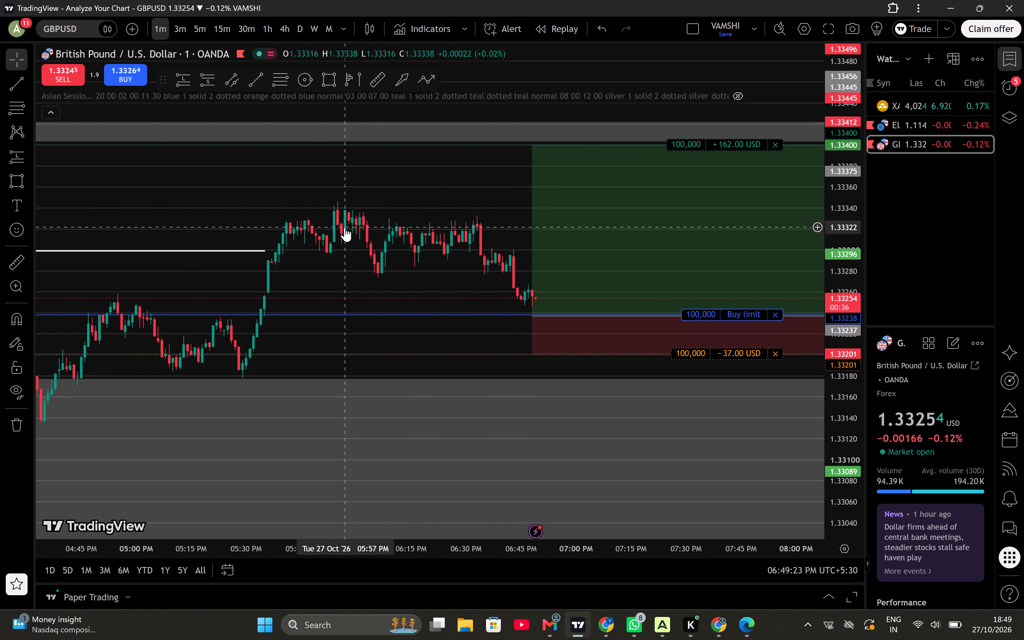
{"action": "left_click_drag", "start_coordinate": [445, 274], "coordinate": [420, 279]}
{"action": "scroll", "coordinate": [420, 279], "scroll_direction": "down", "scroll_amount": 1}
{"action": "left_click_drag", "start_coordinate": [469, 292], "coordinate": [447, 292]}
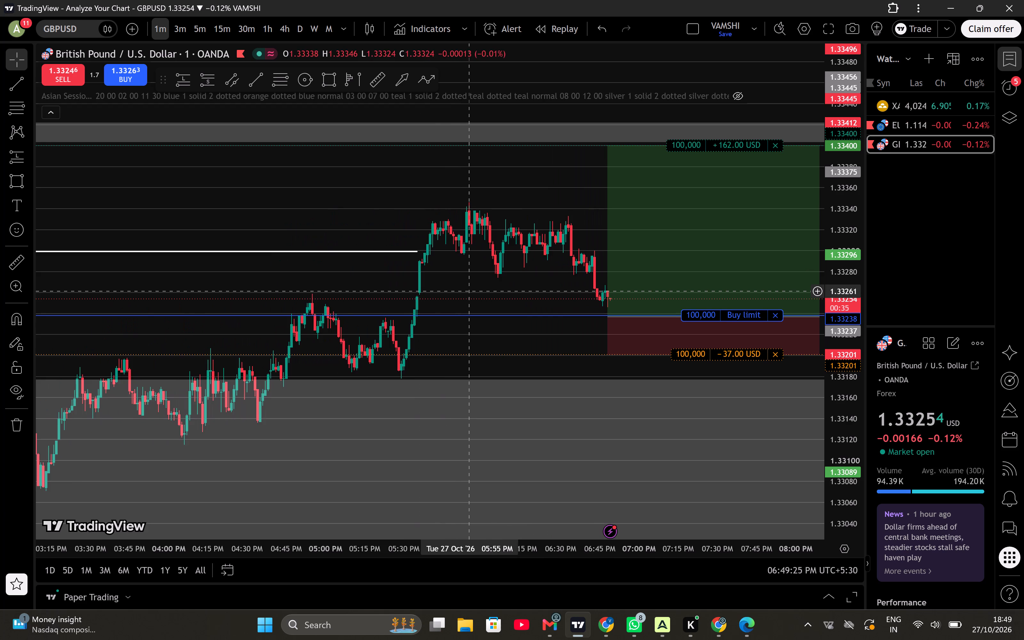
{"action": "left_click_drag", "start_coordinate": [447, 292], "coordinate": [396, 276]}
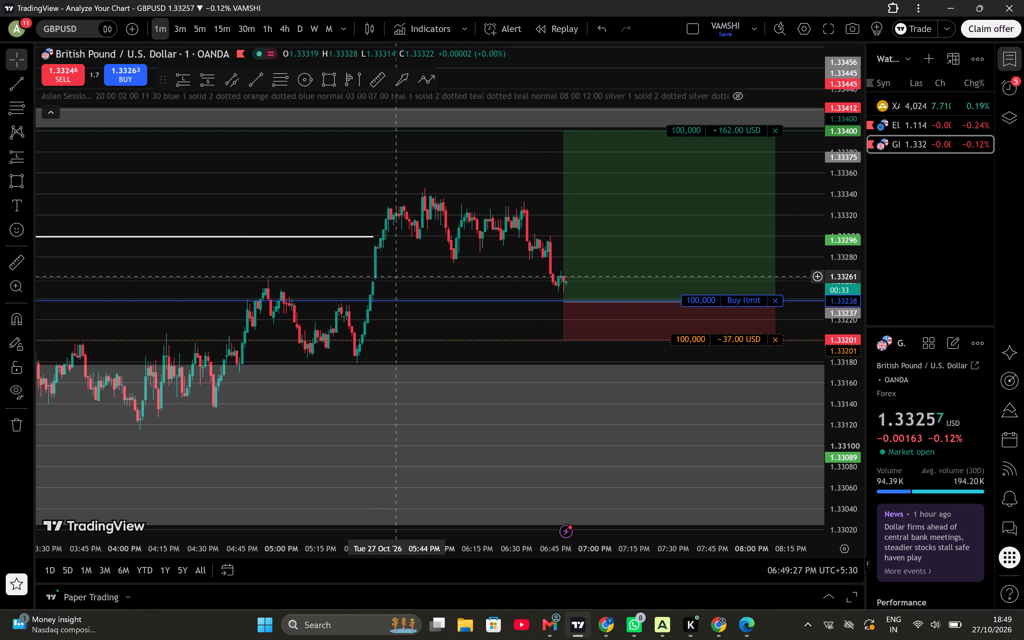
{"action": "left_click_drag", "start_coordinate": [448, 303], "coordinate": [421, 301]}
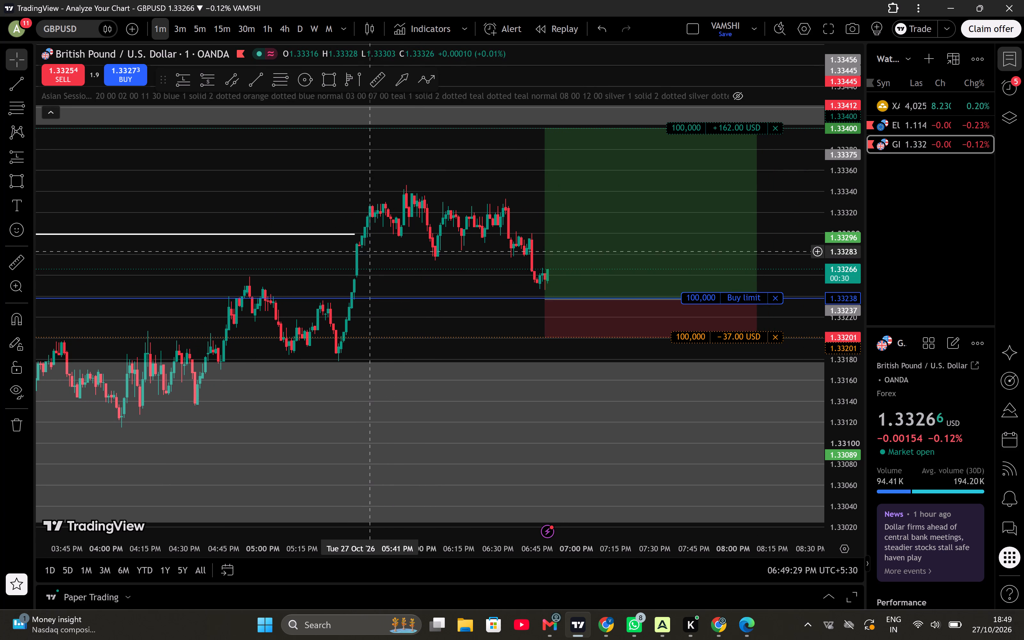
{"action": "left_click", "coordinate": [260, 79]}
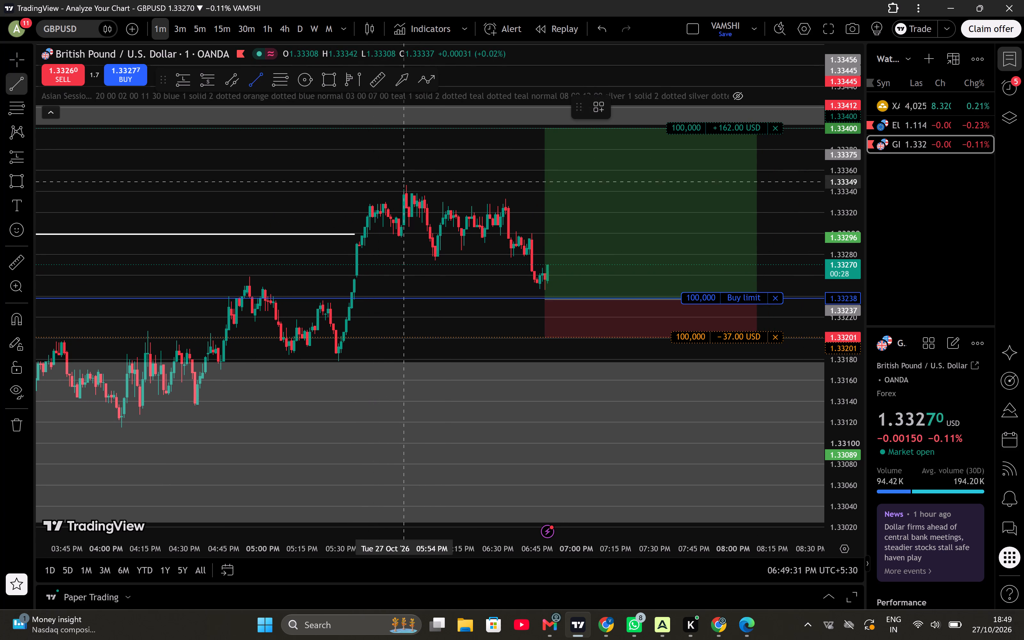
{"action": "left_click", "coordinate": [436, 260]}
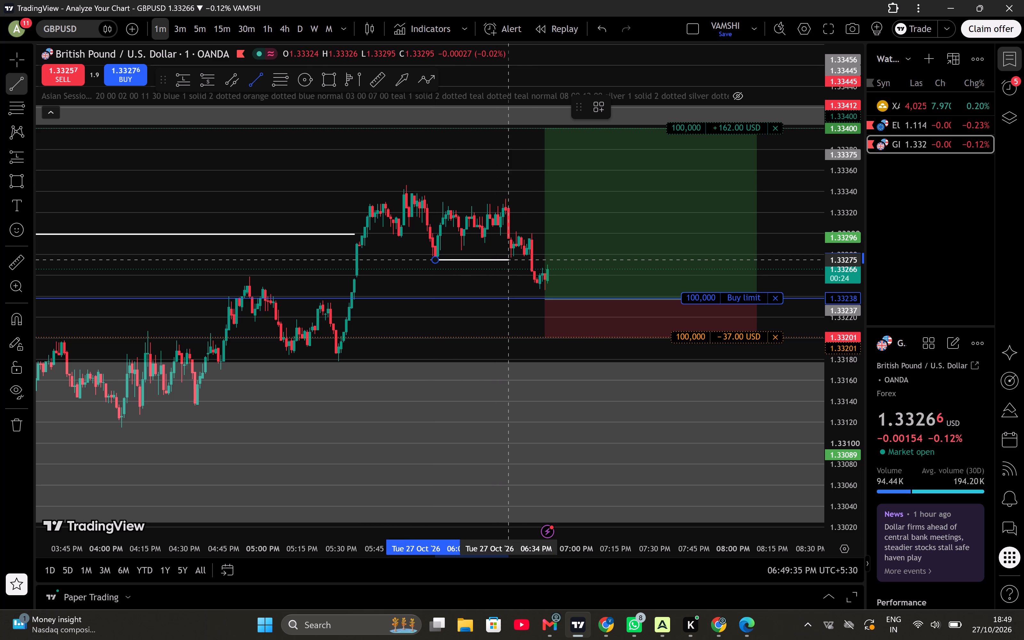
{"action": "left_click", "coordinate": [532, 260]}
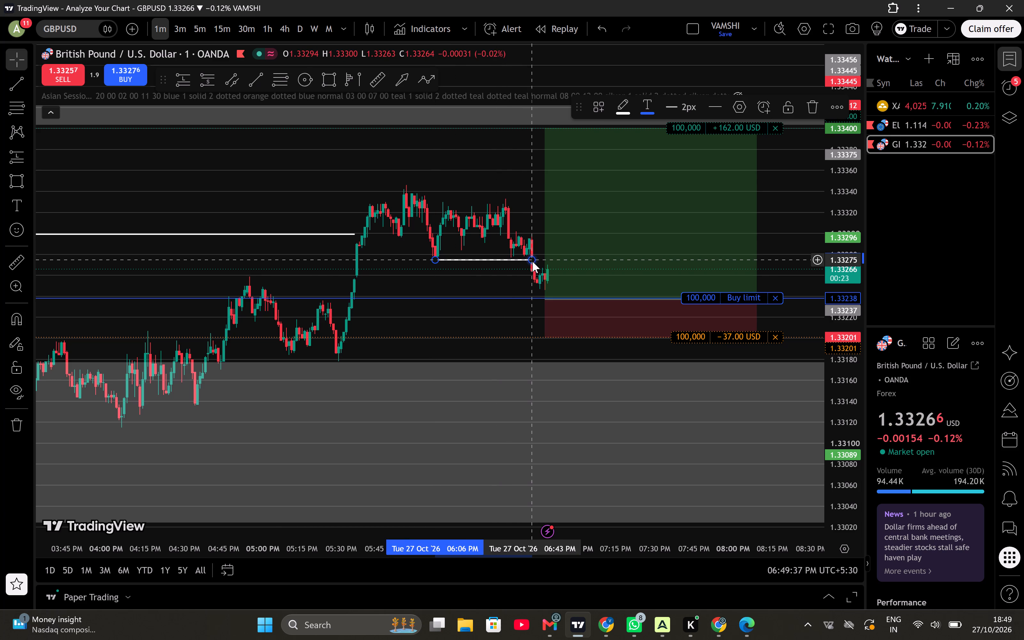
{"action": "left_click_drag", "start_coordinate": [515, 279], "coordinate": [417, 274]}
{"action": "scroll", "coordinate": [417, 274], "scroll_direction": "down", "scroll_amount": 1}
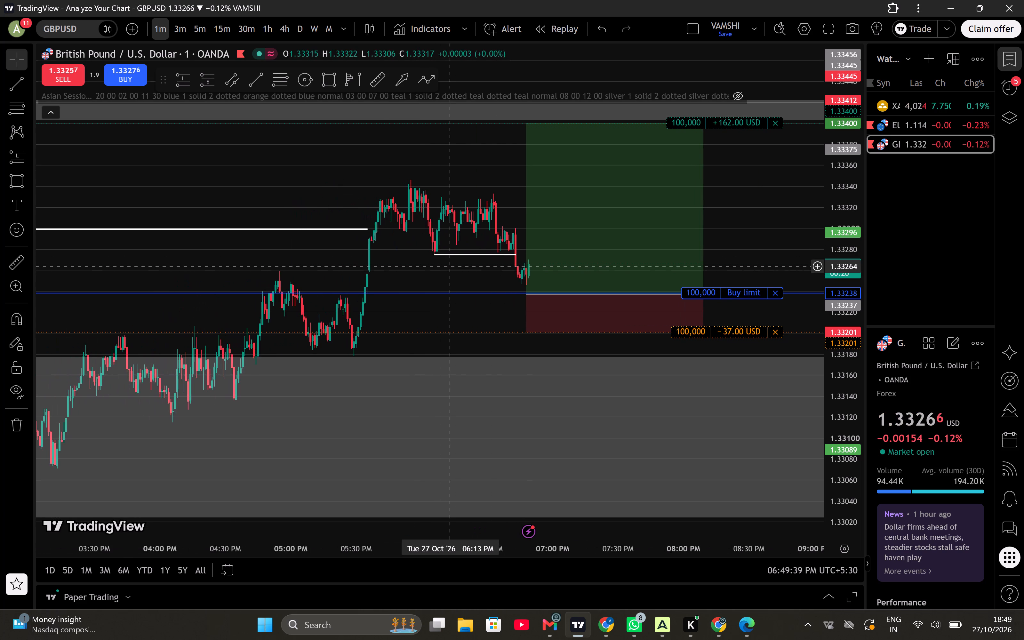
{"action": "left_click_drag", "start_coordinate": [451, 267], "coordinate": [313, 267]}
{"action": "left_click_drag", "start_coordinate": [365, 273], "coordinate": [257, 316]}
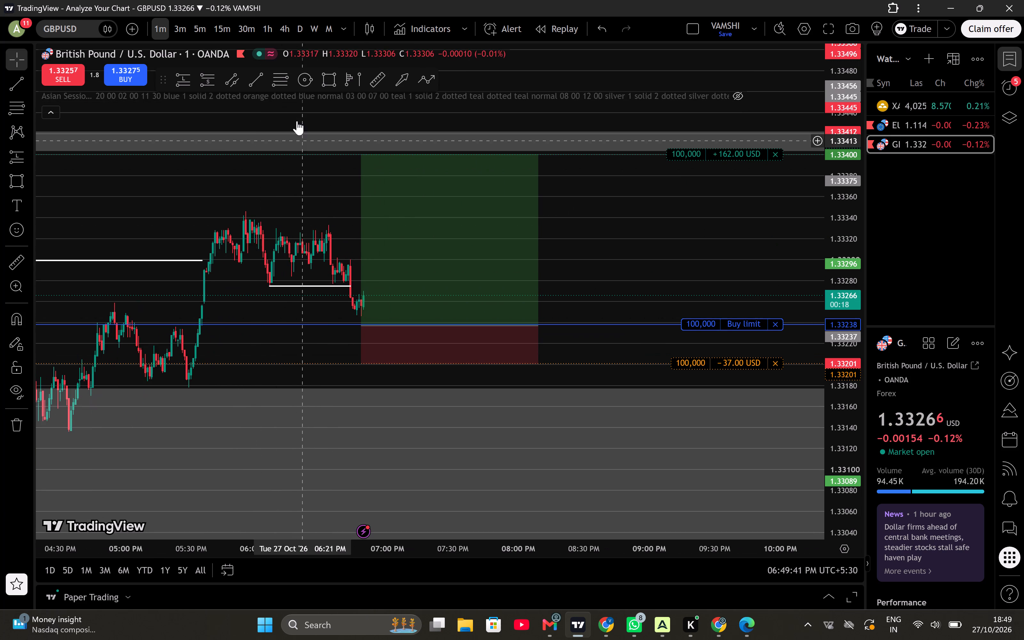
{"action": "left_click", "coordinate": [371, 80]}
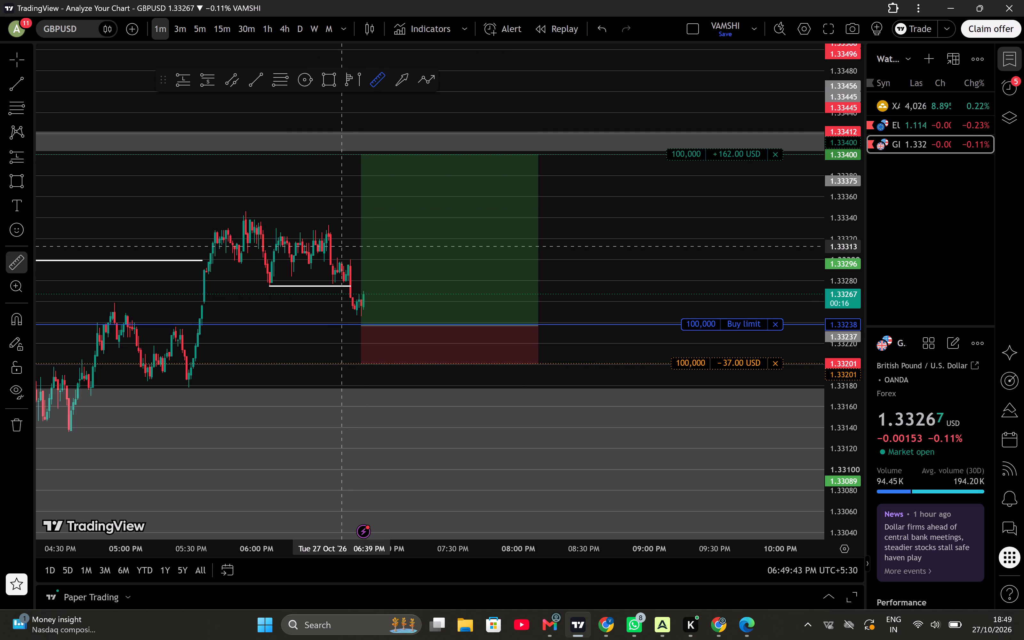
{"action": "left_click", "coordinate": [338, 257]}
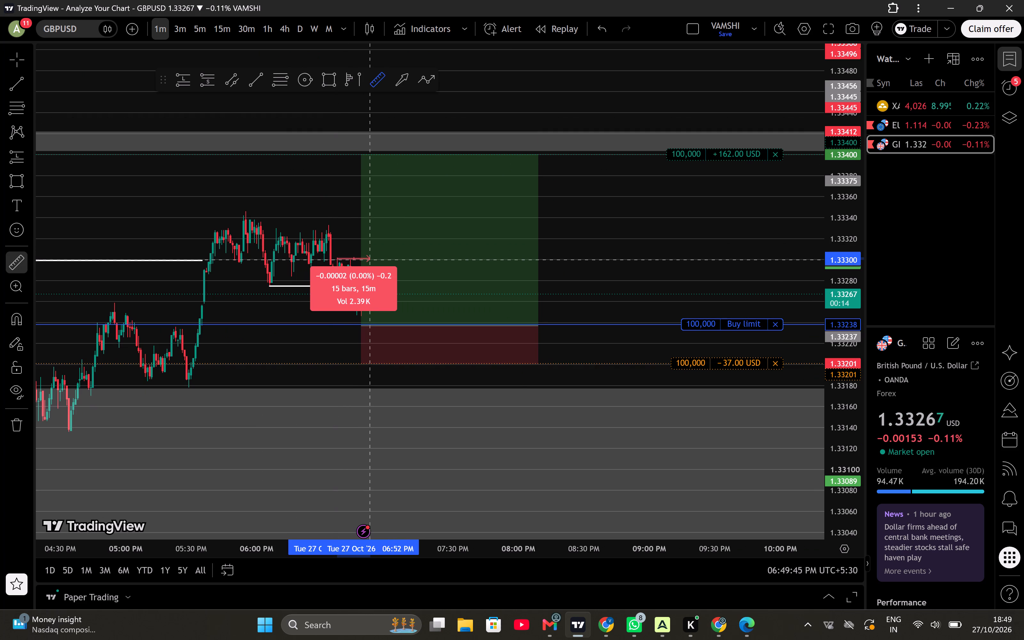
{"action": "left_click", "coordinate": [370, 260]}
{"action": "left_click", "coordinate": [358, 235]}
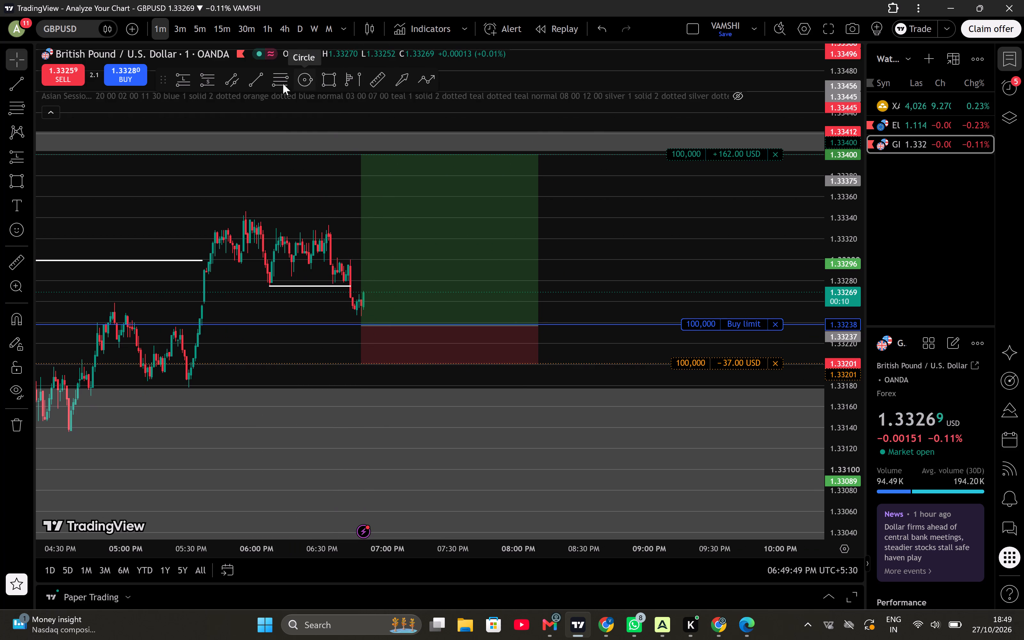
Reorder the favourite drawing tools so that Trend Line sits just before the measuring tool.
{"action": "left_click_drag", "start_coordinate": [259, 82], "coordinate": [371, 102]}
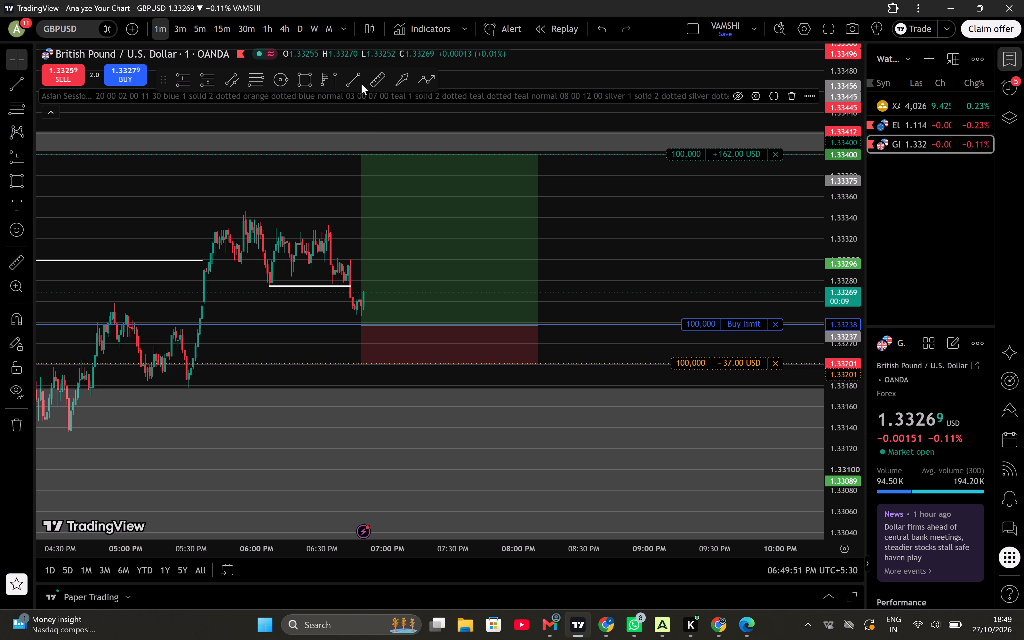
Draw a short horizontal trend line at about 1.33303, above the minor high before the latest drop, ending at 06:49 PM.
{"action": "left_click", "coordinate": [355, 75]}
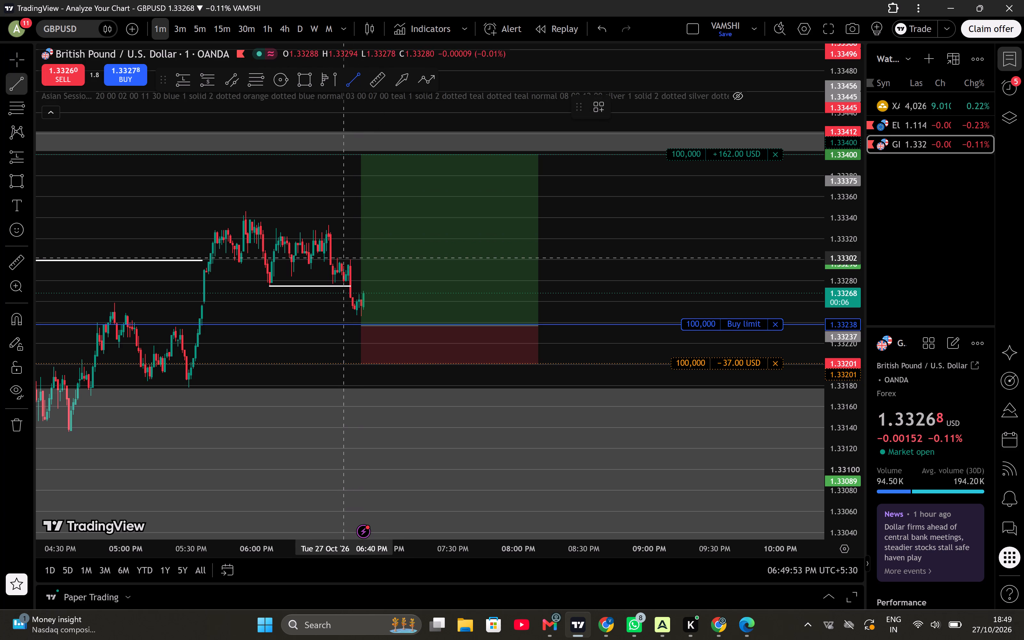
{"action": "left_click", "coordinate": [338, 257]}
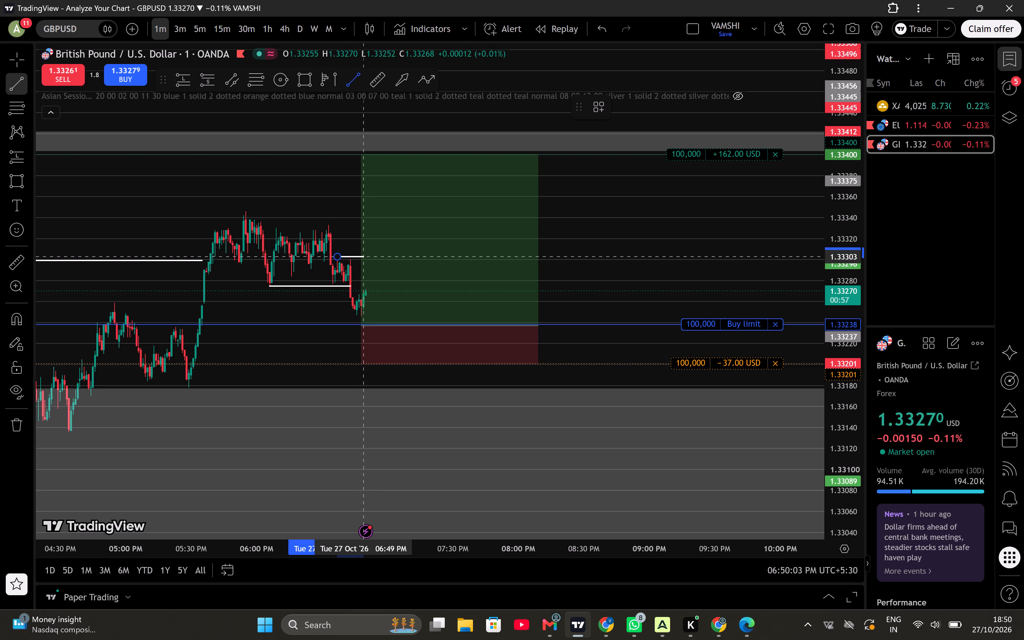
{"action": "left_click", "coordinate": [364, 257]}
{"action": "left_click", "coordinate": [584, 235]}
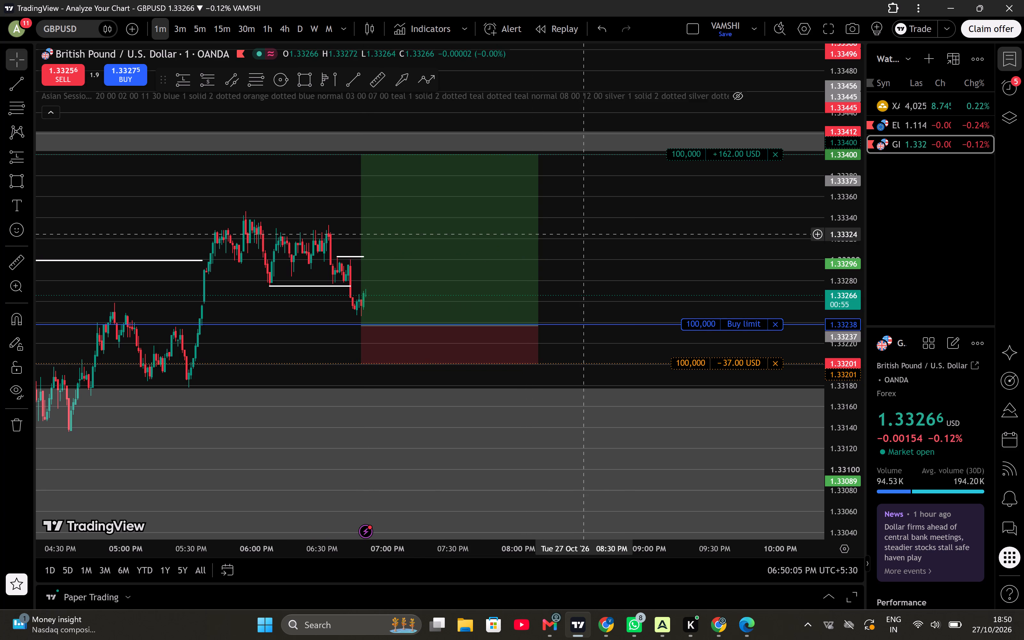
Switch the GBPUSD chart to the 5-minute timeframe.
{"action": "left_click", "coordinate": [202, 27]}
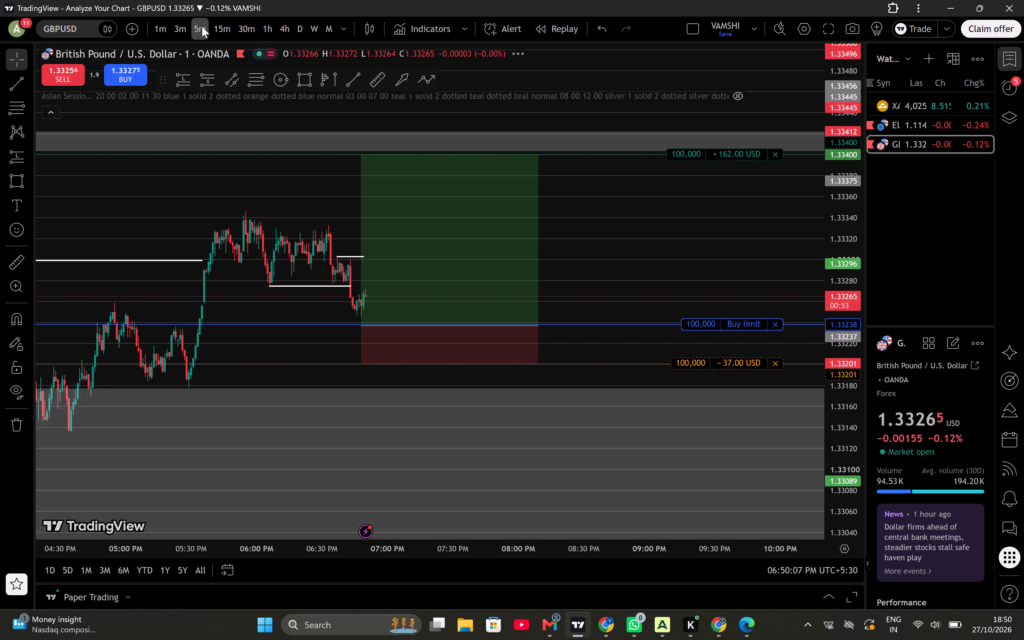
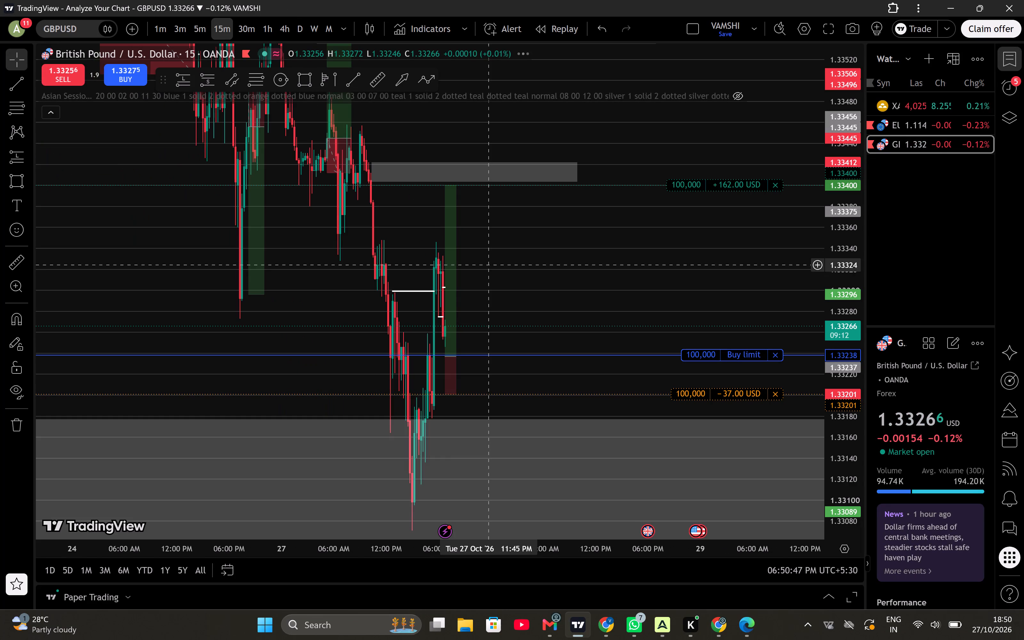
Examine GBPUSD price action around the pending buy limit order on the 15-minute and 30-minute charts.
{"action": "left_click_drag", "start_coordinate": [854, 181], "coordinate": [839, 369]}
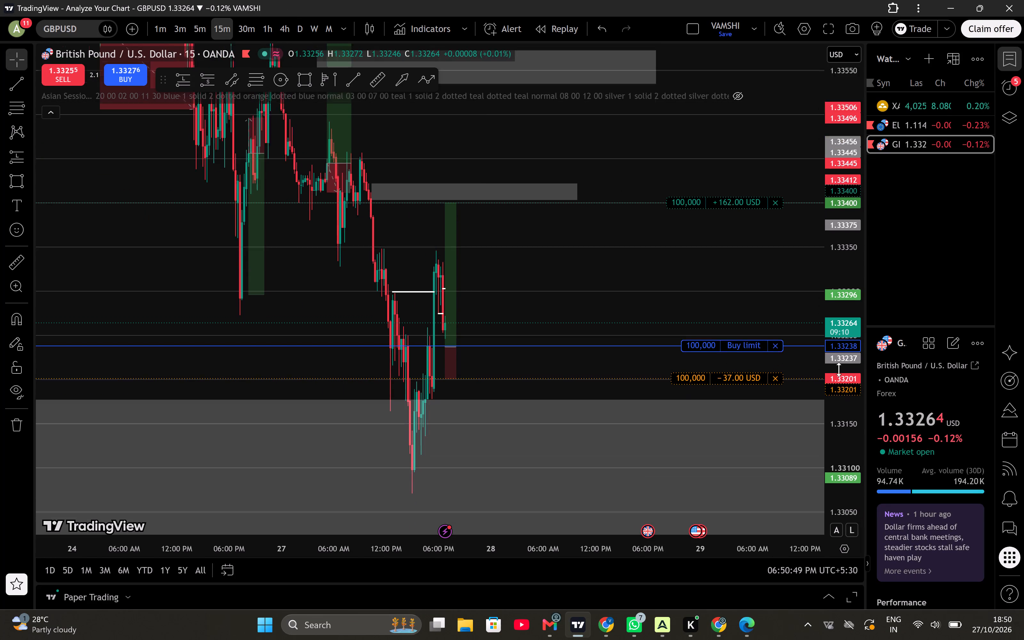
{"action": "left_click_drag", "start_coordinate": [839, 369], "coordinate": [834, 387]}
{"action": "scroll", "coordinate": [599, 292], "scroll_direction": "up", "scroll_amount": 2}
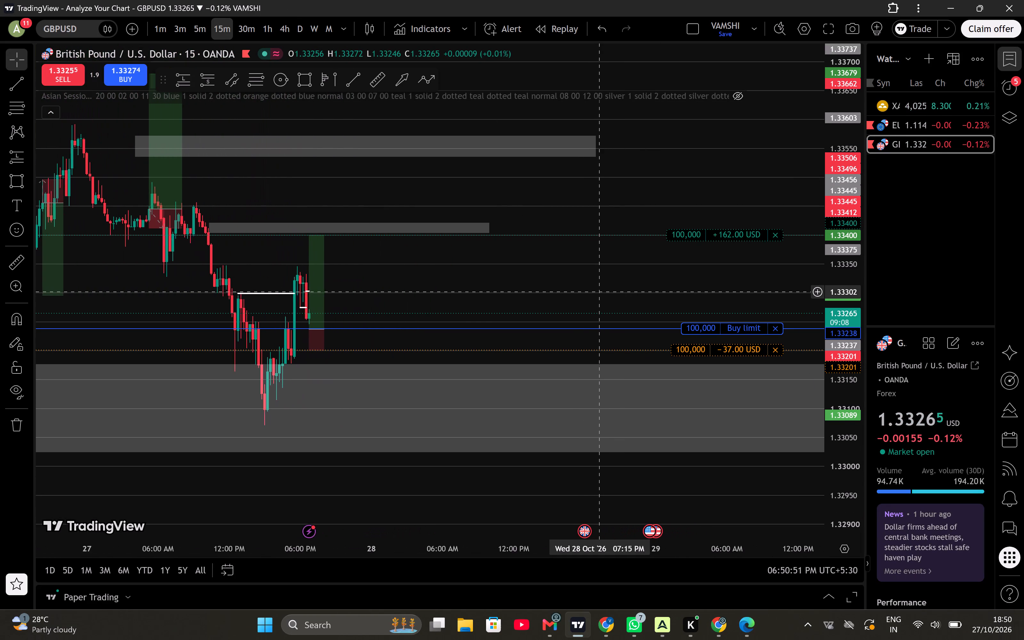
{"action": "left_click_drag", "start_coordinate": [446, 290], "coordinate": [665, 284]}
{"action": "scroll", "coordinate": [665, 284], "scroll_direction": "up", "scroll_amount": 1}
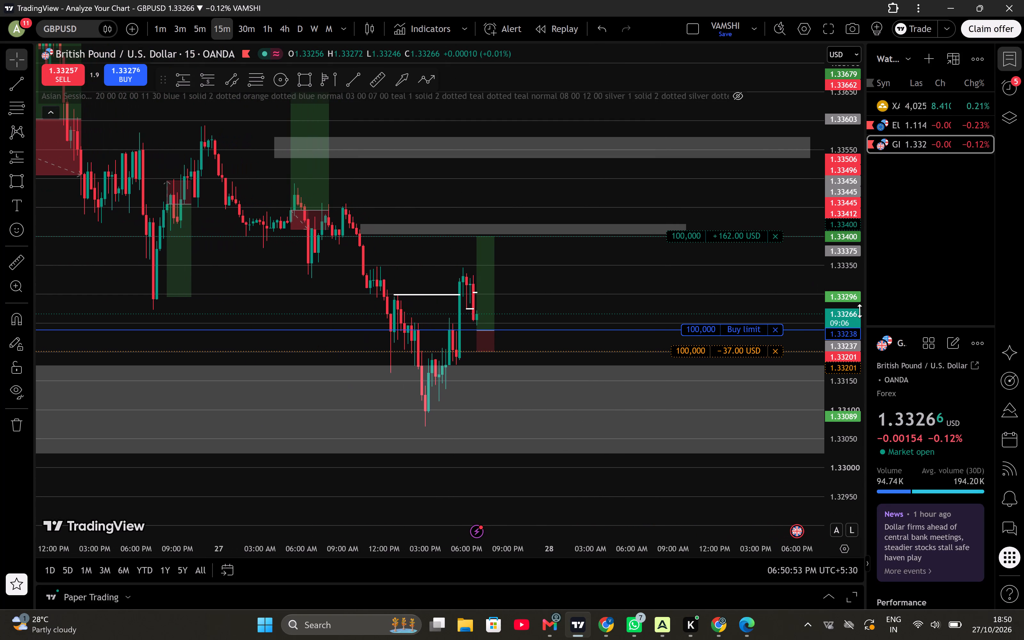
{"action": "left_click_drag", "start_coordinate": [859, 322], "coordinate": [862, 170]}
{"action": "left_click_drag", "start_coordinate": [652, 284], "coordinate": [752, 248]}
{"action": "scroll", "coordinate": [752, 248], "scroll_direction": "up", "scroll_amount": 1}
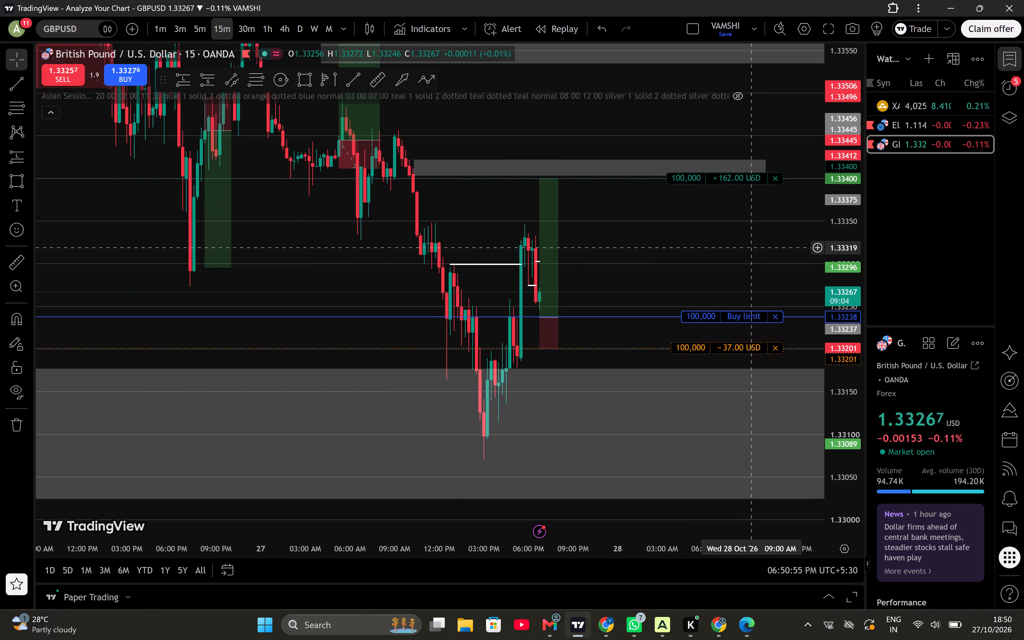
{"action": "left_click_drag", "start_coordinate": [626, 289], "coordinate": [676, 283]}
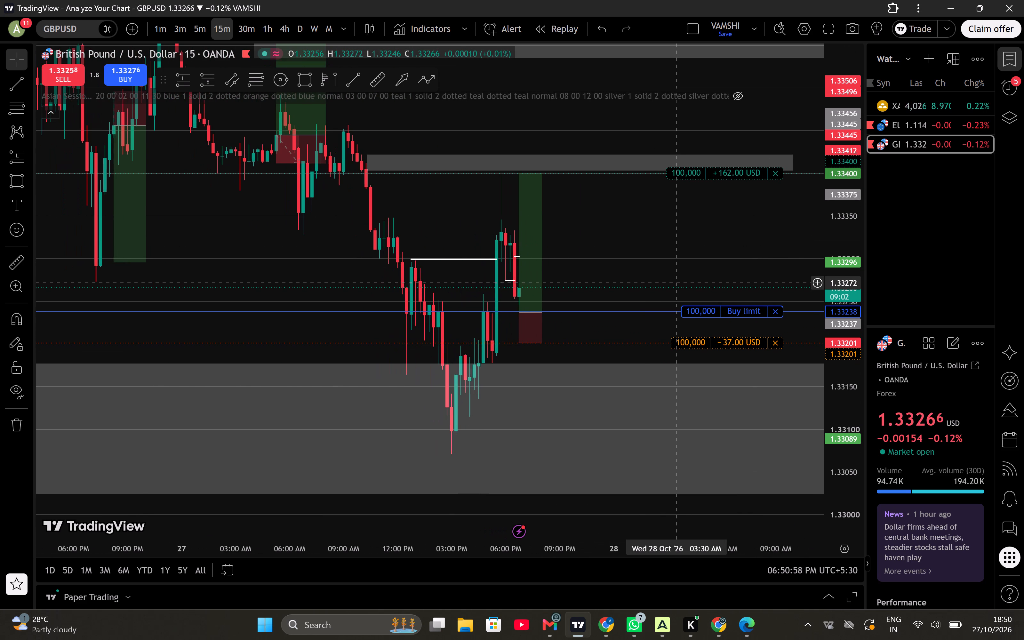
{"action": "left_click", "coordinate": [676, 283]}
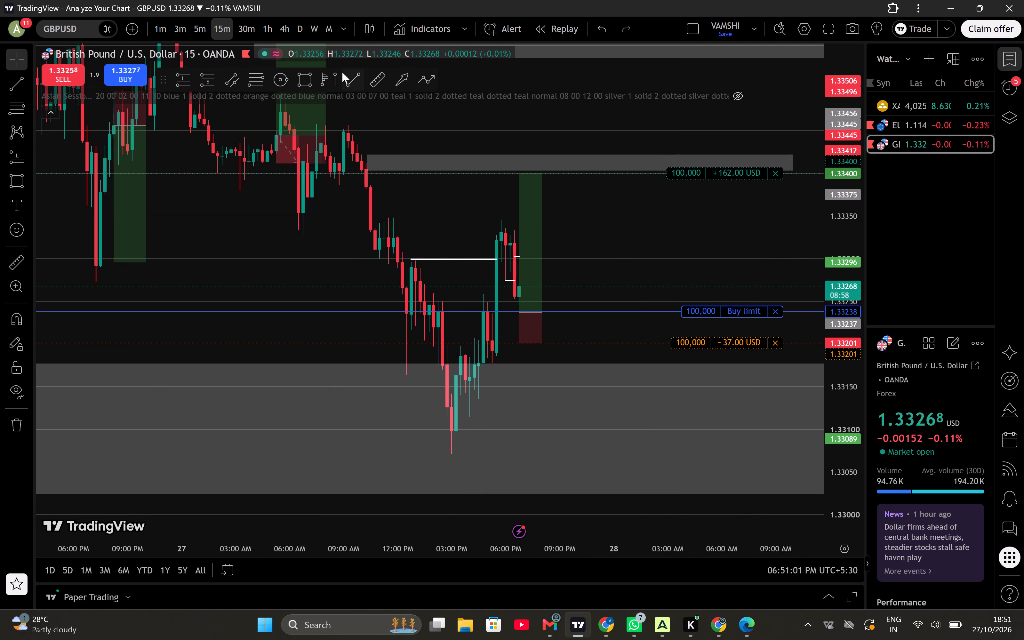
{"action": "left_click", "coordinate": [250, 29]}
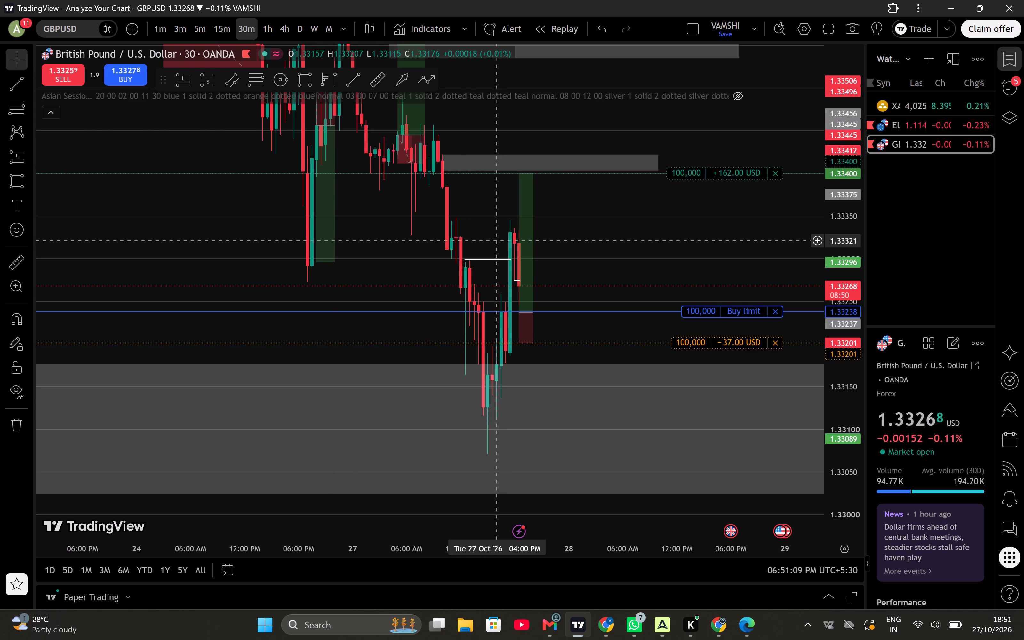
On the 5-minute GBPUSD chart, shorten the horizontal trend line at about 1.33275 so that it ends at 06:35 PM.
{"action": "left_click", "coordinate": [198, 28]}
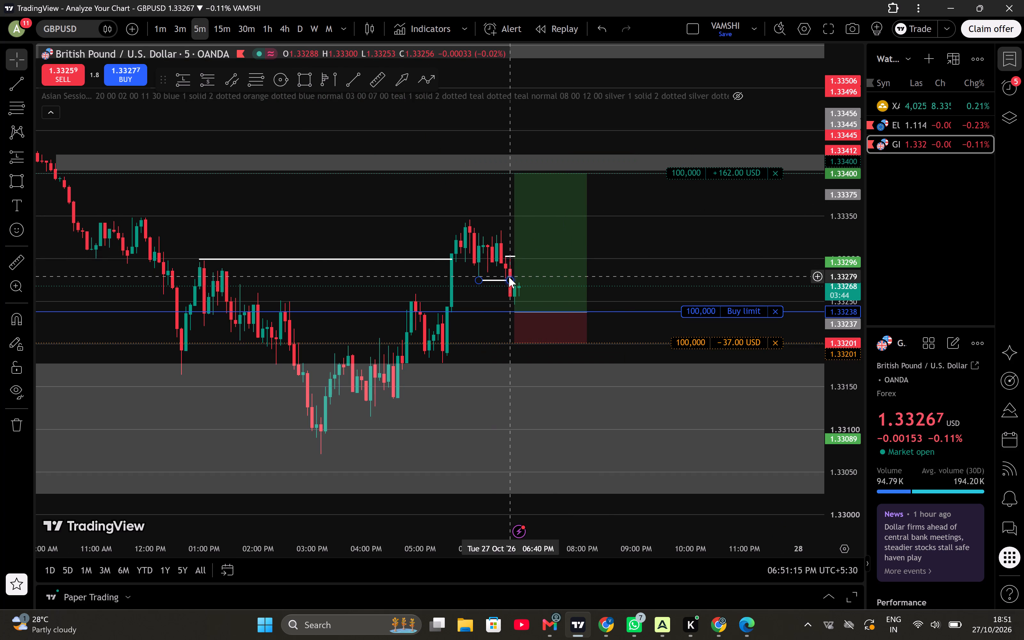
{"action": "left_click_drag", "start_coordinate": [509, 277], "coordinate": [504, 280]}
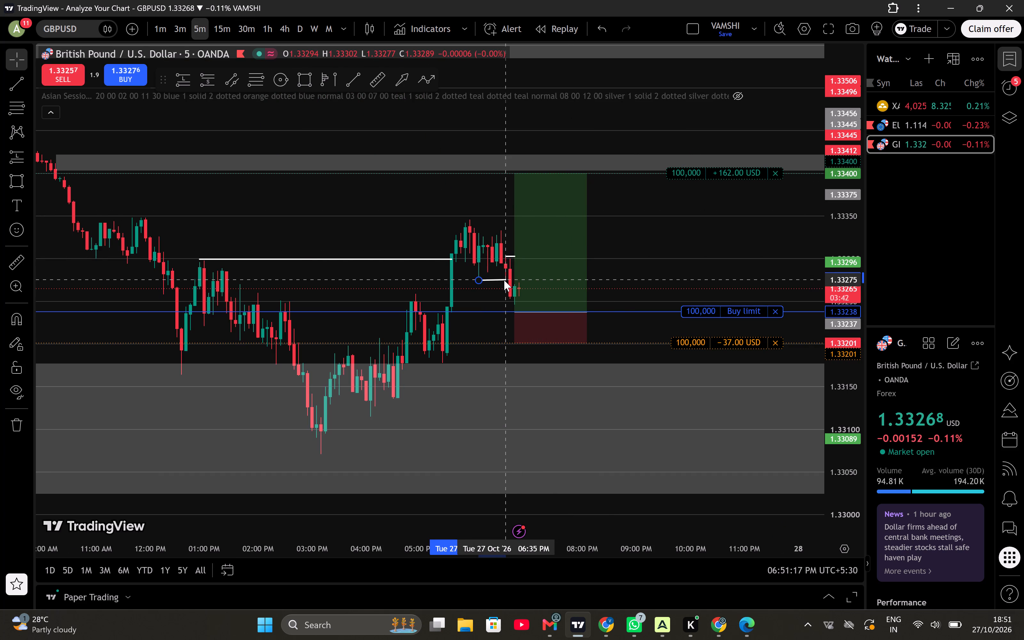
{"action": "left_click_drag", "start_coordinate": [504, 280], "coordinate": [505, 279]}
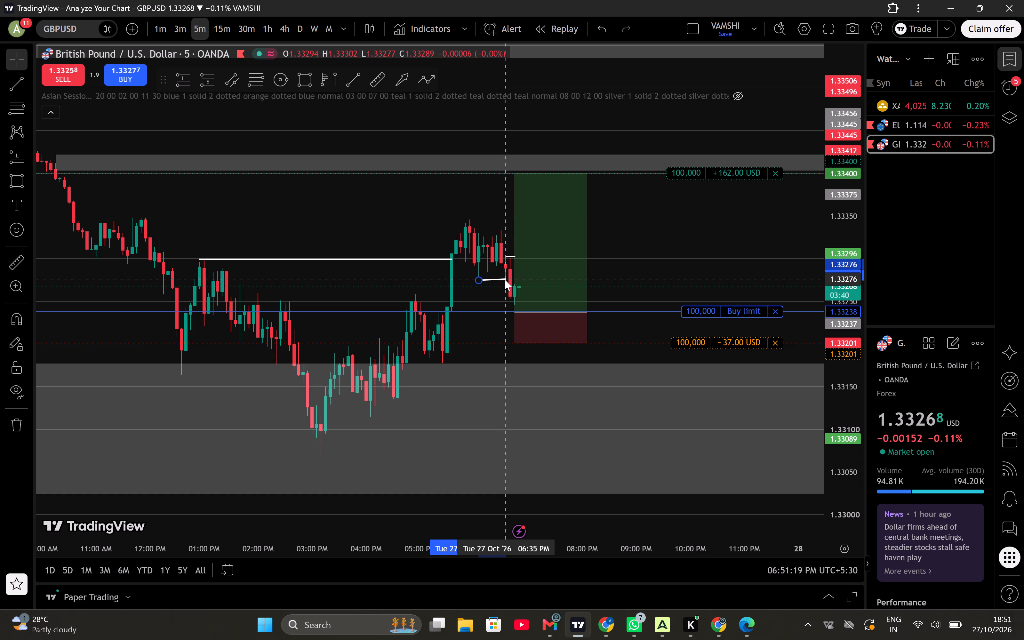
{"action": "left_click_drag", "start_coordinate": [505, 279], "coordinate": [506, 280]}
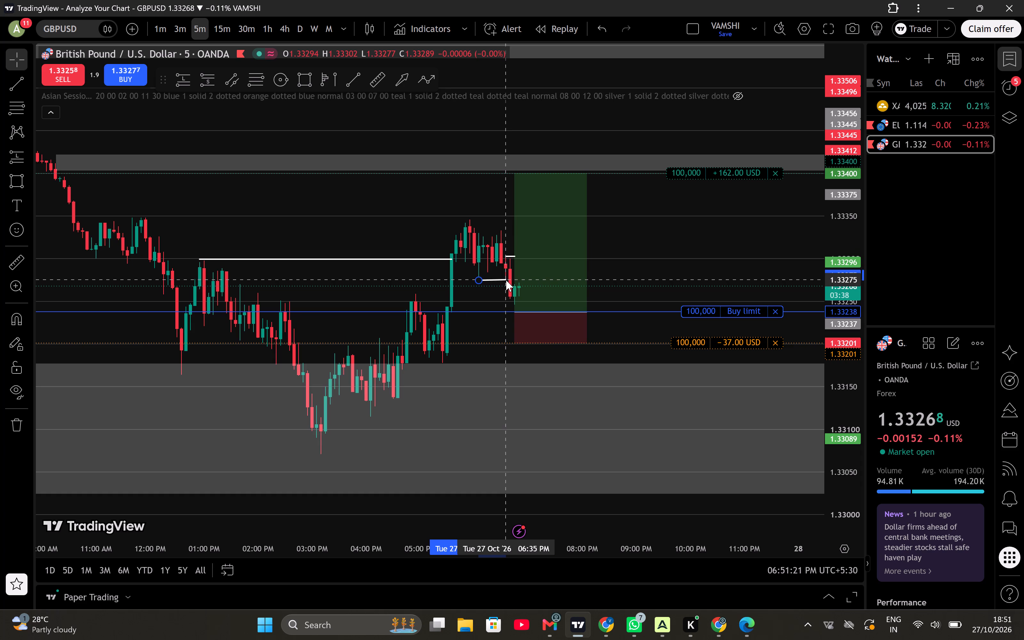
{"action": "left_click_drag", "start_coordinate": [506, 280], "coordinate": [508, 280]}
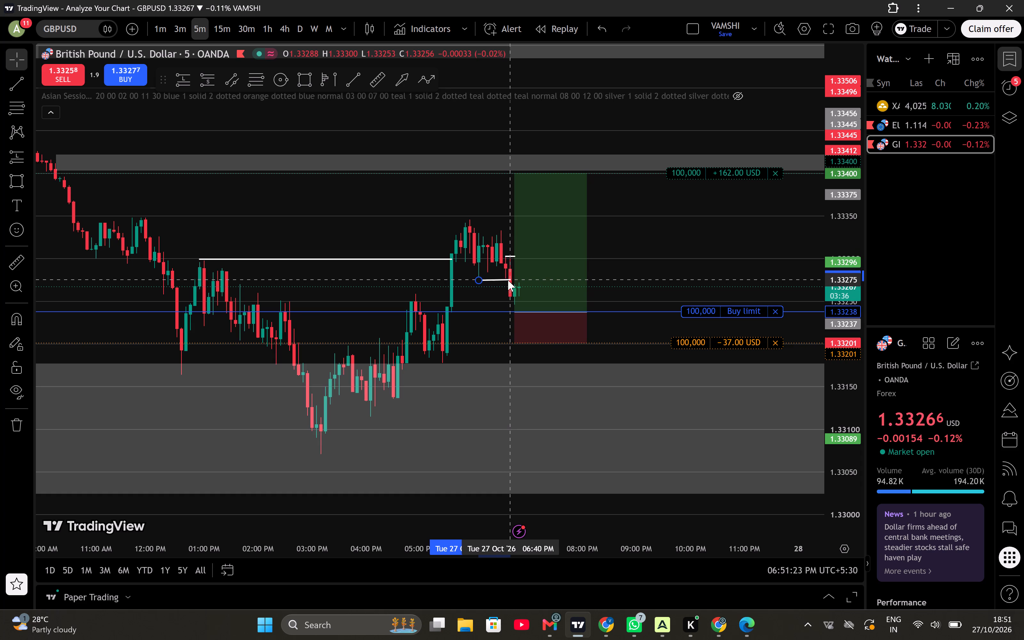
{"action": "left_click_drag", "start_coordinate": [508, 280], "coordinate": [506, 281]}
{"action": "left_click", "coordinate": [506, 281]}
{"action": "left_click", "coordinate": [659, 249]}
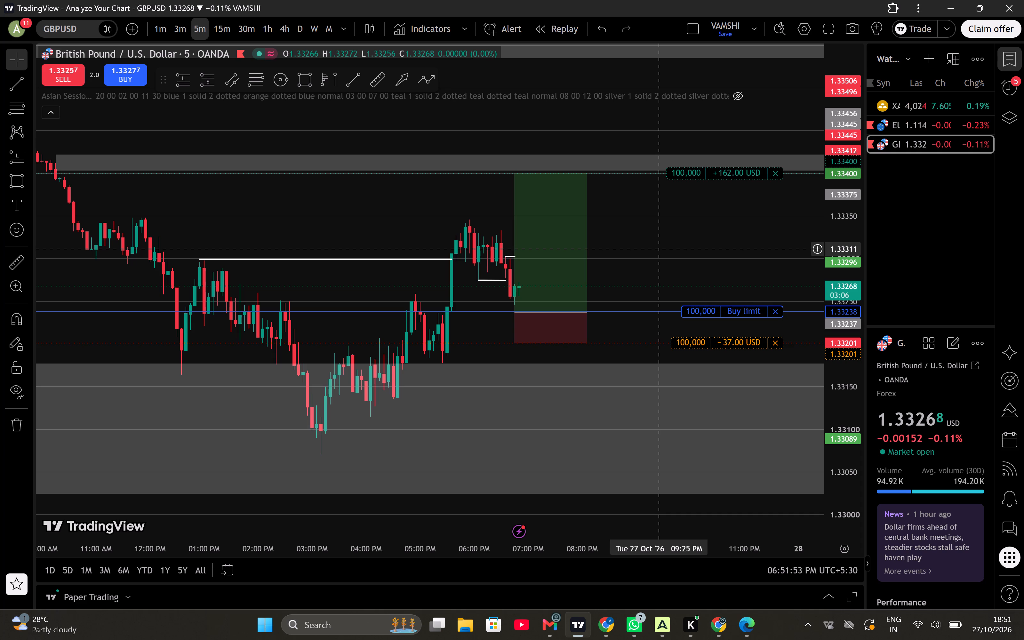
Switch to the EURUSD chart and examine its recent 5-minute price action above the grey zone.
{"action": "left_click", "coordinate": [931, 117]}
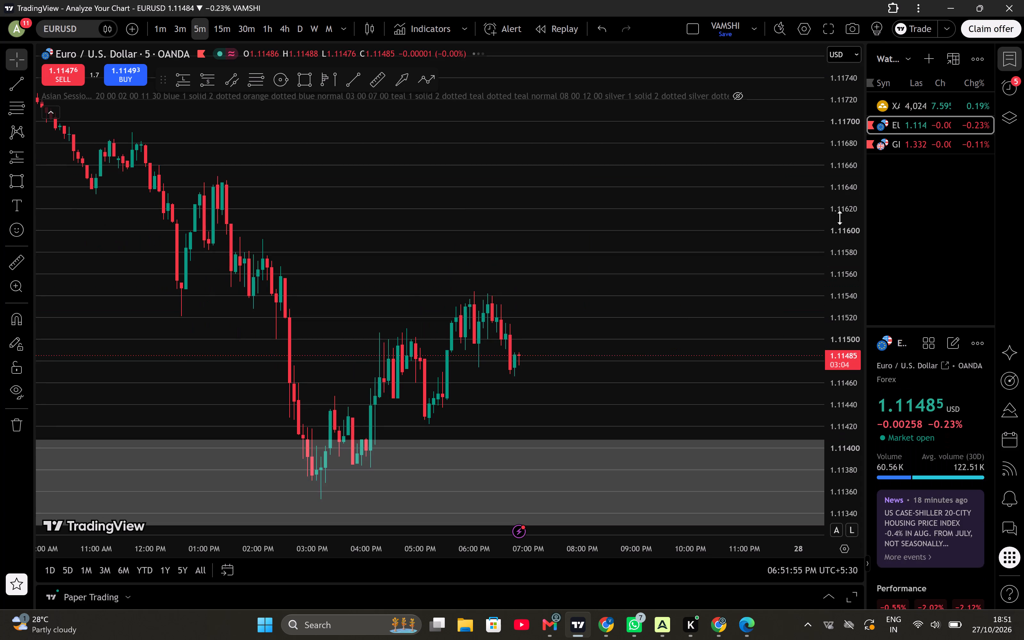
{"action": "left_click_drag", "start_coordinate": [601, 367], "coordinate": [683, 312]}
{"action": "scroll", "coordinate": [683, 312], "scroll_direction": "down", "scroll_amount": 1}
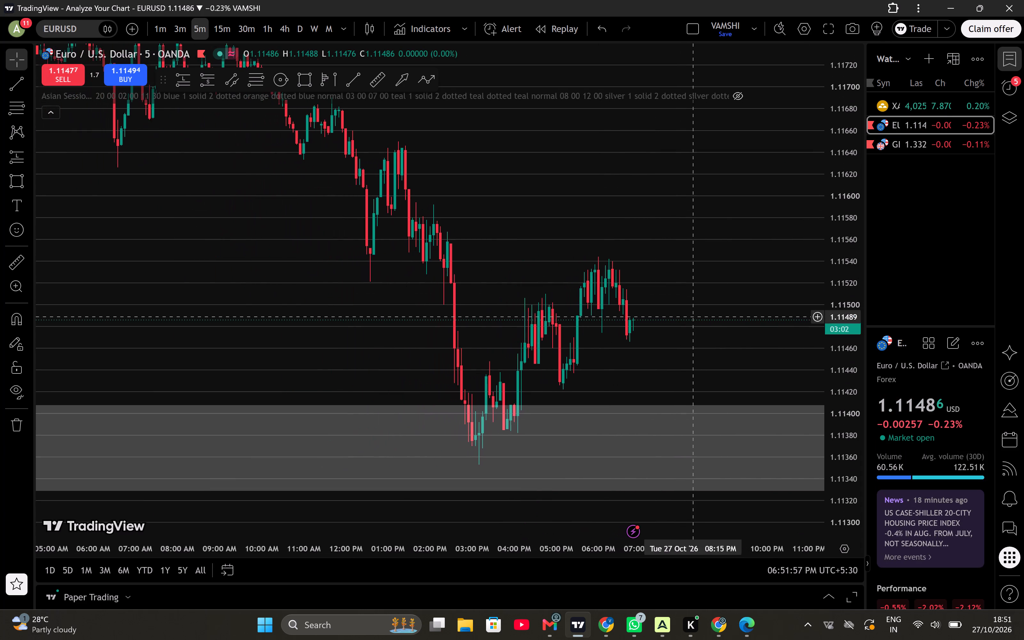
{"action": "left_click_drag", "start_coordinate": [724, 343], "coordinate": [677, 358]}
{"action": "scroll", "coordinate": [677, 358], "scroll_direction": "down", "scroll_amount": 1}
{"action": "left_click", "coordinate": [690, 360]}
{"action": "scroll", "coordinate": [690, 360], "scroll_direction": "up", "scroll_amount": 1}
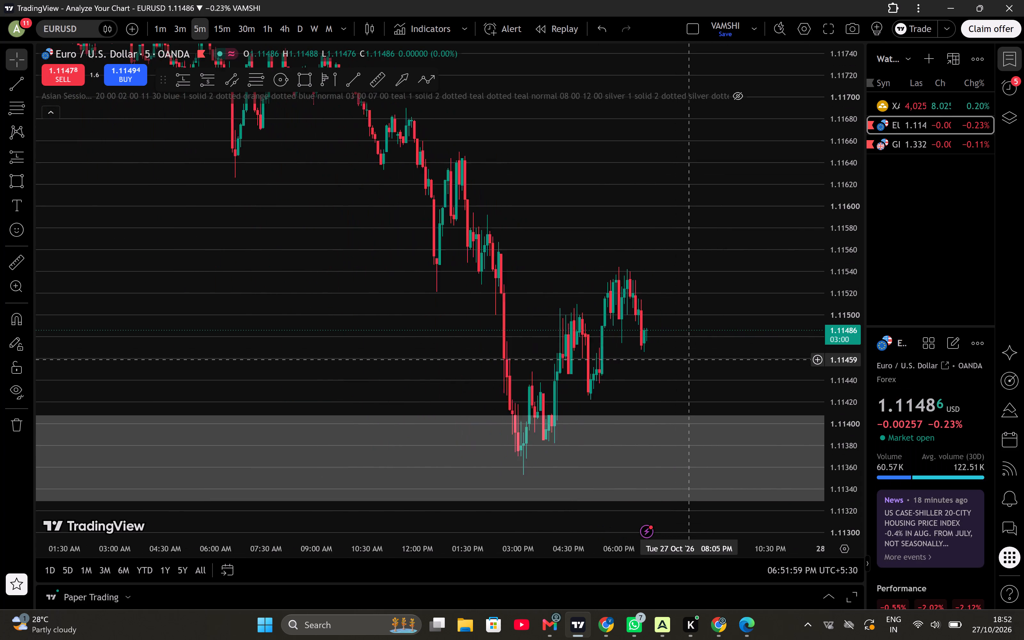
Place a EURUSD buy limit order for 100,000 units at 1.11487.
{"action": "left_click", "coordinate": [127, 69]}
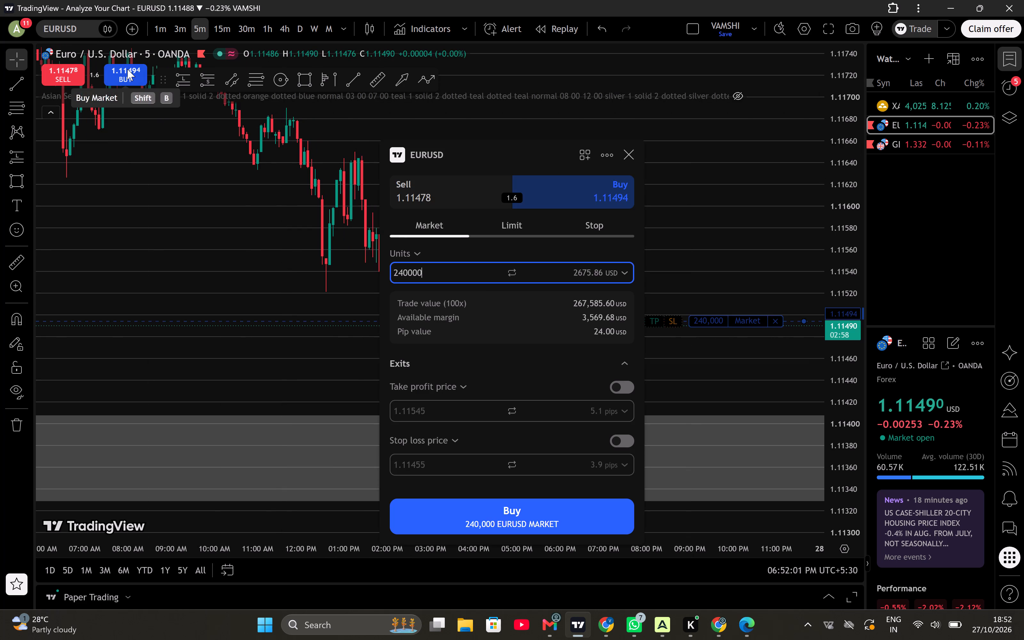
{"action": "left_click", "coordinate": [398, 272]}
{"action": "key", "text": "BackSpace"}
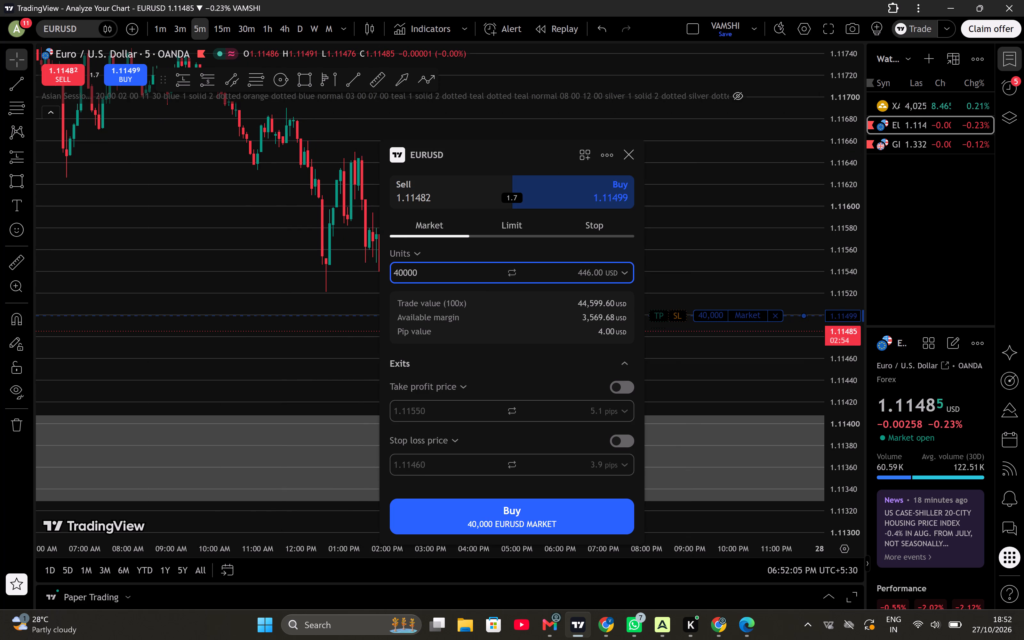
{"action": "key", "text": "Delete"}
{"action": "type", "text": "10"}
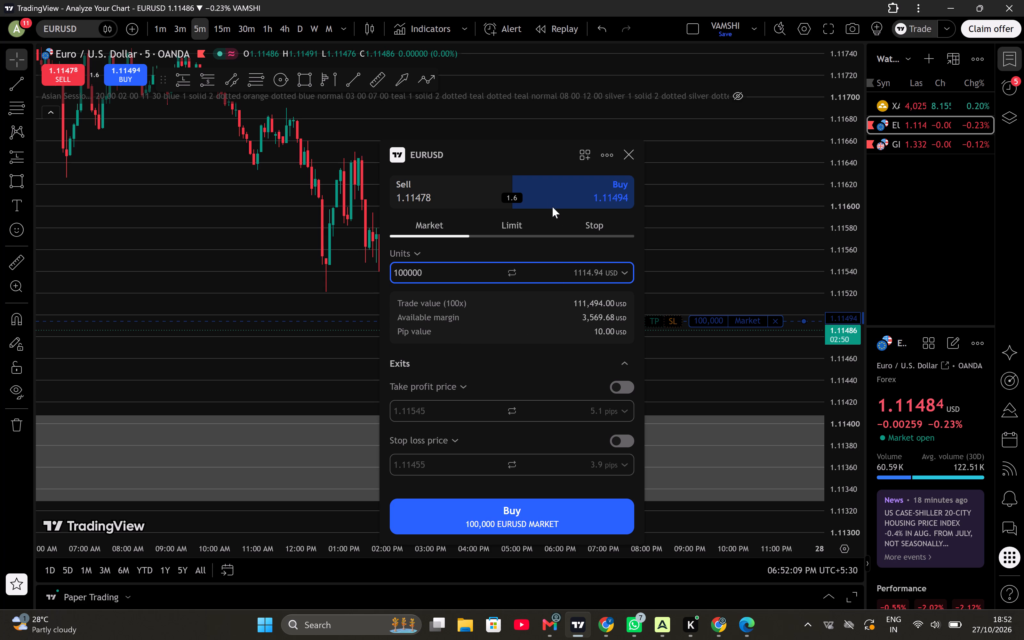
{"action": "left_click_drag", "start_coordinate": [556, 159], "coordinate": [289, 225]}
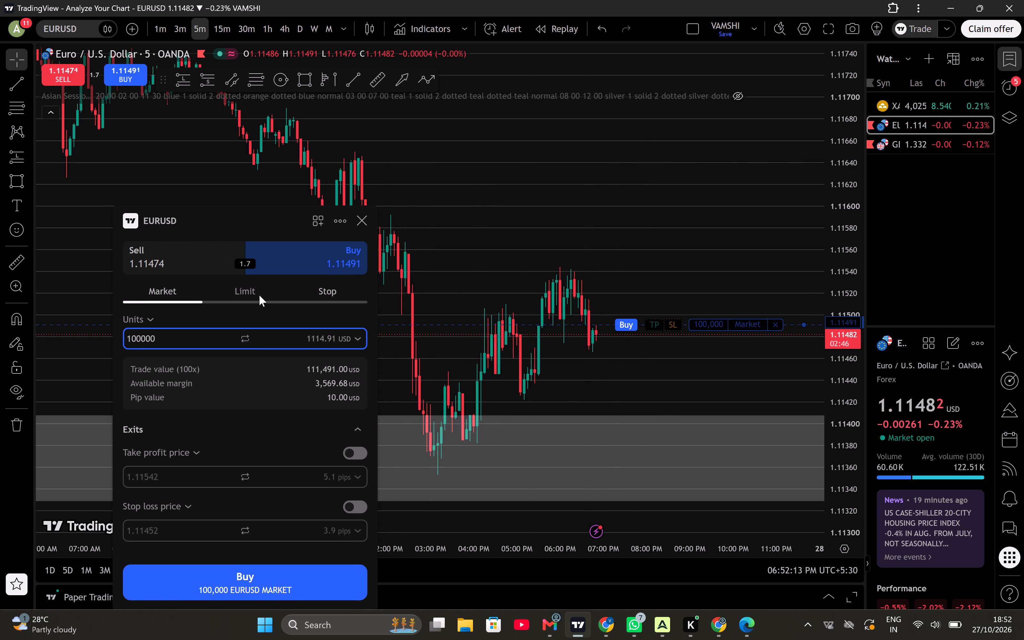
{"action": "left_click_drag", "start_coordinate": [702, 322], "coordinate": [702, 335]}
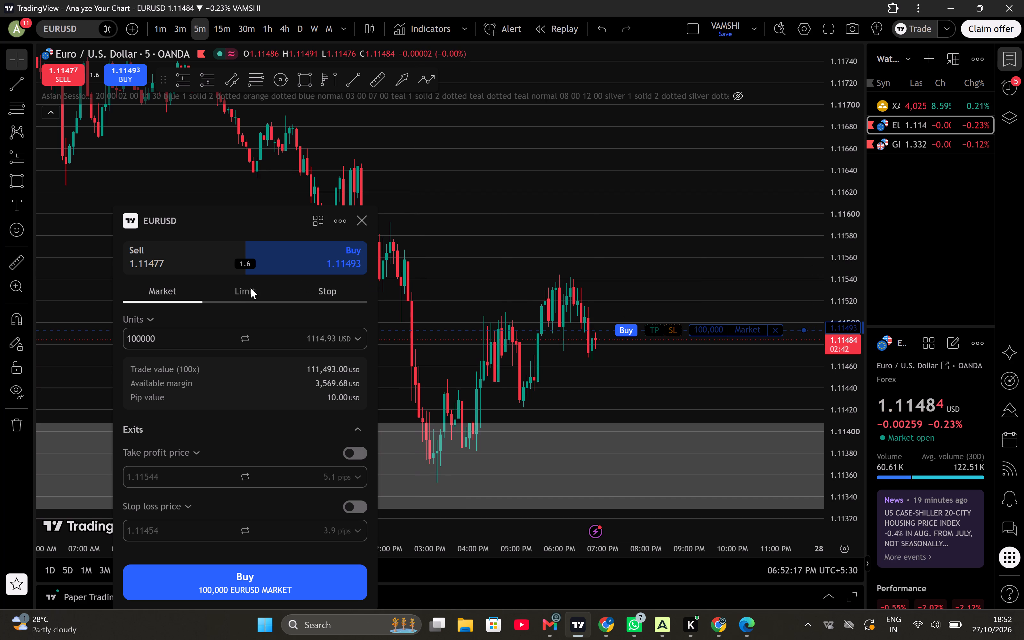
{"action": "left_click", "coordinate": [241, 292]}
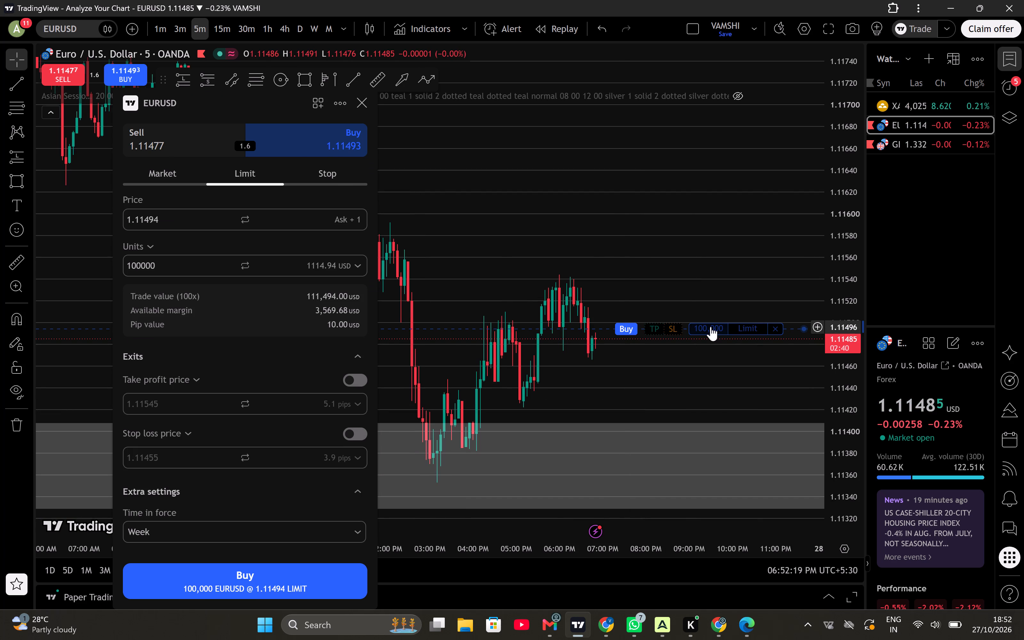
{"action": "left_click_drag", "start_coordinate": [711, 327], "coordinate": [706, 337]}
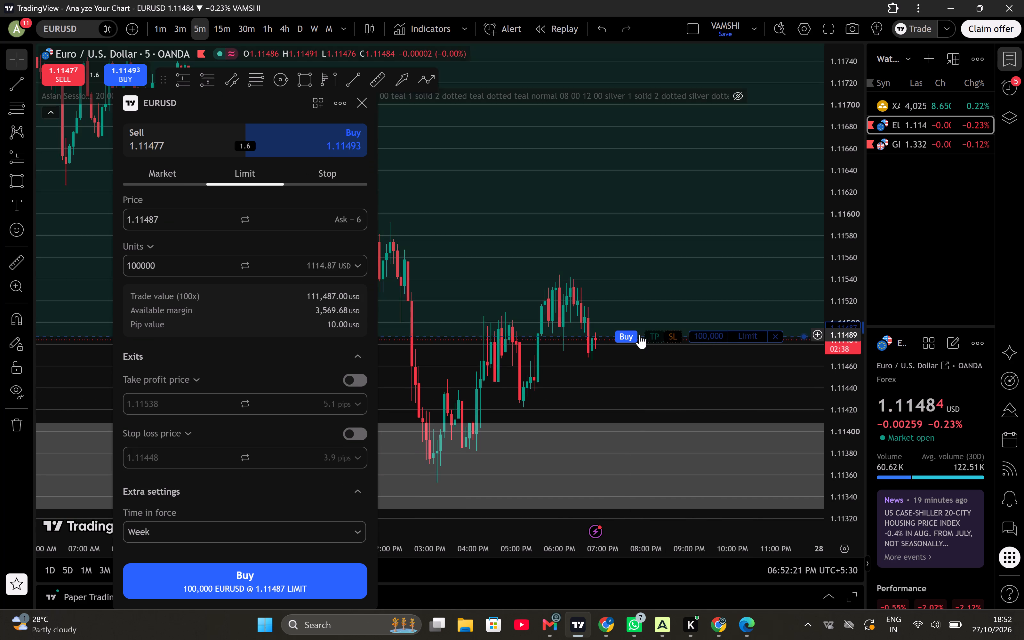
{"action": "left_click", "coordinate": [627, 340]}
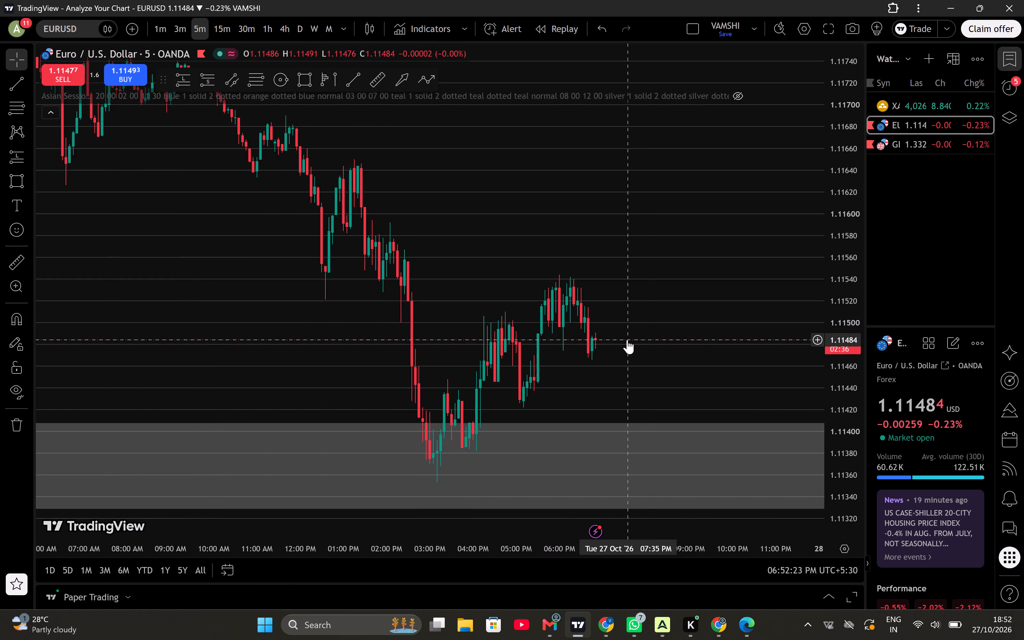
Add a stop loss at 1.11445 and a take profit at 1.11615 to the EURUSD buy limit order.
{"action": "left_click_drag", "start_coordinate": [651, 394], "coordinate": [609, 363]}
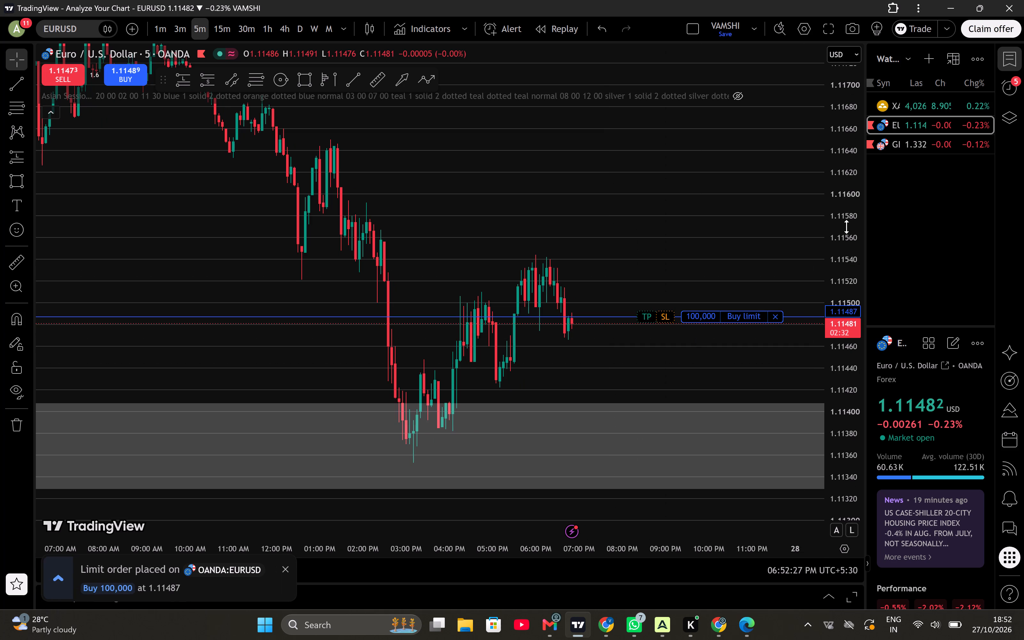
{"action": "left_click_drag", "start_coordinate": [665, 322], "coordinate": [667, 356]}
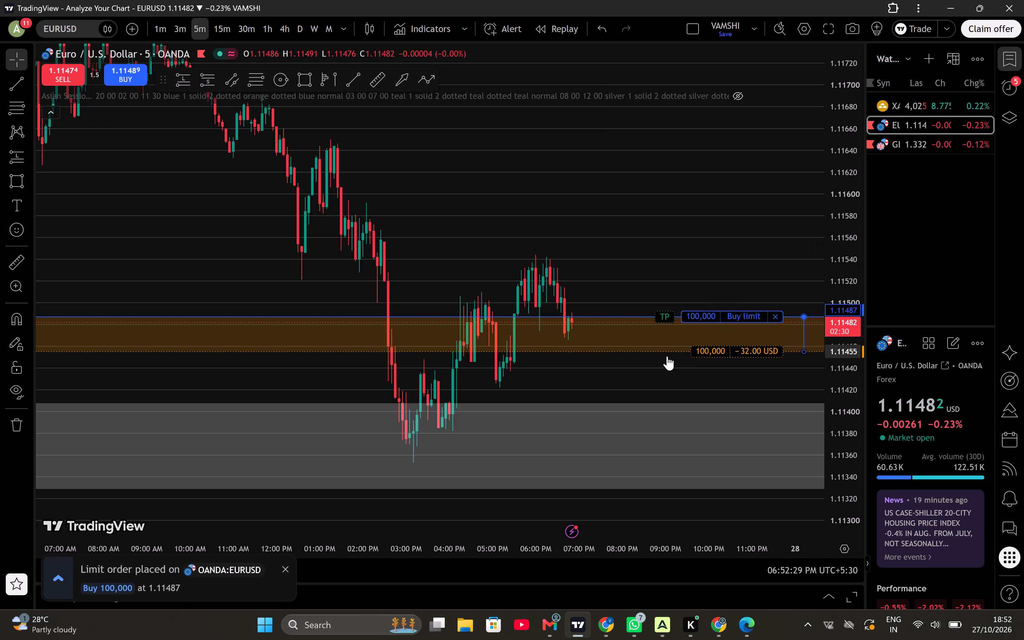
{"action": "left_click_drag", "start_coordinate": [667, 356], "coordinate": [665, 363]}
{"action": "left_click_drag", "start_coordinate": [663, 314], "coordinate": [654, 222]}
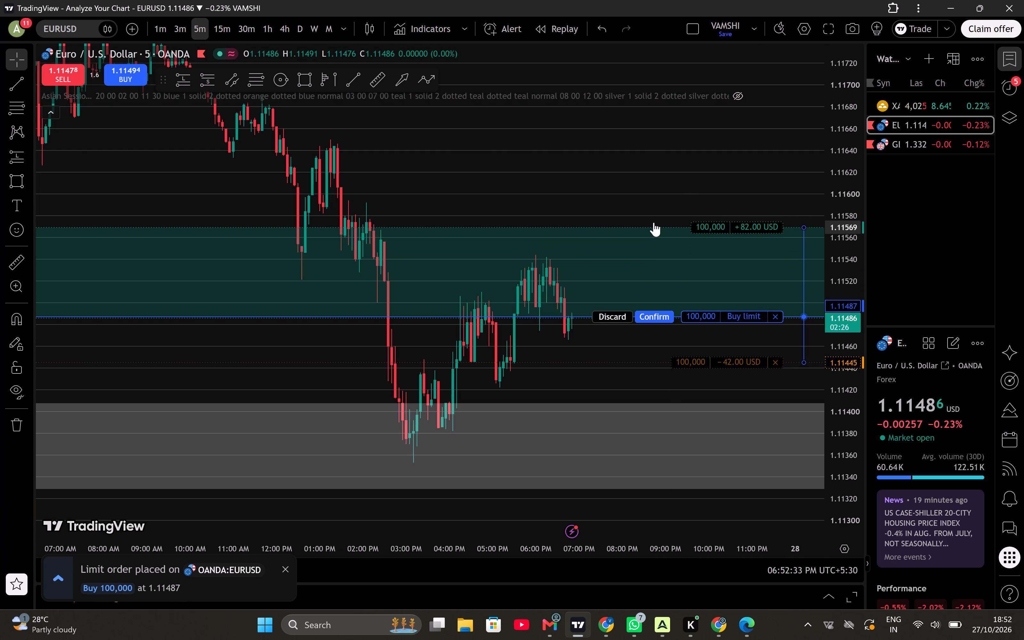
{"action": "left_click_drag", "start_coordinate": [654, 222], "coordinate": [656, 180]}
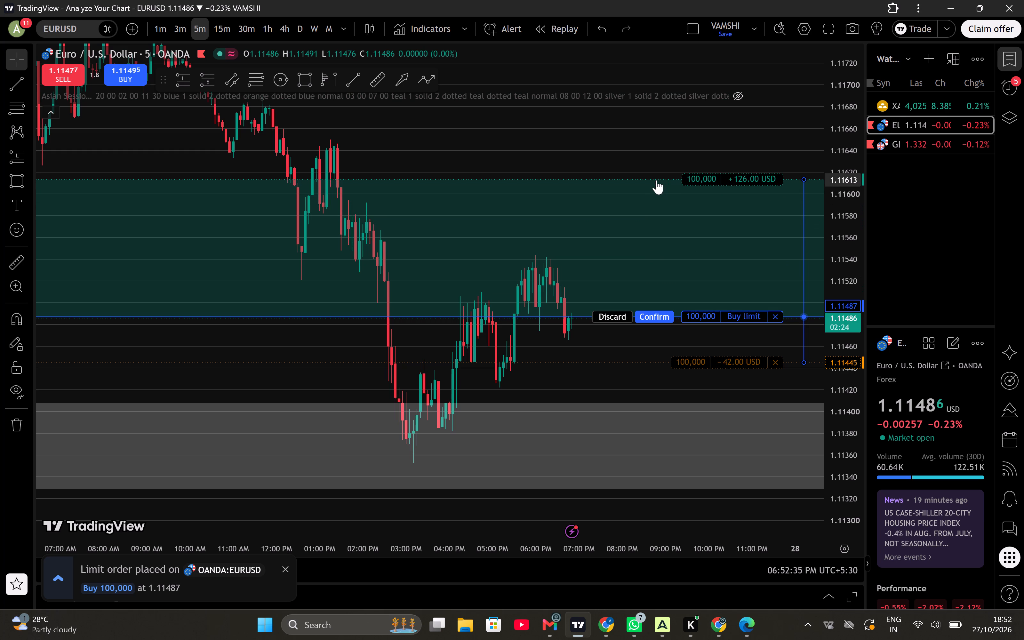
{"action": "left_click_drag", "start_coordinate": [656, 180], "coordinate": [654, 177]}
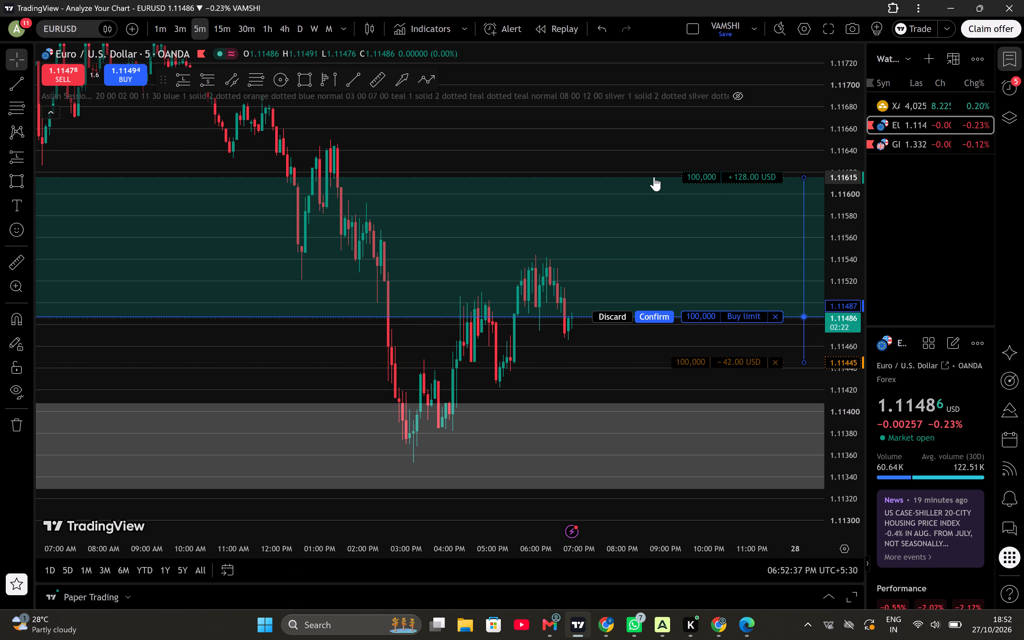
{"action": "left_click_drag", "start_coordinate": [654, 177], "coordinate": [654, 178]}
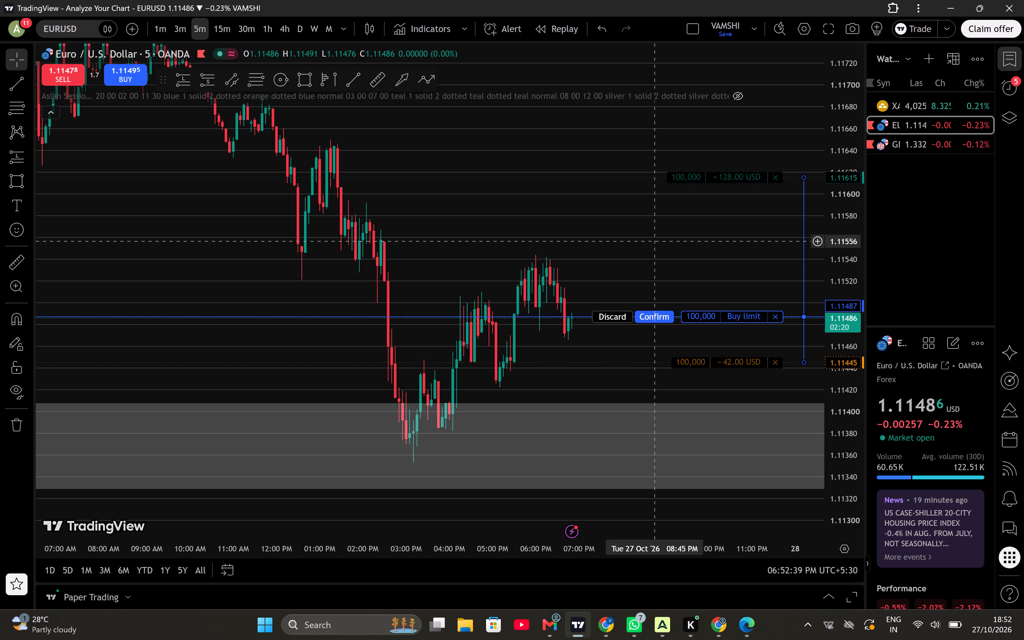
{"action": "left_click", "coordinate": [643, 316]}
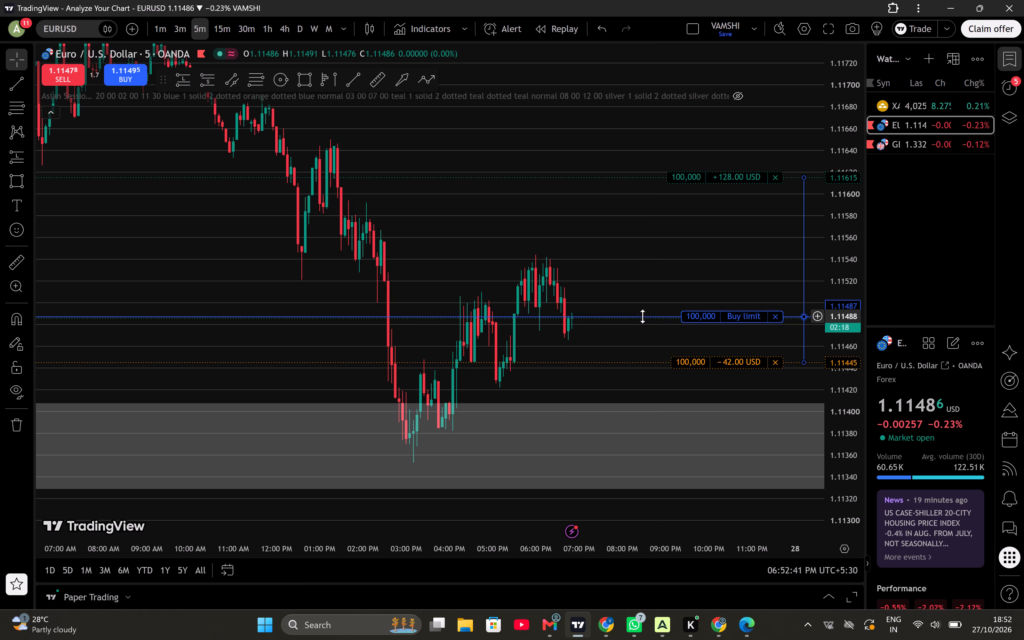
Examine EURUSD price action around the buy limit order on the 5-minute chart and on the 3-minute chart.
{"action": "scroll", "coordinate": [610, 338], "scroll_direction": "up", "scroll_amount": 1}
{"action": "left_click_drag", "start_coordinate": [841, 407], "coordinate": [821, 220]}
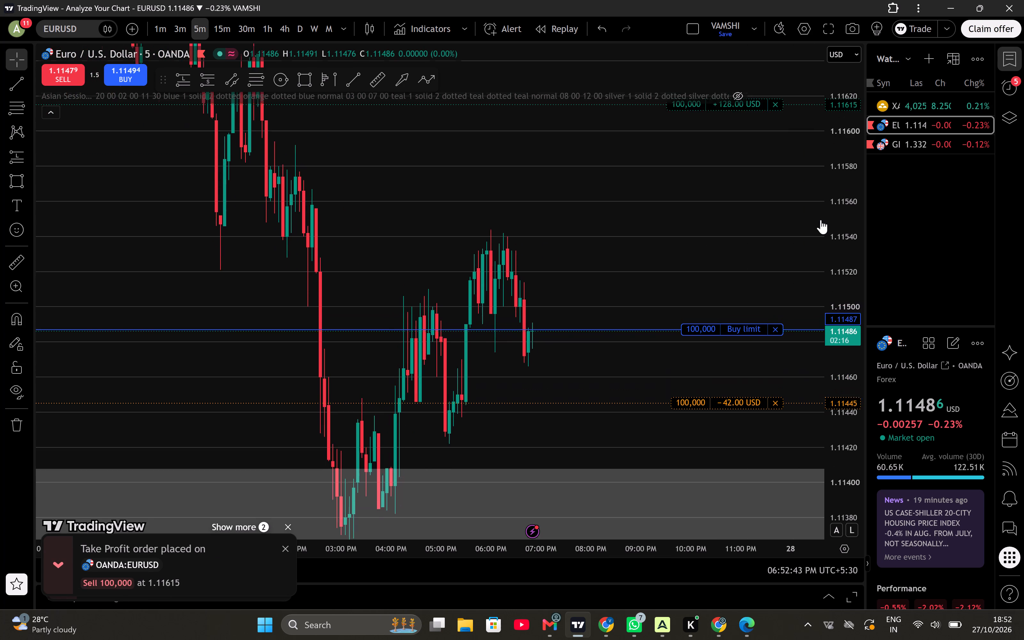
{"action": "left_click_drag", "start_coordinate": [821, 220], "coordinate": [814, 205]}
{"action": "left_click_drag", "start_coordinate": [621, 308], "coordinate": [614, 262]}
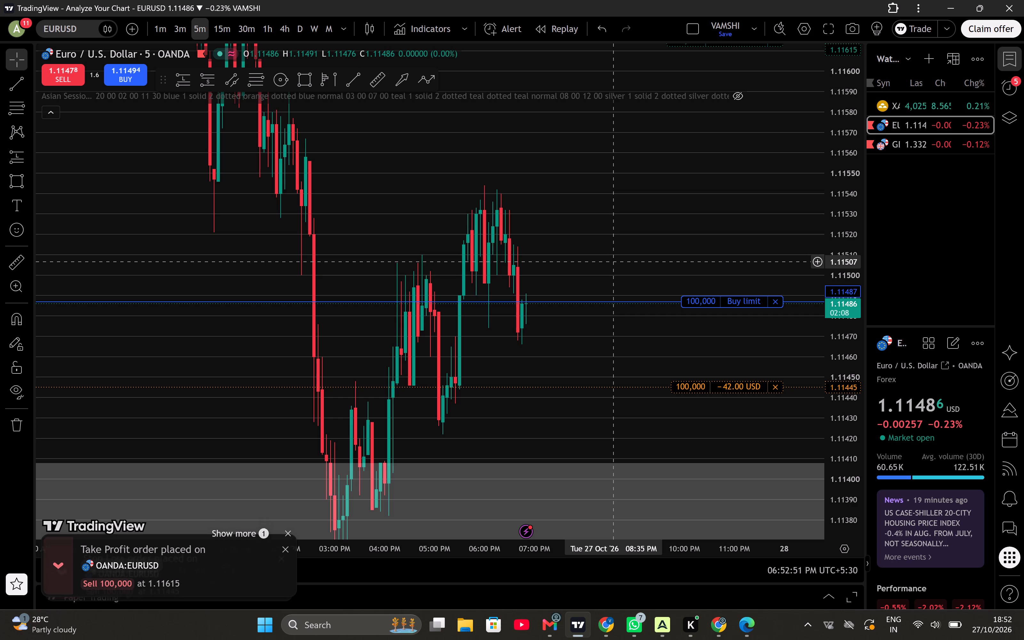
{"action": "scroll", "coordinate": [614, 262], "scroll_direction": "up", "scroll_amount": 2}
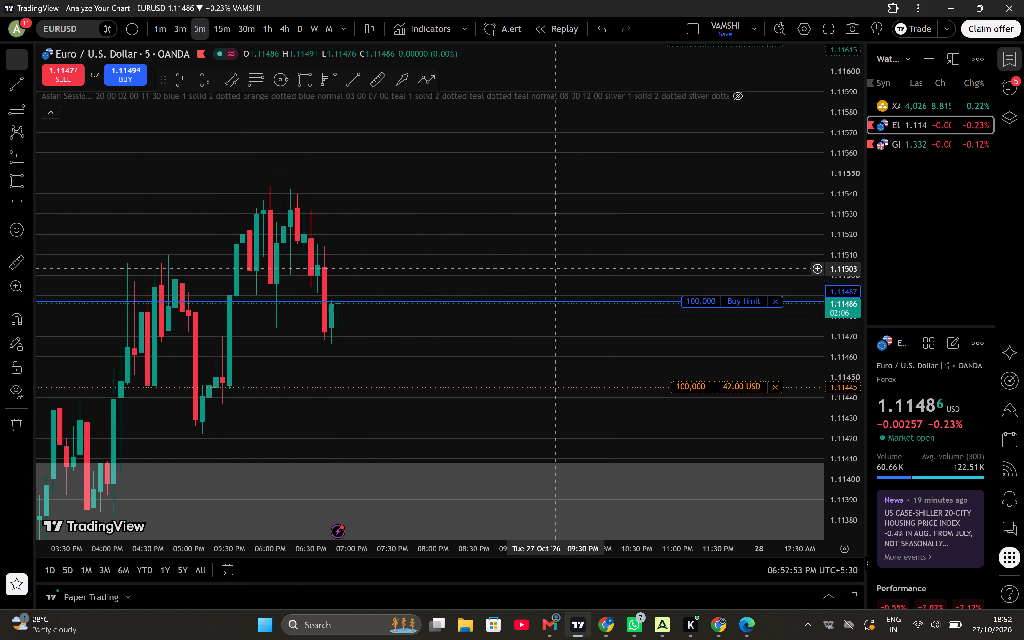
{"action": "left_click_drag", "start_coordinate": [548, 269], "coordinate": [584, 272]}
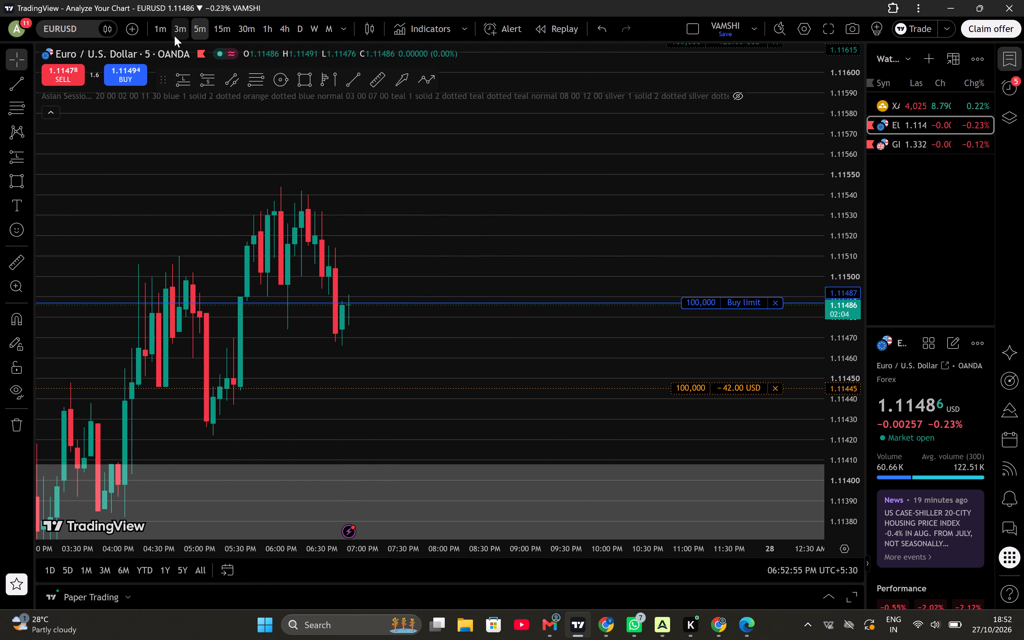
{"action": "left_click", "coordinate": [174, 36]}
{"action": "scroll", "coordinate": [280, 252], "scroll_direction": "down", "scroll_amount": 1}
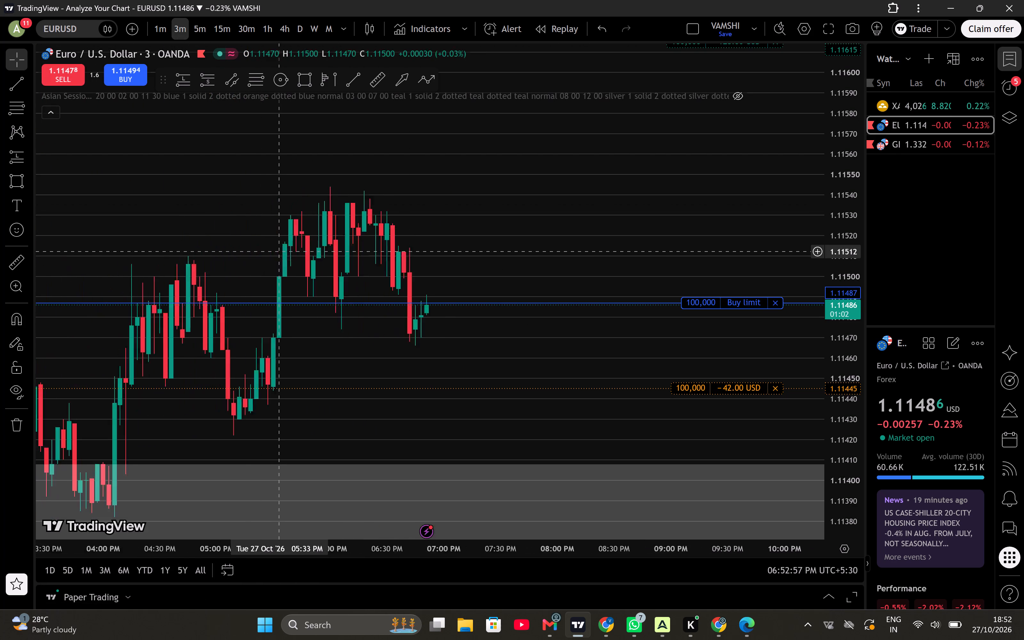
{"action": "scroll", "coordinate": [264, 221], "scroll_direction": "up", "scroll_amount": 1}
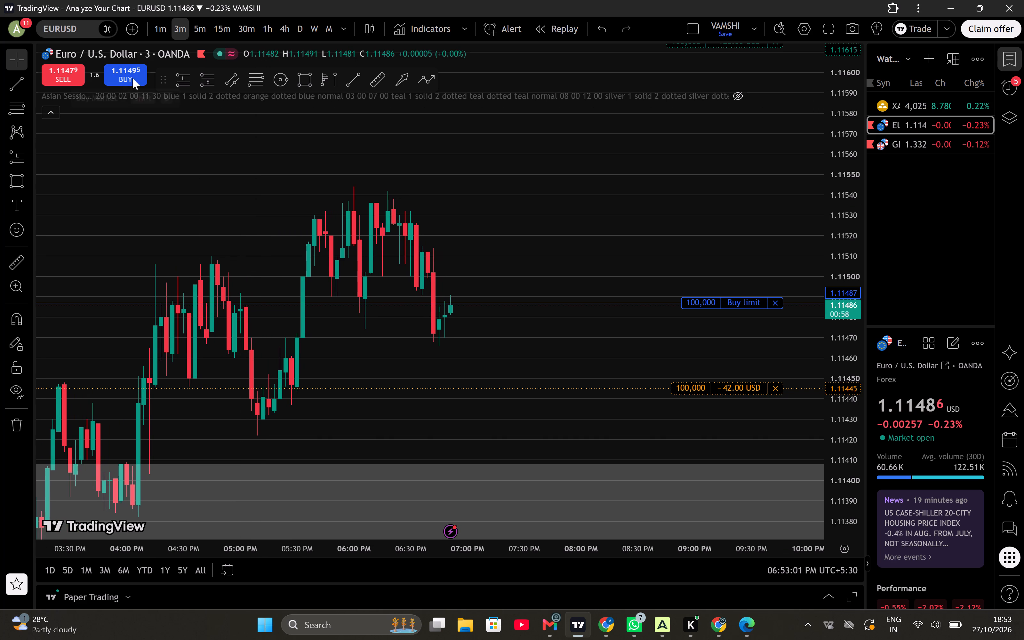
Draw a long position on the 3-minute EURUSD chart with entry at 1.11487, stop at 1.11445 and target at 1.11615.
{"action": "left_click", "coordinate": [175, 78]}
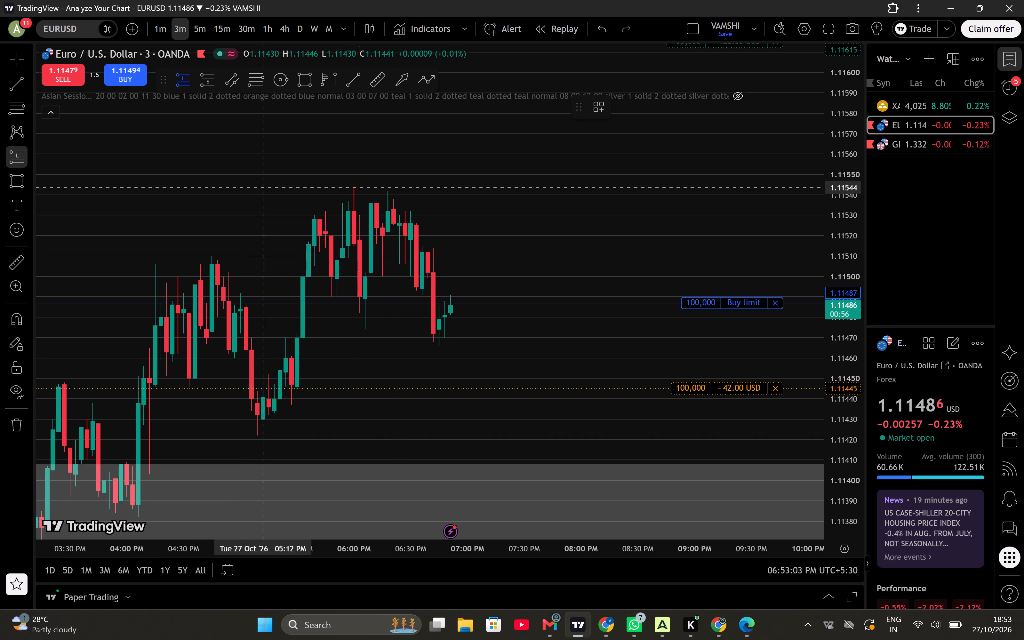
{"action": "left_click", "coordinate": [450, 303]}
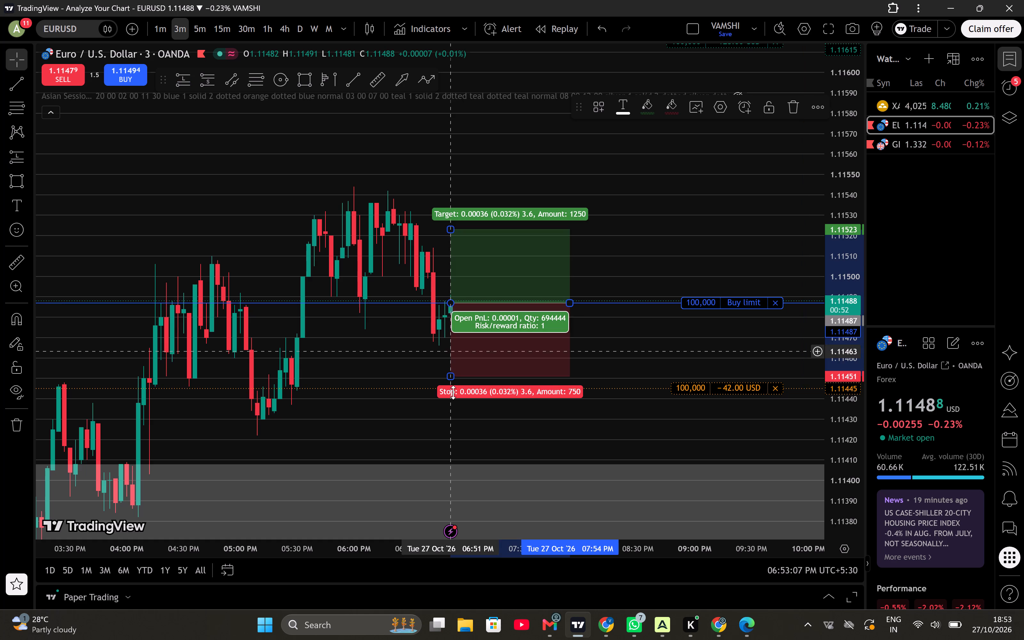
{"action": "left_click_drag", "start_coordinate": [451, 376], "coordinate": [455, 389]}
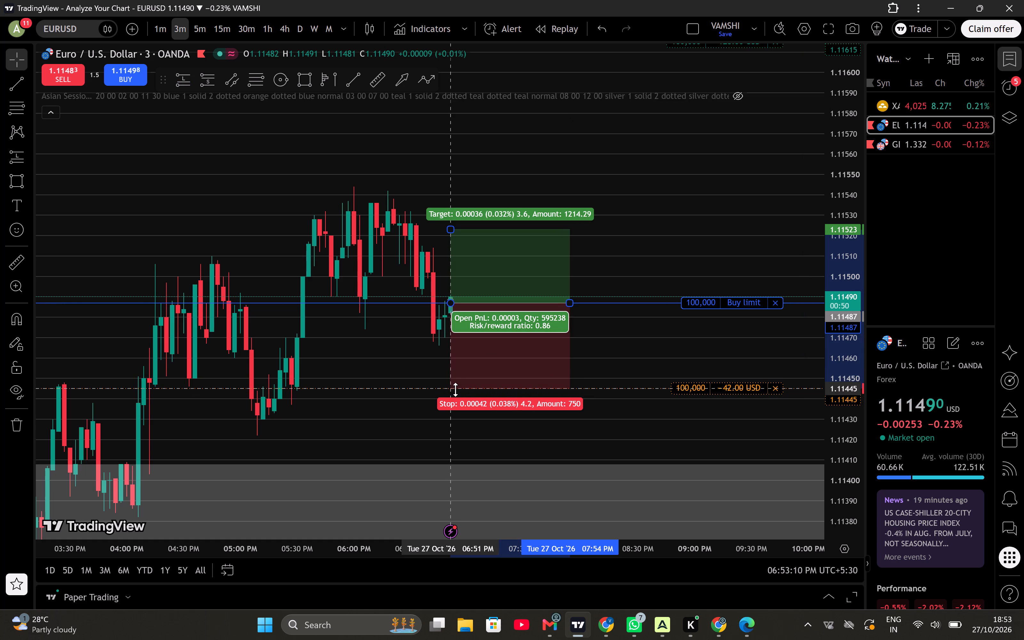
{"action": "left_click_drag", "start_coordinate": [455, 389], "coordinate": [456, 388]}
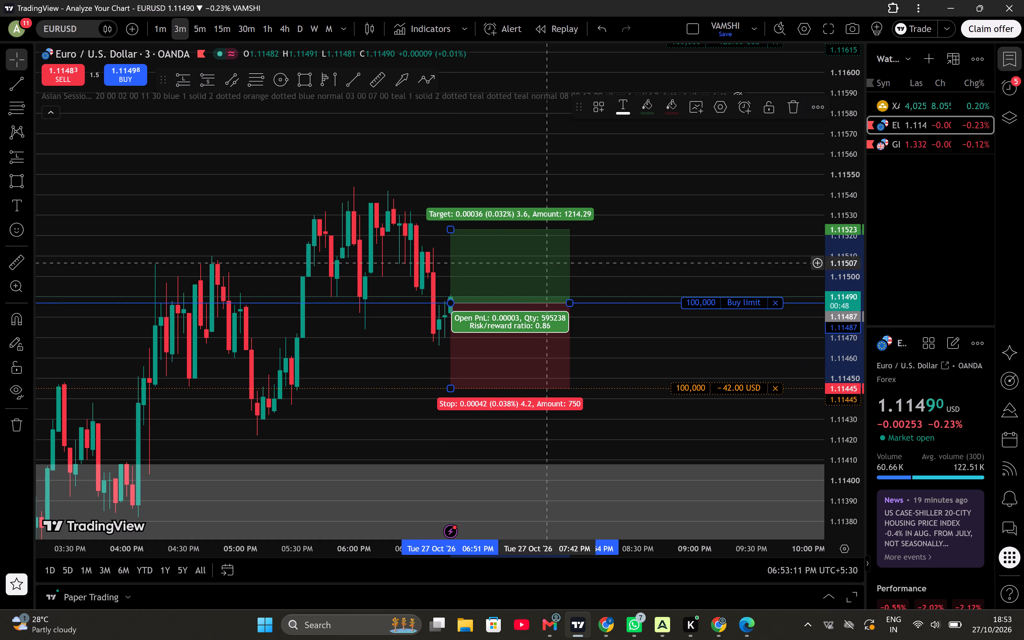
{"action": "left_click_drag", "start_coordinate": [588, 235], "coordinate": [573, 394]}
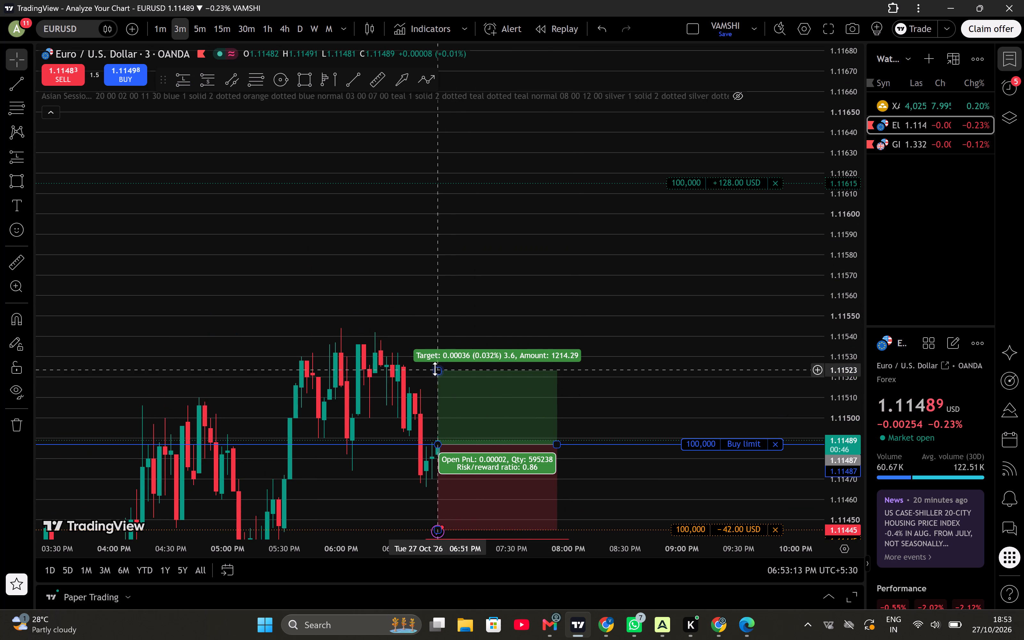
{"action": "left_click_drag", "start_coordinate": [435, 369], "coordinate": [489, 119]}
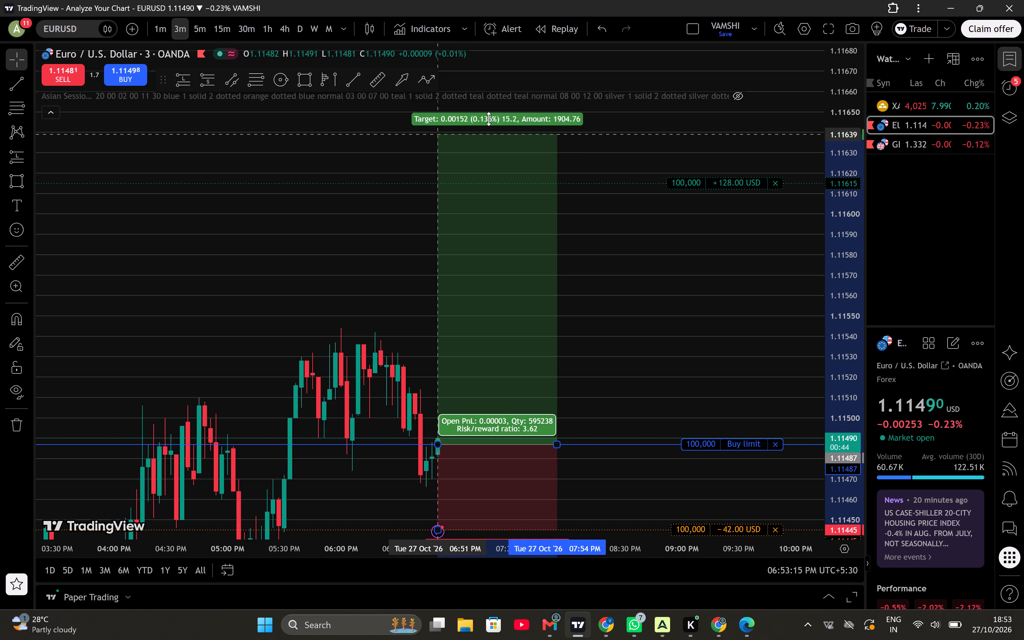
{"action": "left_click_drag", "start_coordinate": [489, 119], "coordinate": [468, 183]}
{"action": "left_click", "coordinate": [599, 320]}
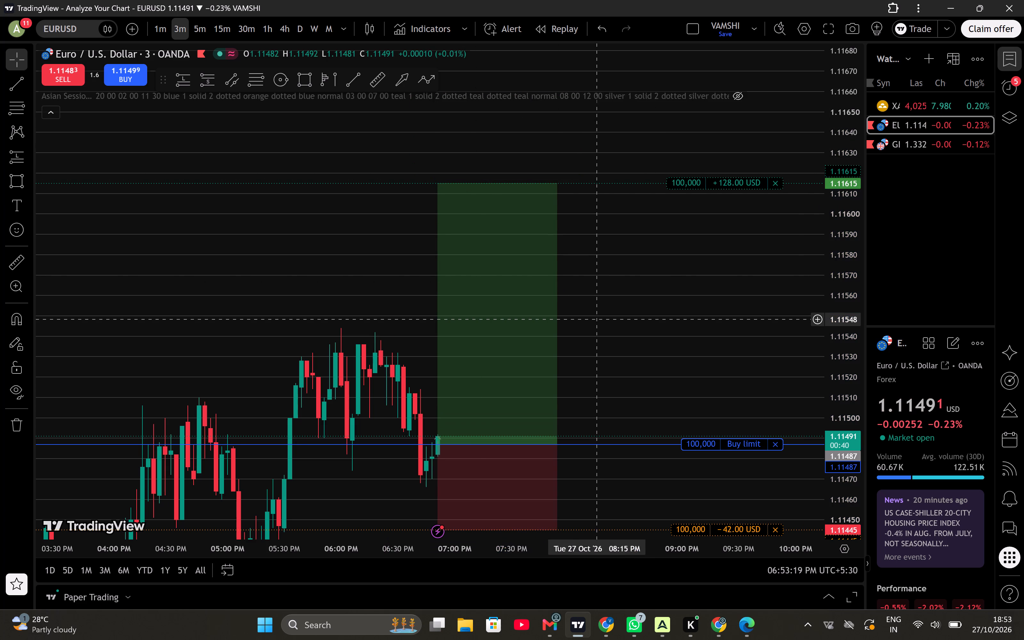
Monitor the 3-minute EURUSD and GBPUSD charts in turn, examining price around each buy limit order and its stop.
{"action": "scroll", "coordinate": [599, 320], "scroll_direction": "down", "scroll_amount": 1}
{"action": "left_click_drag", "start_coordinate": [692, 338], "coordinate": [590, 119]}
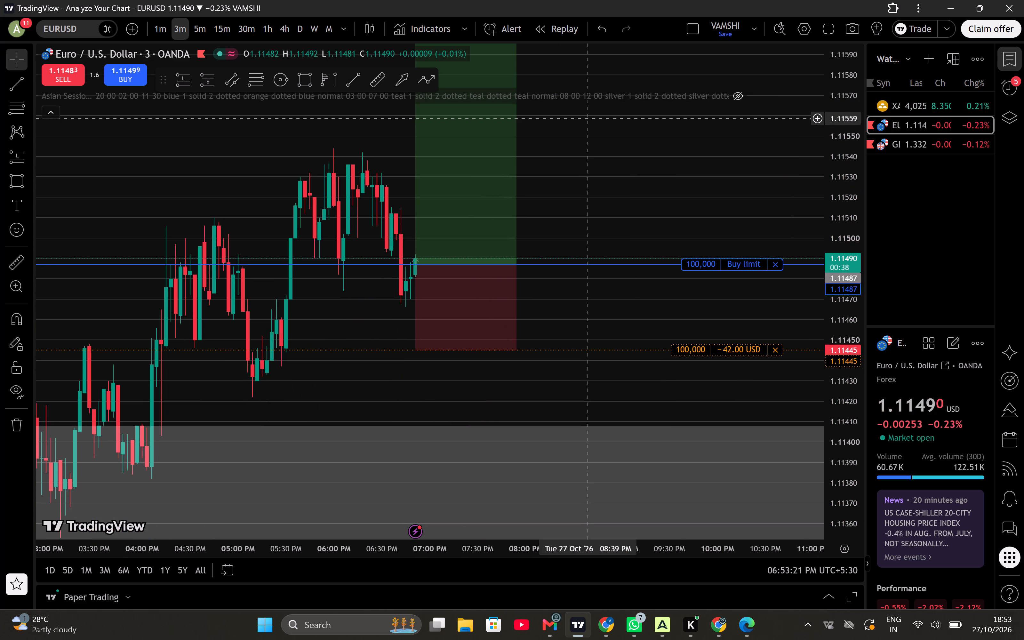
{"action": "left_click_drag", "start_coordinate": [606, 186], "coordinate": [613, 186]}
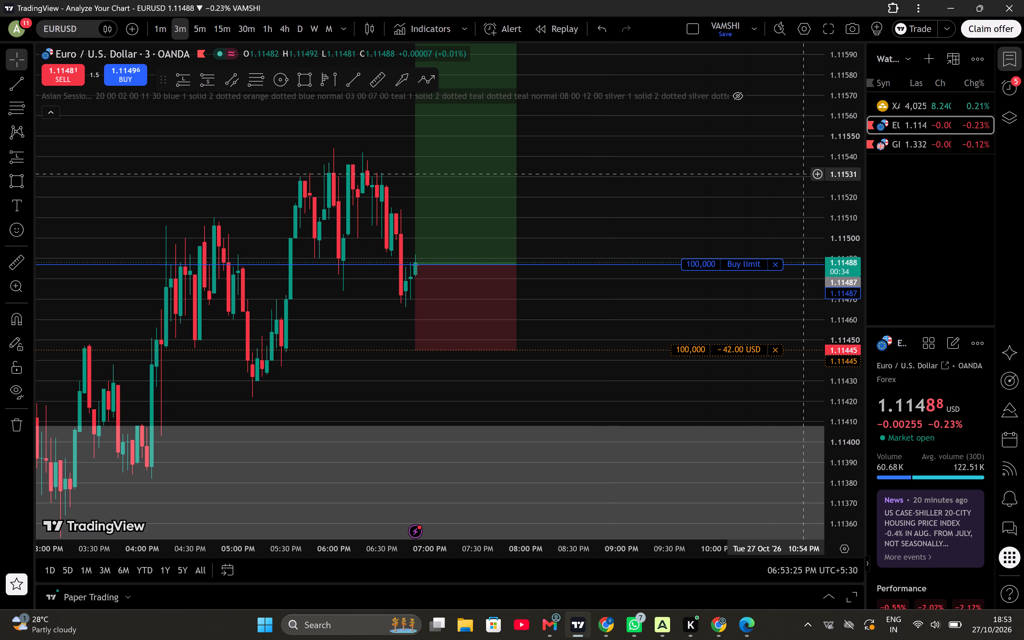
{"action": "left_click", "coordinate": [896, 137]}
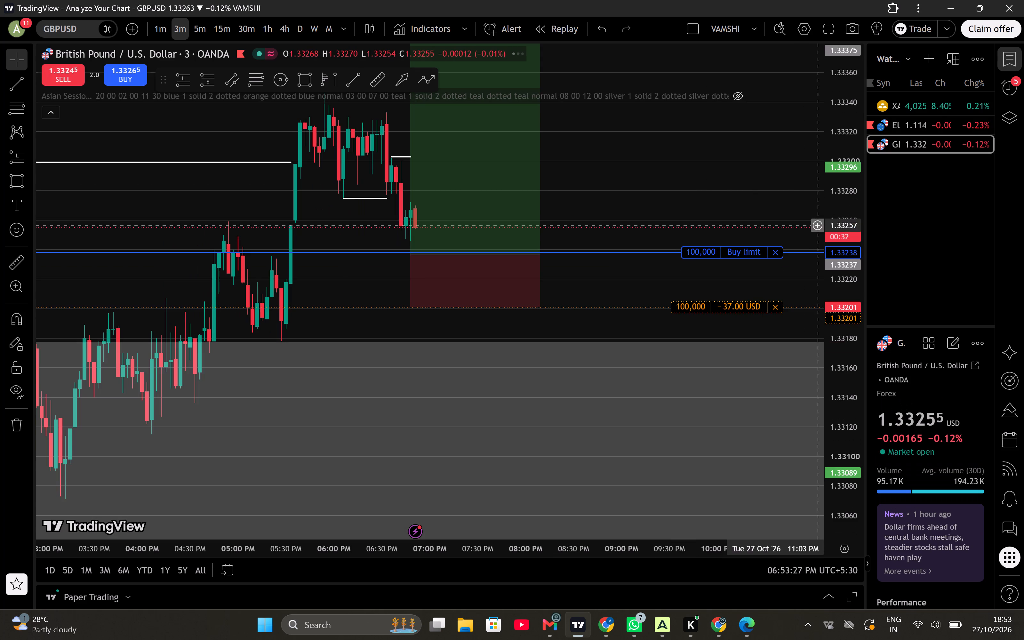
{"action": "left_click_drag", "start_coordinate": [626, 298], "coordinate": [718, 315]}
{"action": "left_click_drag", "start_coordinate": [829, 120], "coordinate": [846, 285]}
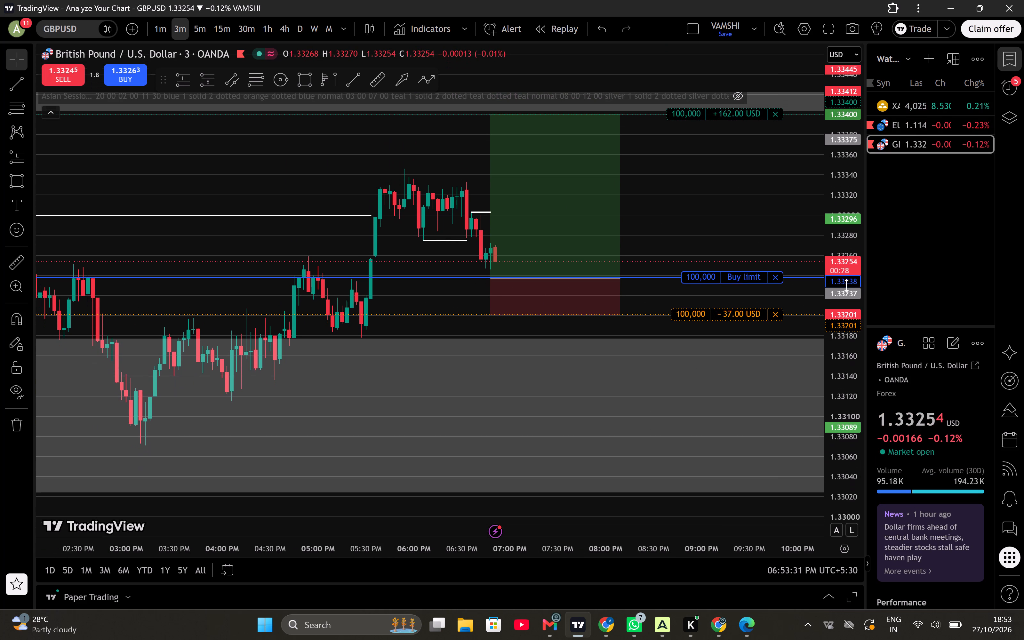
{"action": "left_click_drag", "start_coordinate": [725, 217], "coordinate": [700, 264]}
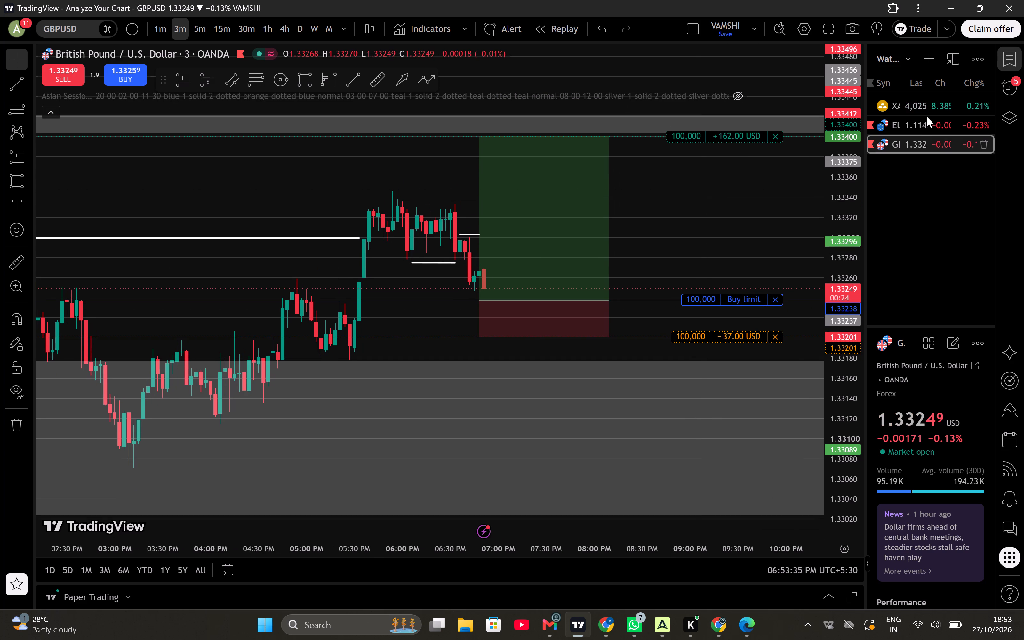
{"action": "left_click", "coordinate": [916, 127]}
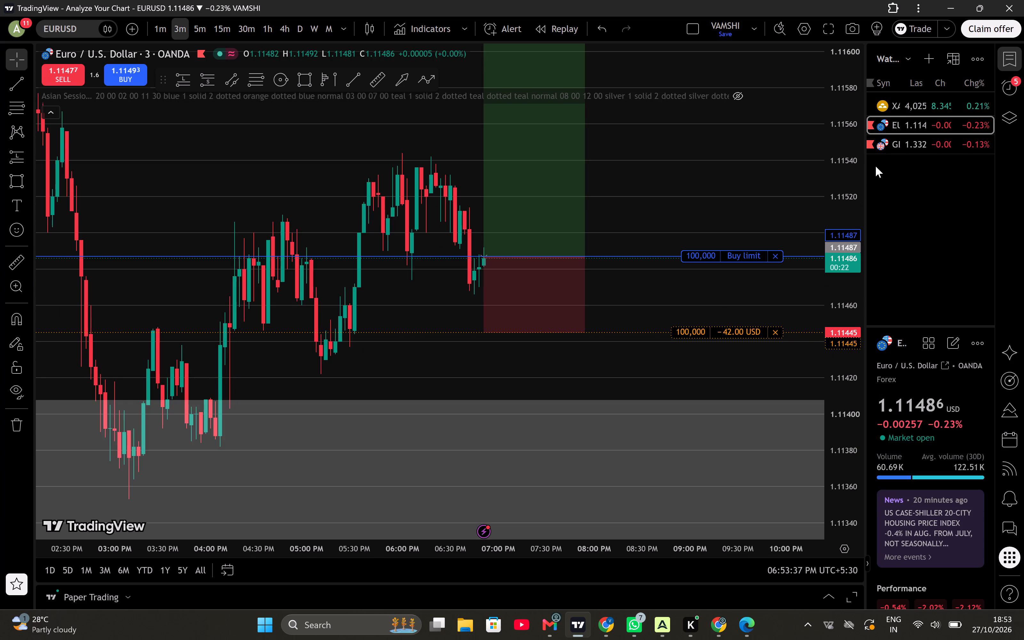
{"action": "left_click_drag", "start_coordinate": [717, 292], "coordinate": [707, 321]}
{"action": "left_click_drag", "start_coordinate": [707, 321], "coordinate": [684, 348]}
{"action": "scroll", "coordinate": [684, 348], "scroll_direction": "up", "scroll_amount": 1}
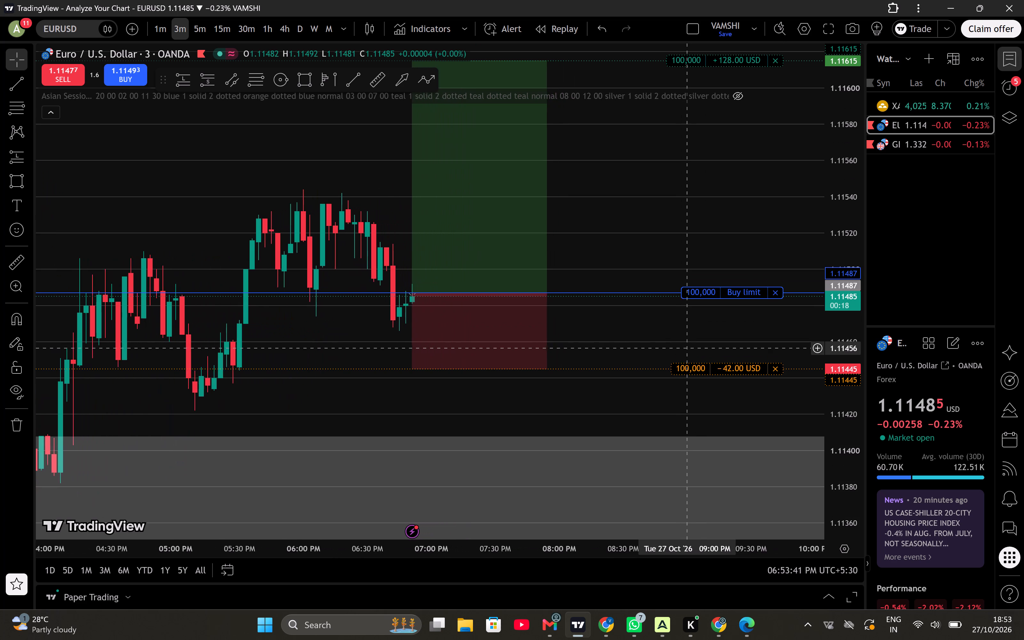
{"action": "left_click_drag", "start_coordinate": [845, 356], "coordinate": [834, 172]}
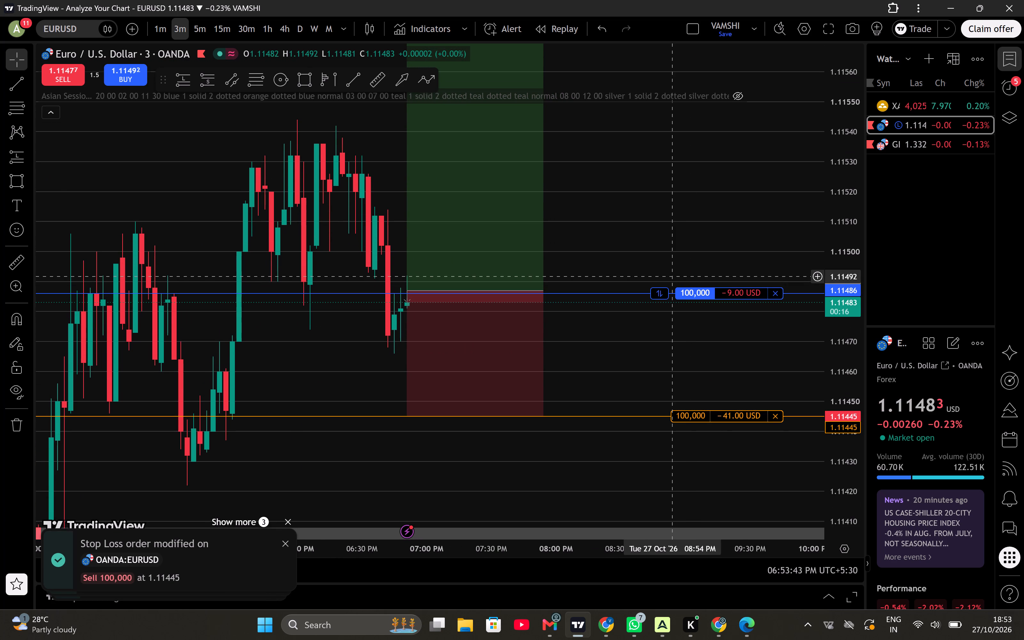
{"action": "left_click_drag", "start_coordinate": [646, 338], "coordinate": [655, 342]}
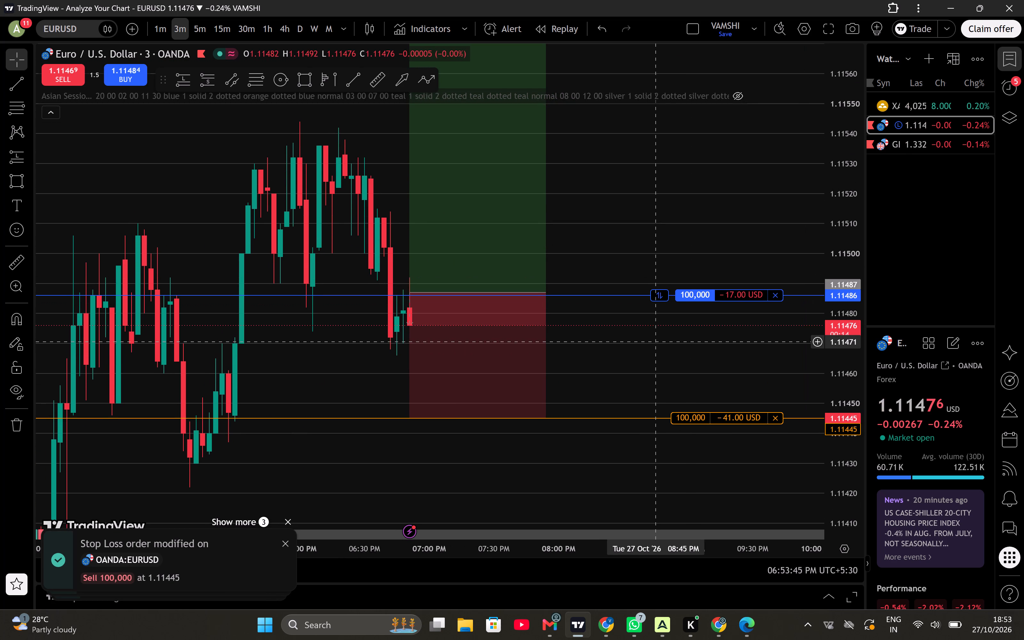
{"action": "left_click_drag", "start_coordinate": [677, 341], "coordinate": [650, 348]}
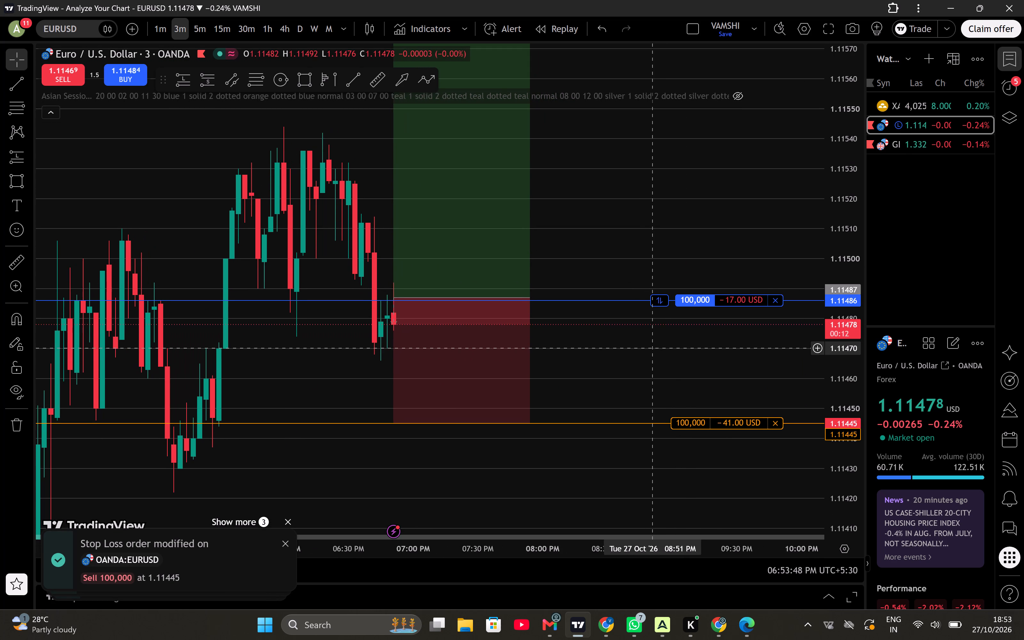
Shift the EURUSD long position drawing down so that its entry is 1.11486 and its stop 1.11444.
{"action": "left_click_drag", "start_coordinate": [503, 350], "coordinate": [503, 350]}
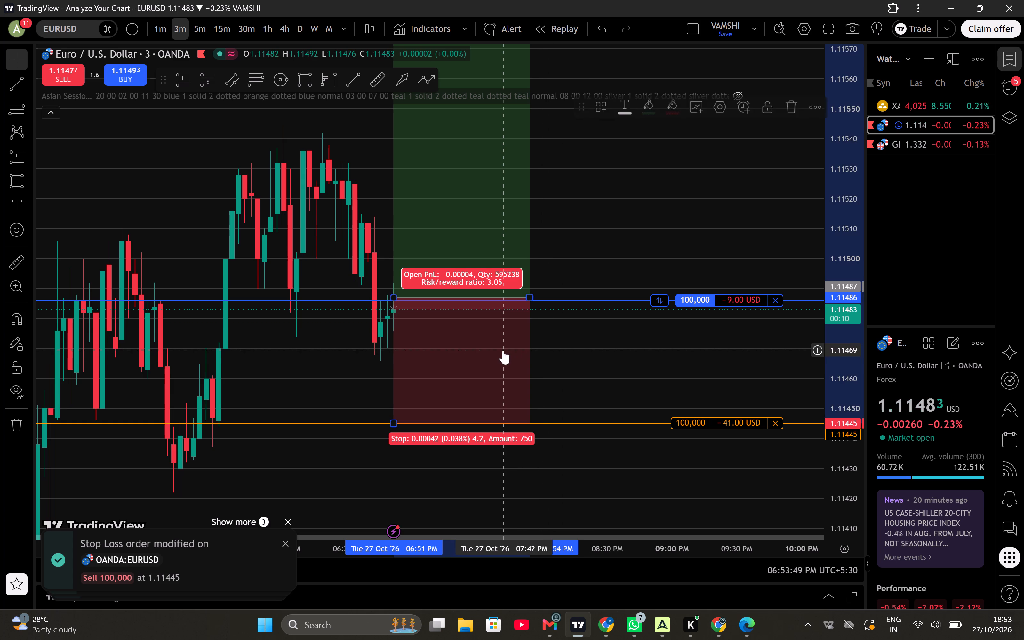
{"action": "left_click_drag", "start_coordinate": [503, 350], "coordinate": [502, 353]}
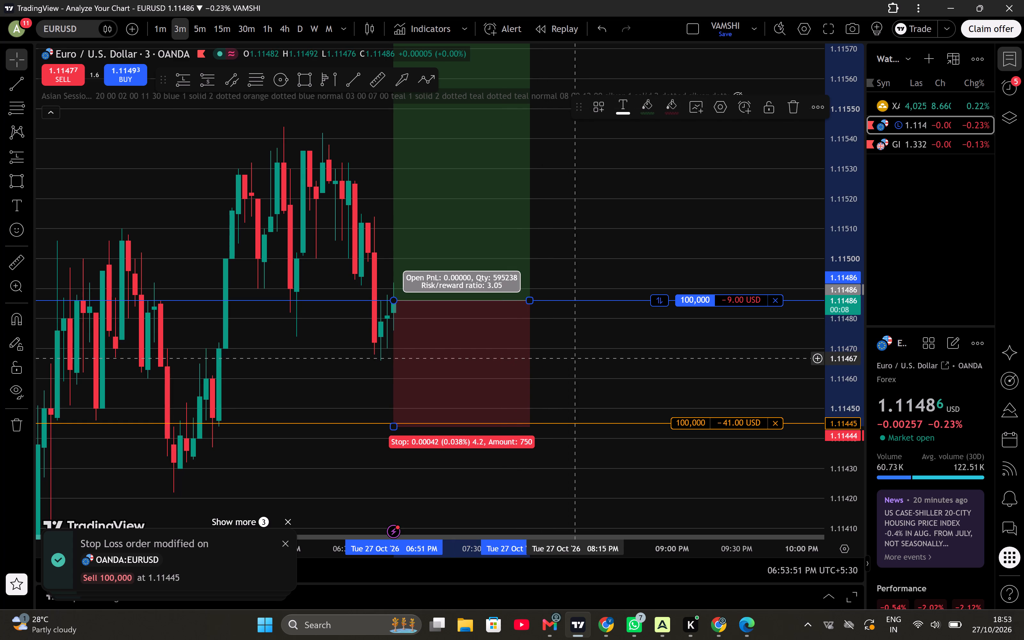
{"action": "left_click", "coordinate": [586, 360]}
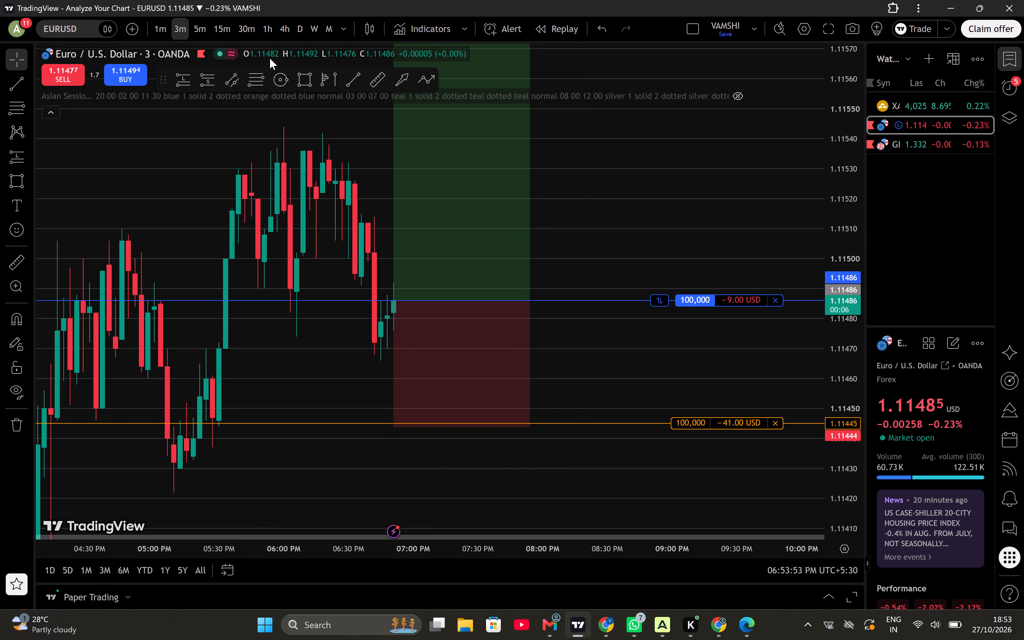
{"action": "left_click", "coordinate": [620, 225]}
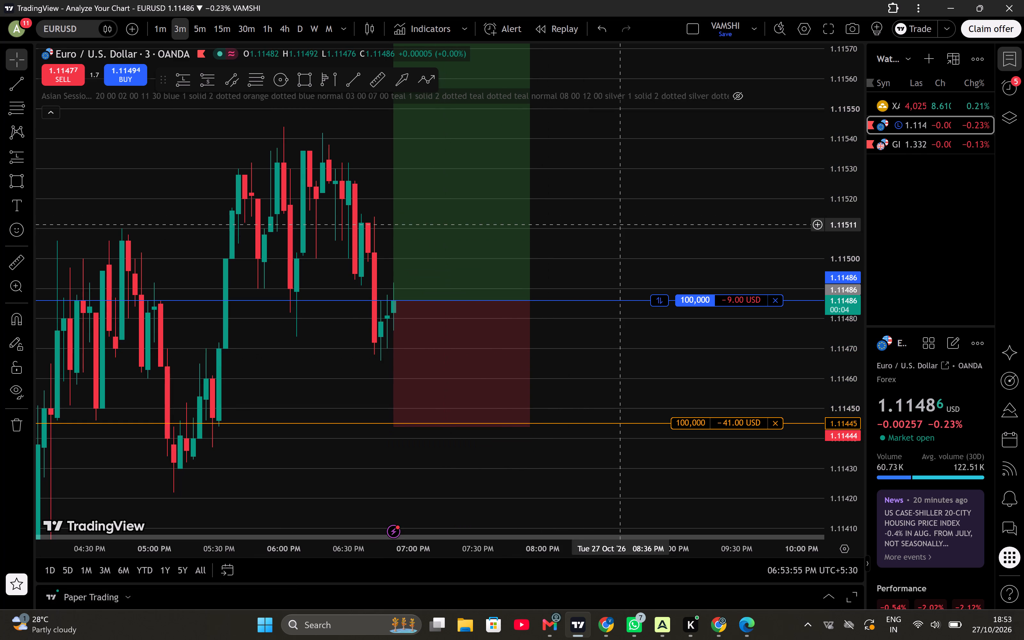
Review GBPUSD on the 3-, 15- and 5-minute charts, and check the open EURUSD trade on the 5-minute chart.
{"action": "left_click", "coordinate": [881, 153]}
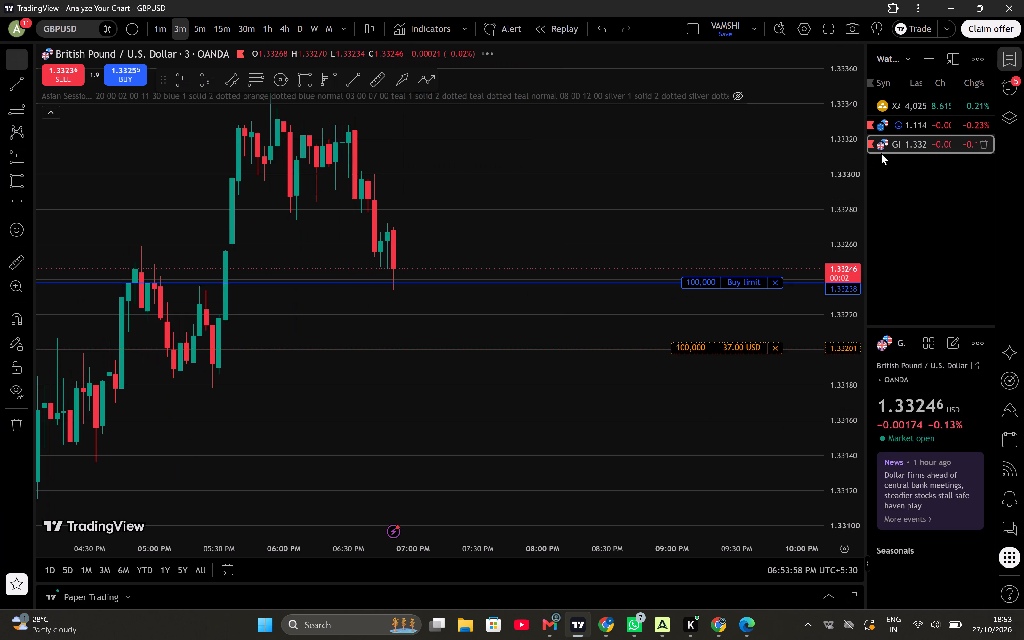
{"action": "left_click_drag", "start_coordinate": [649, 245], "coordinate": [663, 310]}
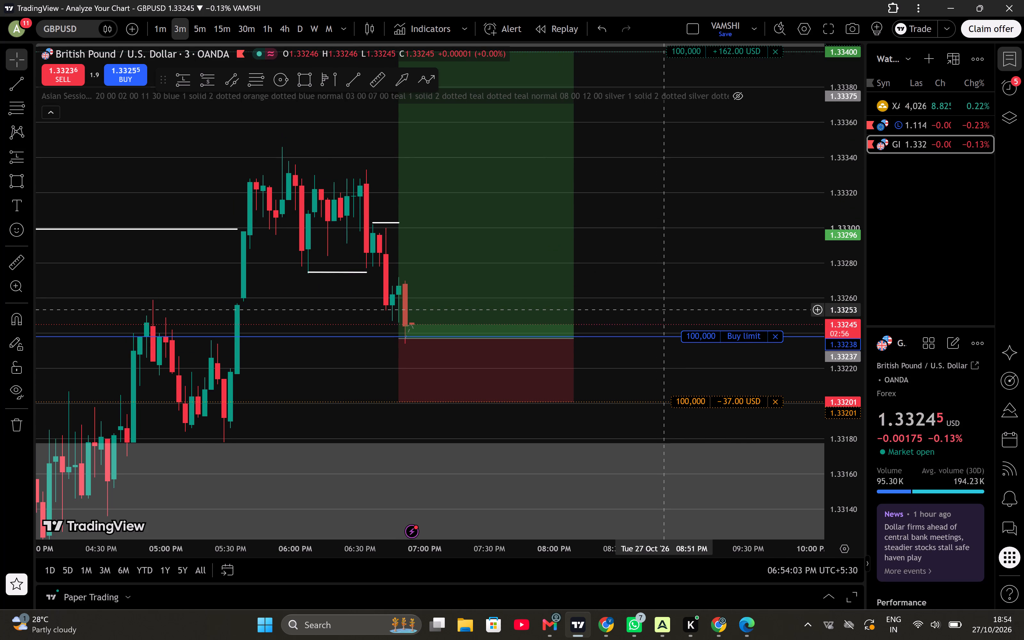
{"action": "left_click", "coordinate": [214, 28]}
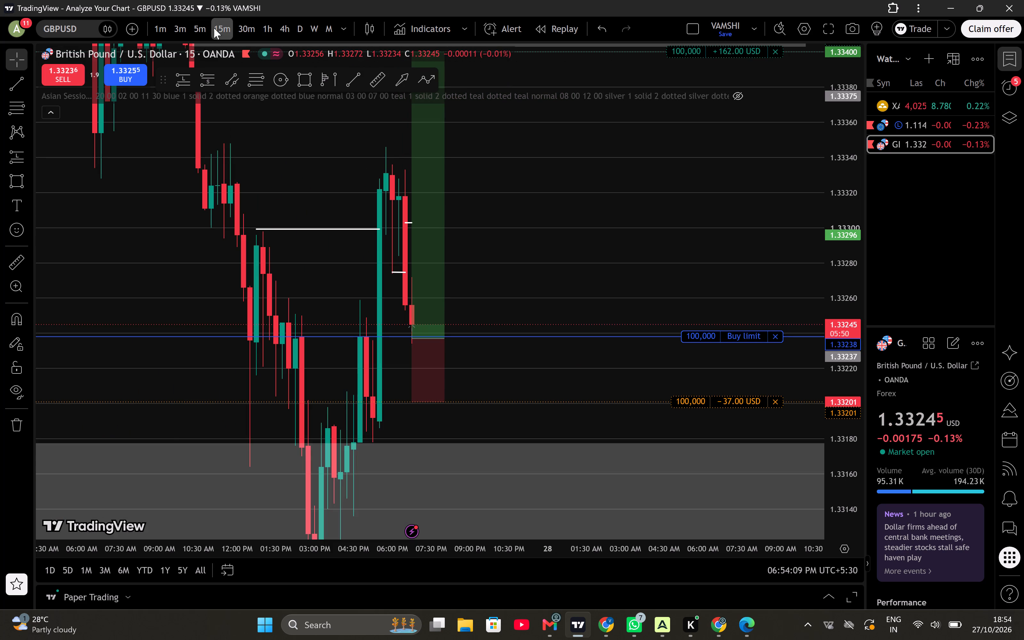
{"action": "left_click", "coordinate": [202, 27]}
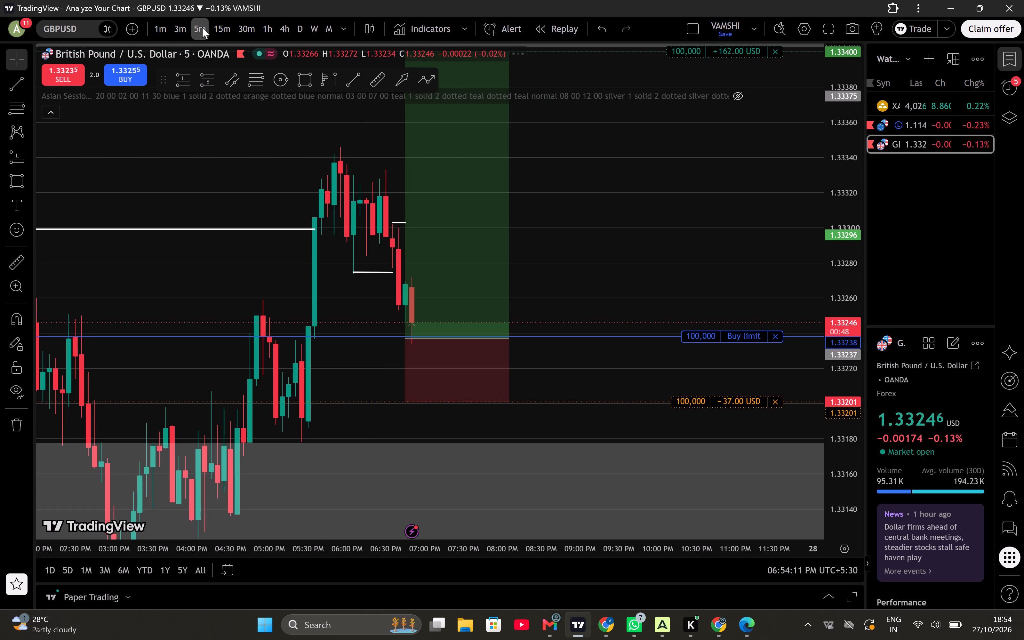
{"action": "left_click", "coordinate": [936, 123]}
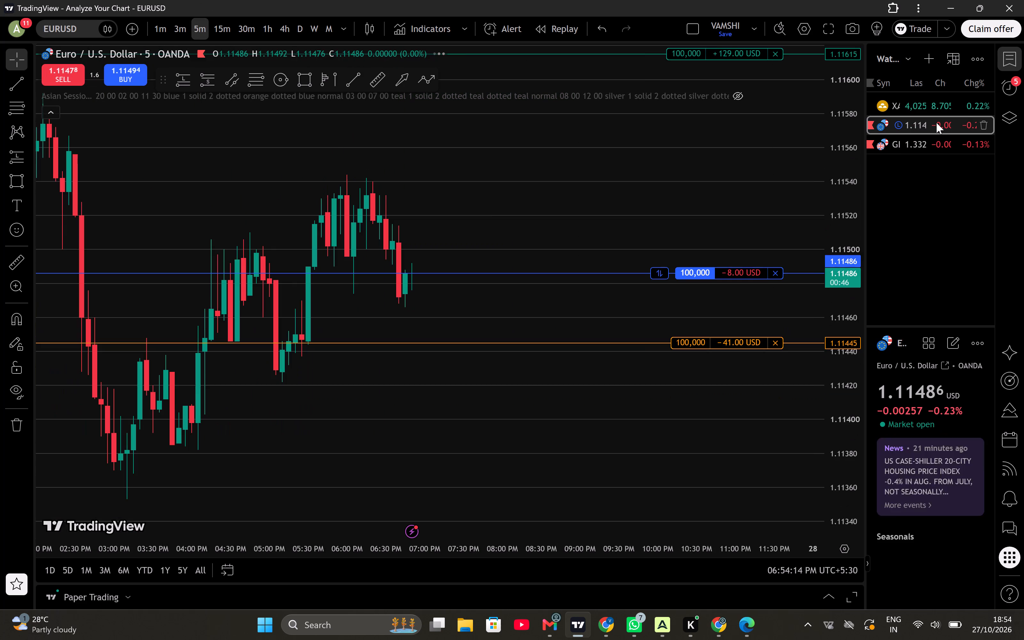
{"action": "left_click_drag", "start_coordinate": [641, 284], "coordinate": [679, 331]}
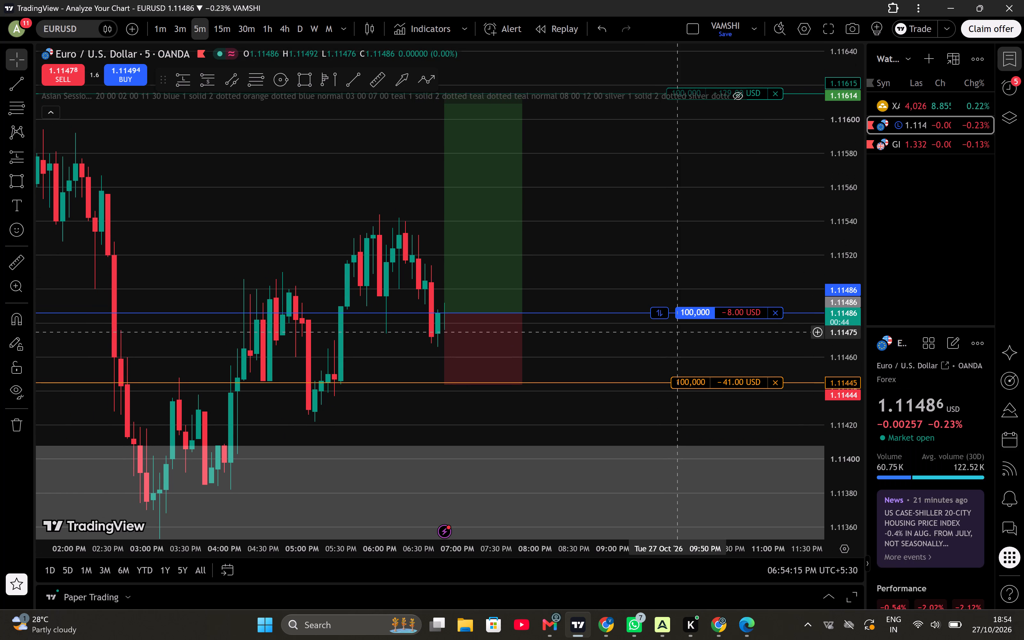
{"action": "left_click_drag", "start_coordinate": [653, 350], "coordinate": [599, 389]}
{"action": "left_click_drag", "start_coordinate": [574, 380], "coordinate": [500, 394]}
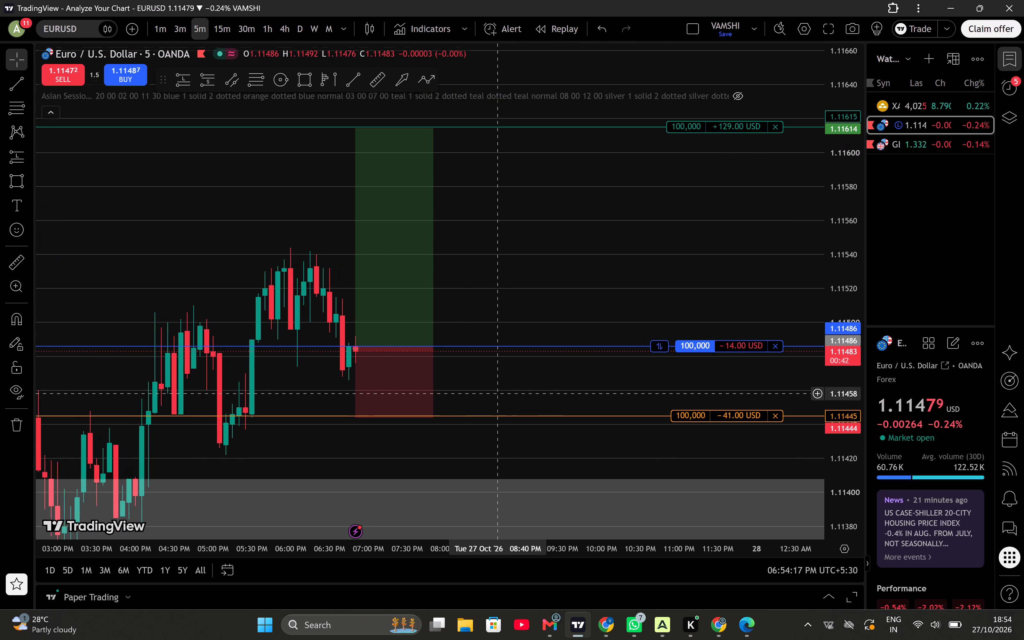
{"action": "scroll", "coordinate": [500, 394], "scroll_direction": "up", "scroll_amount": 1}
{"action": "left_click_drag", "start_coordinate": [478, 289], "coordinate": [455, 356]}
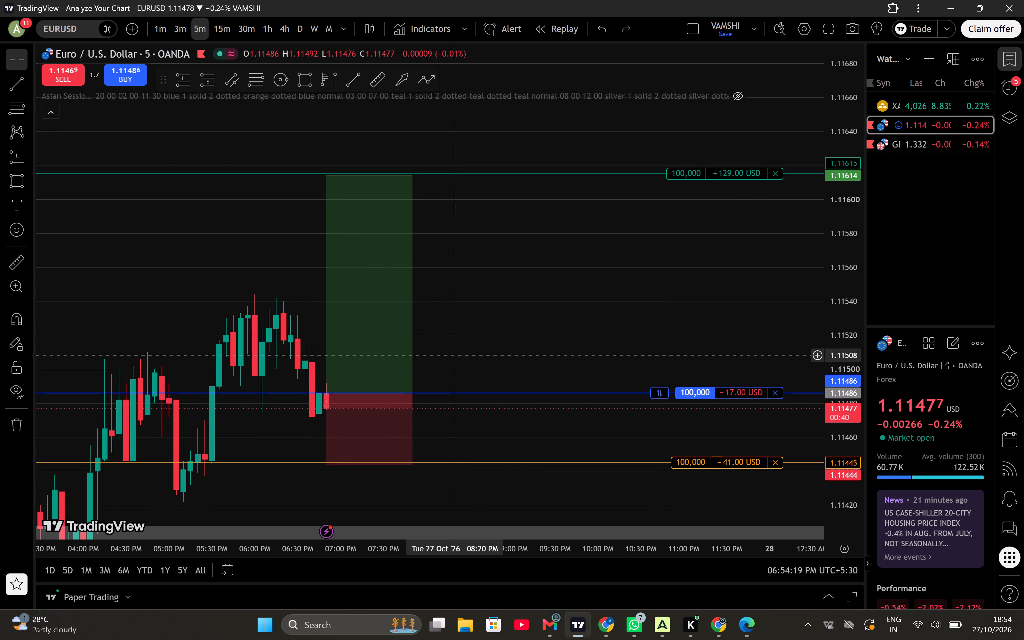
Examine the open EURUSD trade between its stop and target on the 3-minute chart.
{"action": "left_click", "coordinate": [175, 23]}
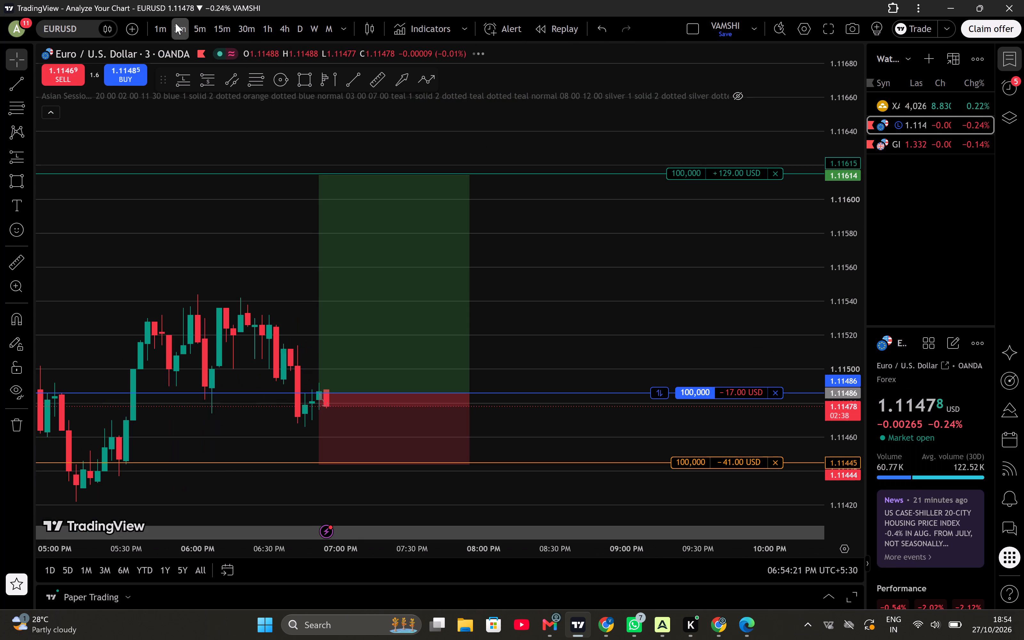
{"action": "scroll", "coordinate": [586, 336], "scroll_direction": "down", "scroll_amount": 1}
{"action": "left_click_drag", "start_coordinate": [662, 321], "coordinate": [661, 315]}
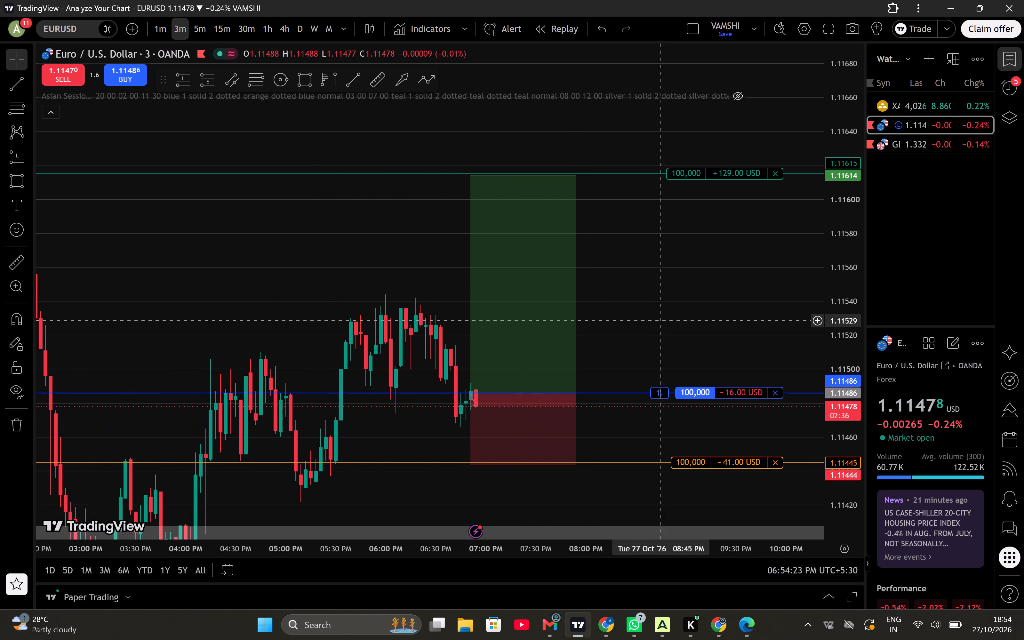
{"action": "left_click_drag", "start_coordinate": [661, 315], "coordinate": [656, 250]}
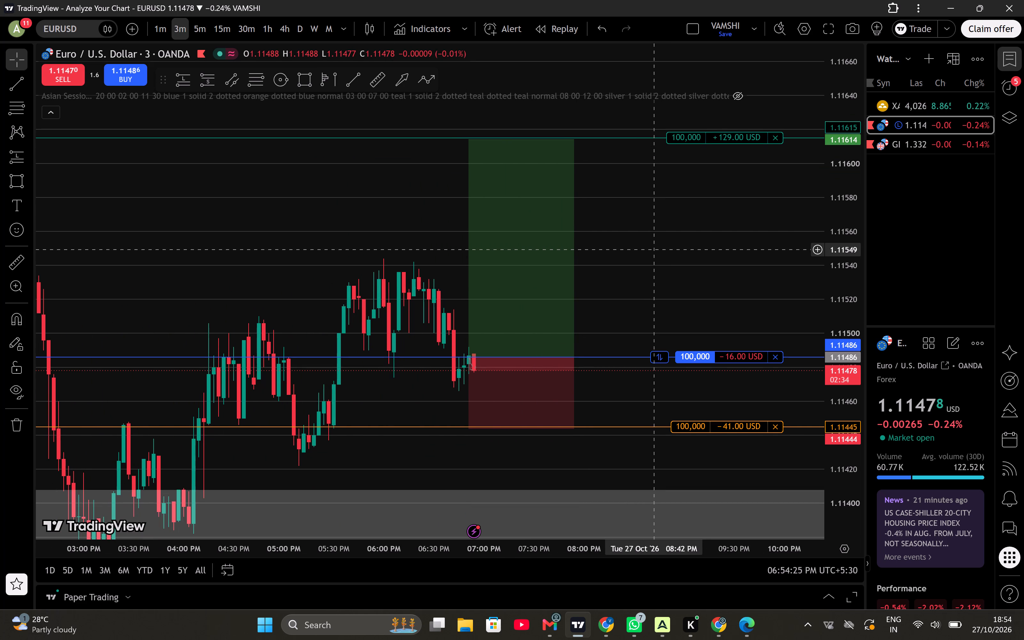
{"action": "left_click_drag", "start_coordinate": [654, 253], "coordinate": [591, 236]}
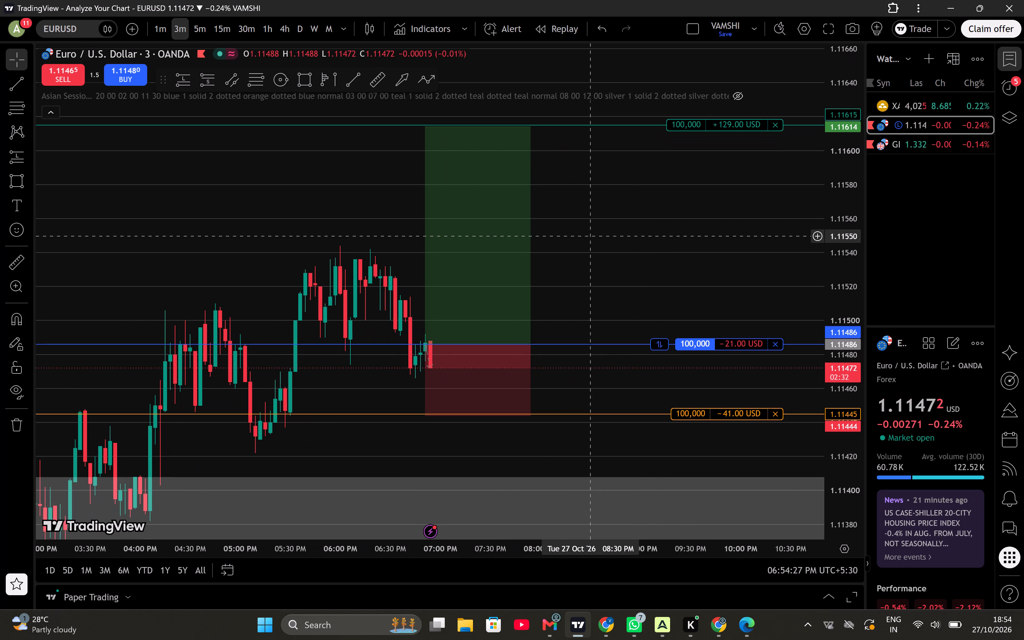
Shift the long position drawing on the 3-minute GBPUSD chart to start at 06:54 PM, with entry at 1.33238 and stop at 1.33202.
{"action": "left_click", "coordinate": [920, 145]}
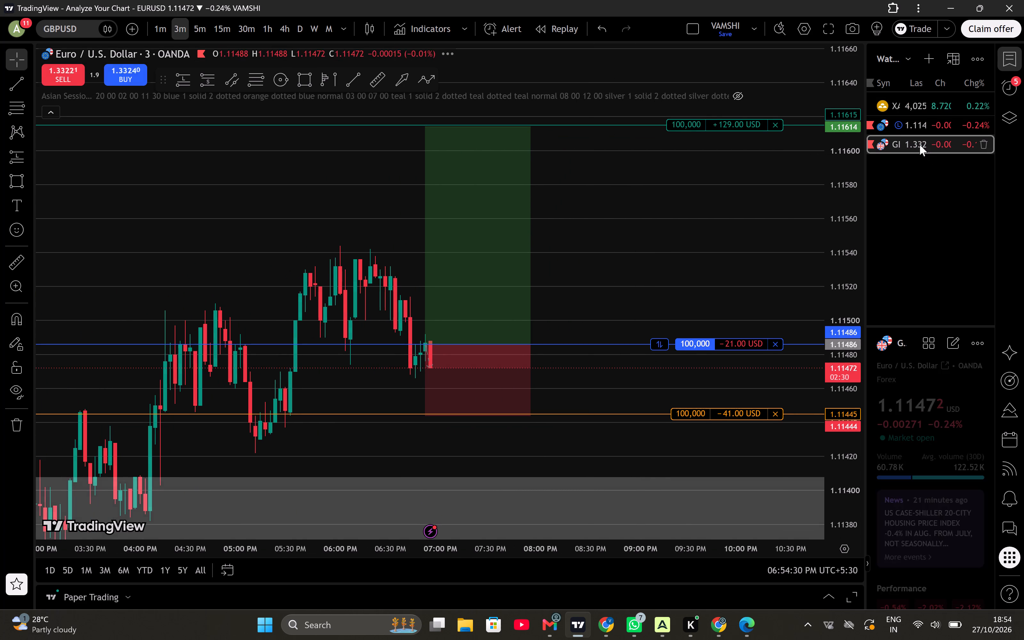
{"action": "left_click_drag", "start_coordinate": [665, 289], "coordinate": [697, 293]}
{"action": "left_click_drag", "start_coordinate": [697, 293], "coordinate": [684, 320]}
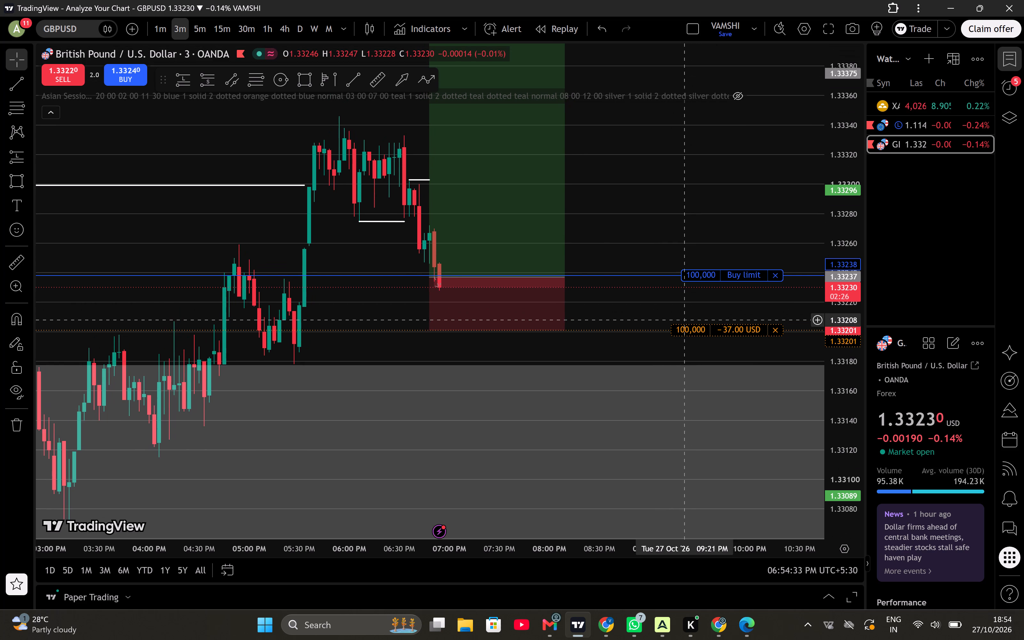
{"action": "left_click", "coordinate": [564, 299]}
{"action": "left_click", "coordinate": [564, 299]}
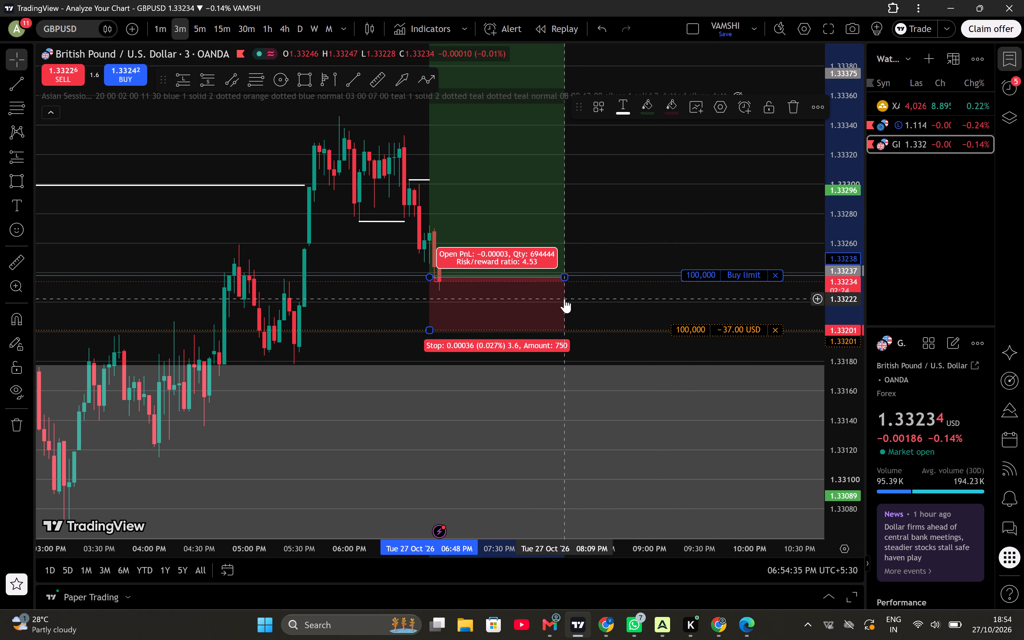
{"action": "left_click_drag", "start_coordinate": [520, 298], "coordinate": [530, 296]}
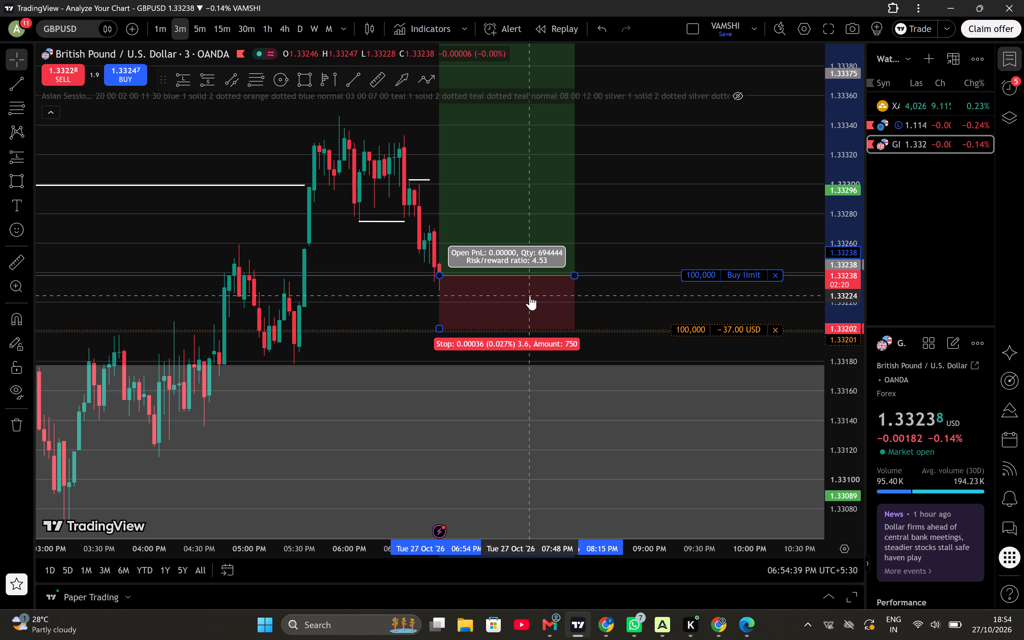
{"action": "left_click", "coordinate": [601, 299]}
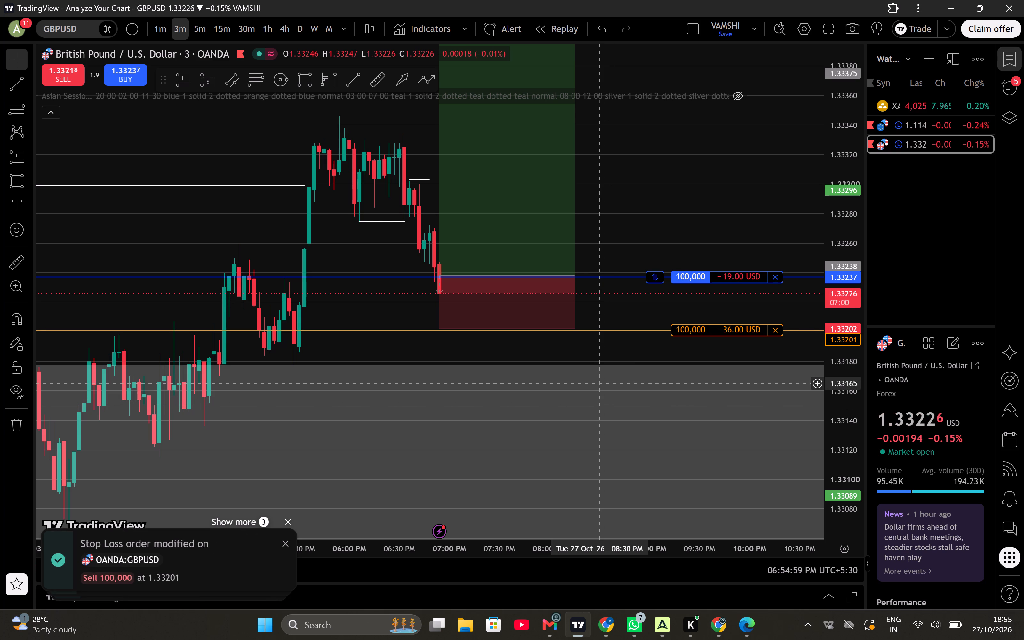
Shift the GBPUSD long position drawing down so that its entry is 1.33237 and its stop 1.33201.
{"action": "left_click", "coordinate": [545, 307]}
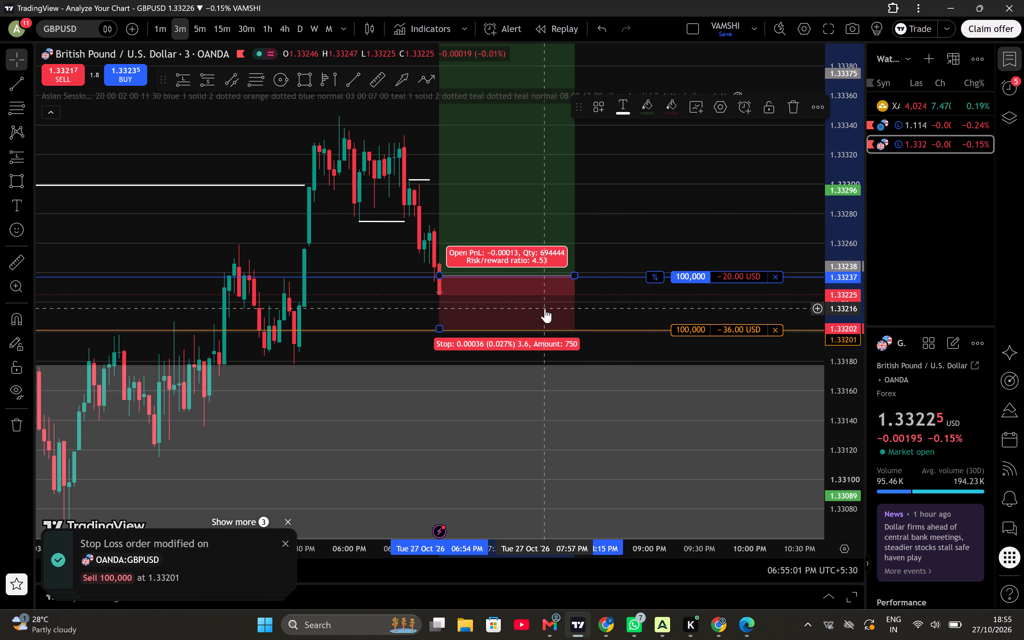
{"action": "left_click", "coordinate": [543, 310]}
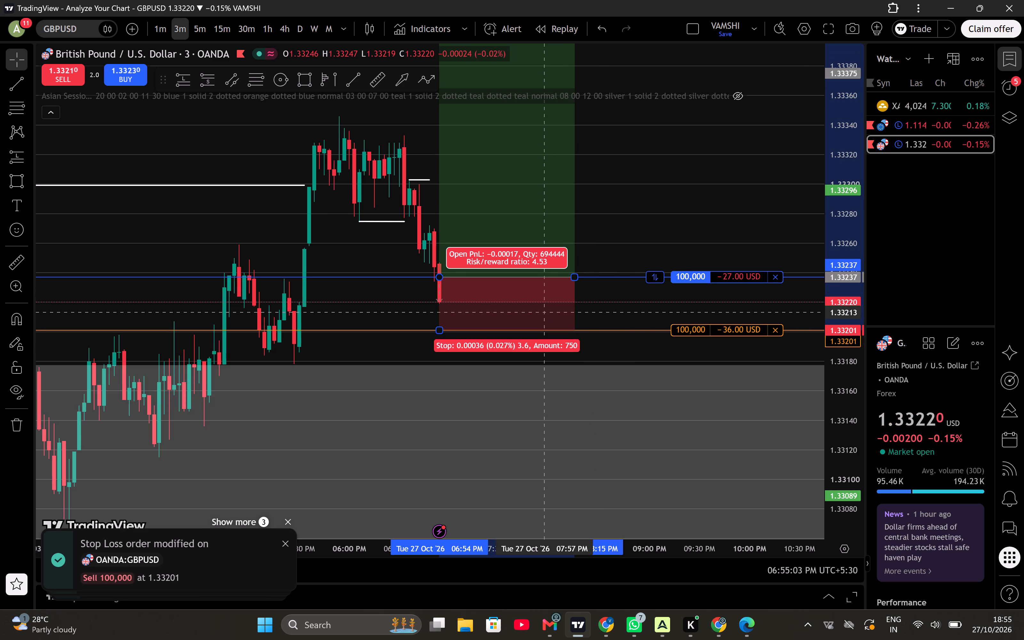
{"action": "left_click_drag", "start_coordinate": [613, 309], "coordinate": [613, 311]}
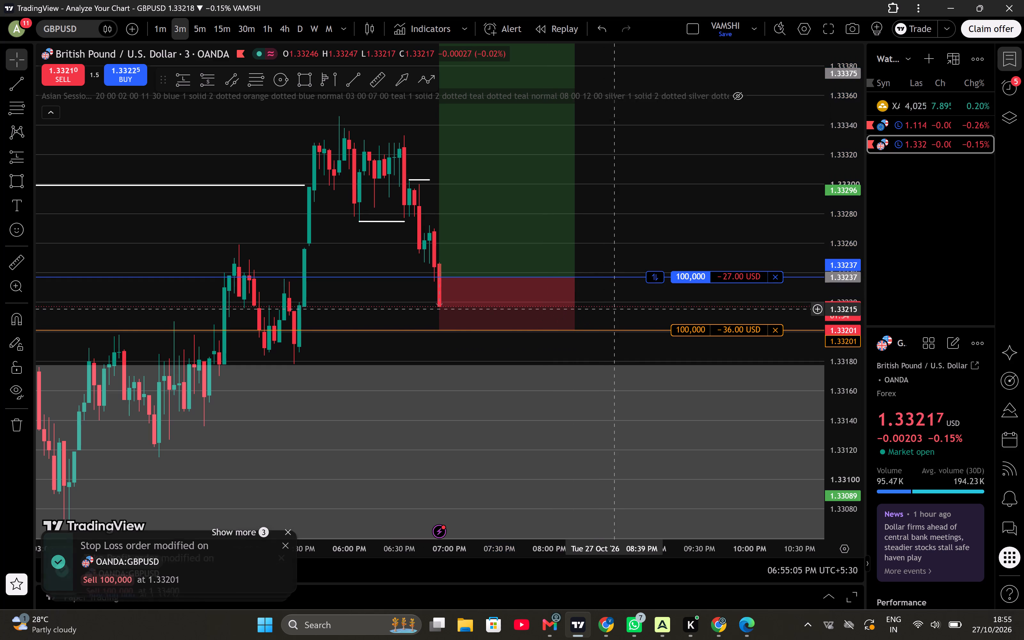
Check the GBPUSD trade on the 3- and 1-minute charts and the EURUSD trade on the 1-minute chart.
{"action": "left_click_drag", "start_coordinate": [613, 311], "coordinate": [595, 486]}
{"action": "left_click_drag", "start_coordinate": [603, 390], "coordinate": [582, 379]}
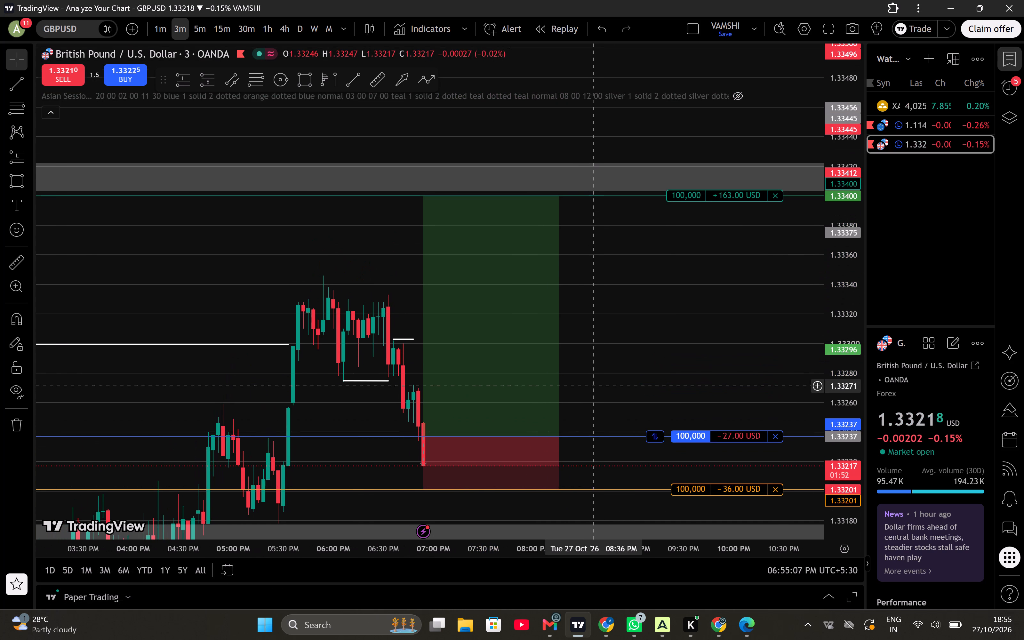
{"action": "left_click_drag", "start_coordinate": [582, 379], "coordinate": [577, 373]}
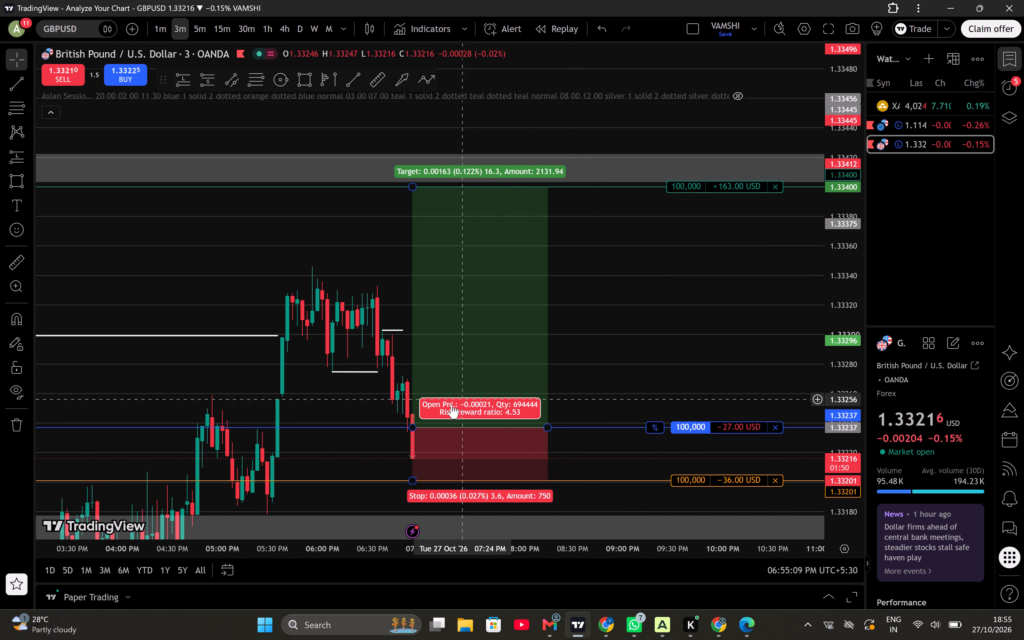
{"action": "left_click", "coordinate": [161, 25]}
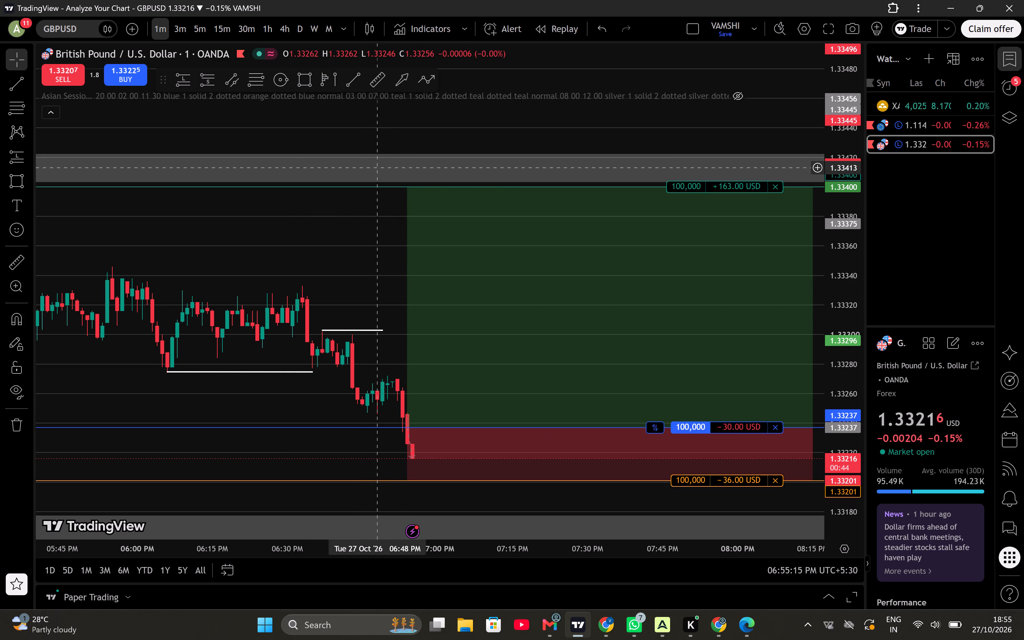
{"action": "left_click", "coordinate": [904, 122]}
{"action": "left_click_drag", "start_coordinate": [737, 306], "coordinate": [773, 228]}
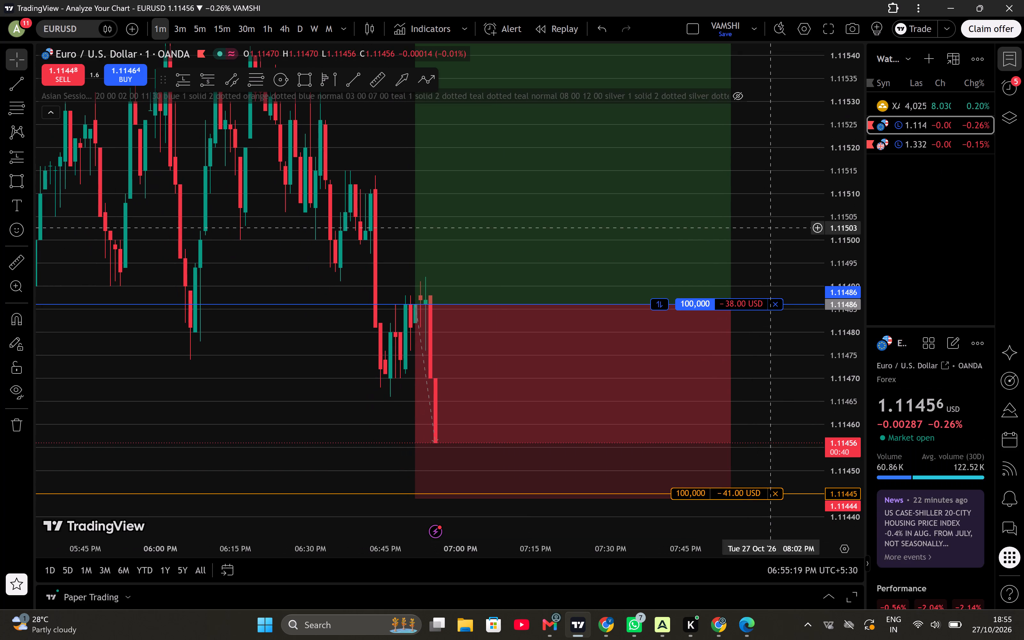
{"action": "left_click_drag", "start_coordinate": [834, 86], "coordinate": [842, 427]}
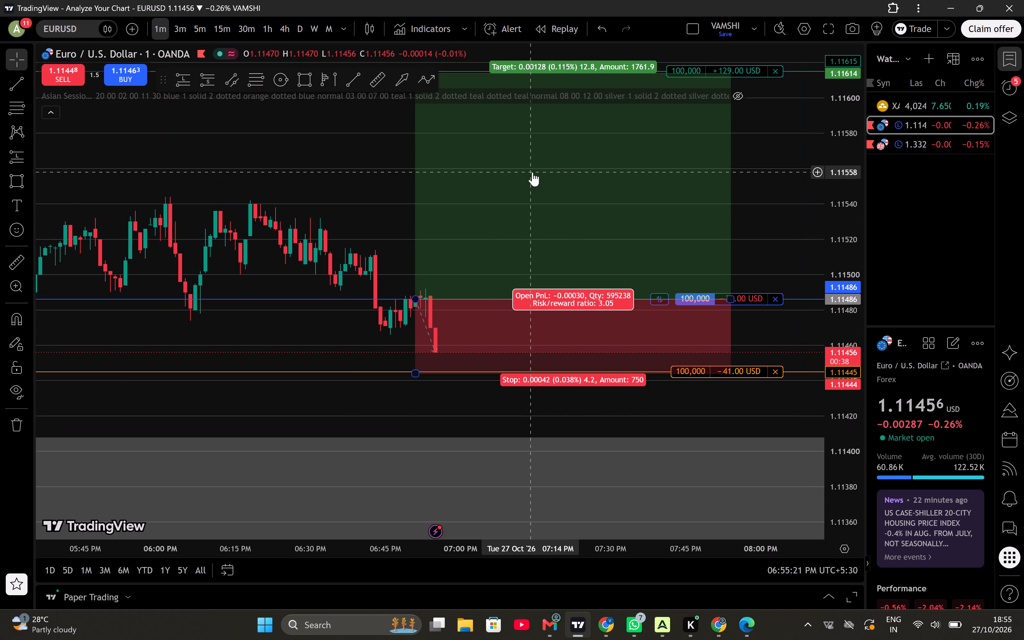
{"action": "scroll", "coordinate": [353, 246], "scroll_direction": "down", "scroll_amount": 2}
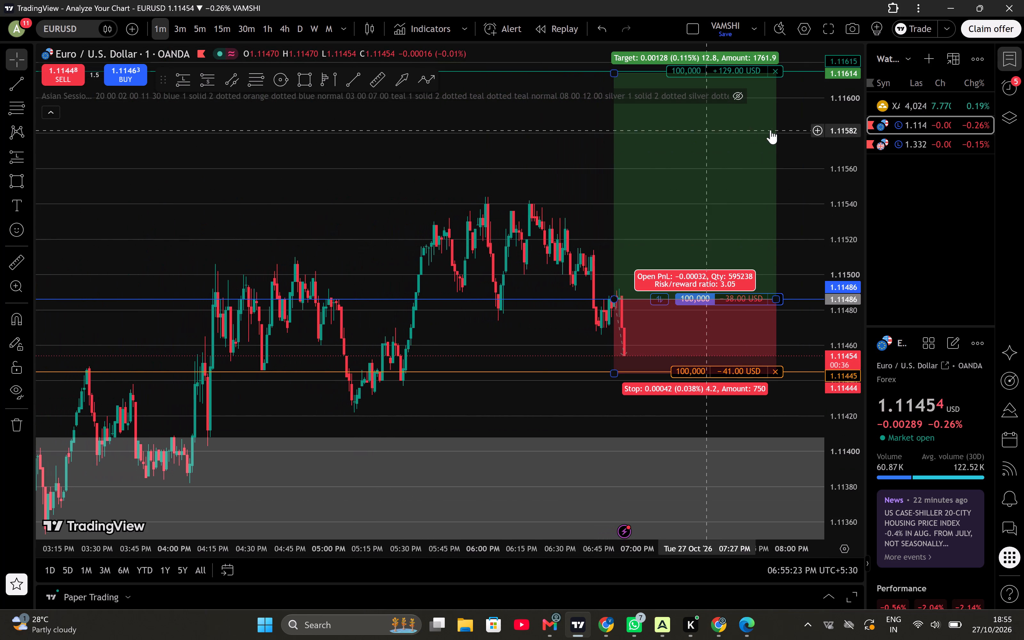
Examine GBPUSD on the 1- and 15-minute charts, comparing price with the trade's stop and the surrounding zones.
{"action": "left_click", "coordinate": [880, 140]}
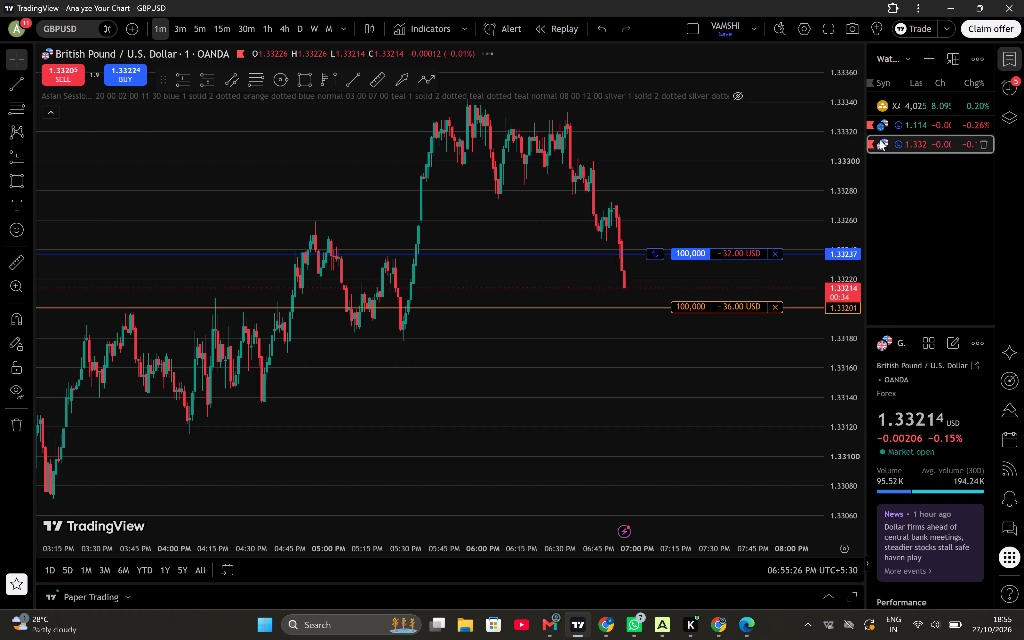
{"action": "scroll", "coordinate": [728, 279], "scroll_direction": "up", "scroll_amount": 1}
{"action": "left_click_drag", "start_coordinate": [729, 324], "coordinate": [521, 322]}
{"action": "scroll", "coordinate": [521, 322], "scroll_direction": "down", "scroll_amount": 3}
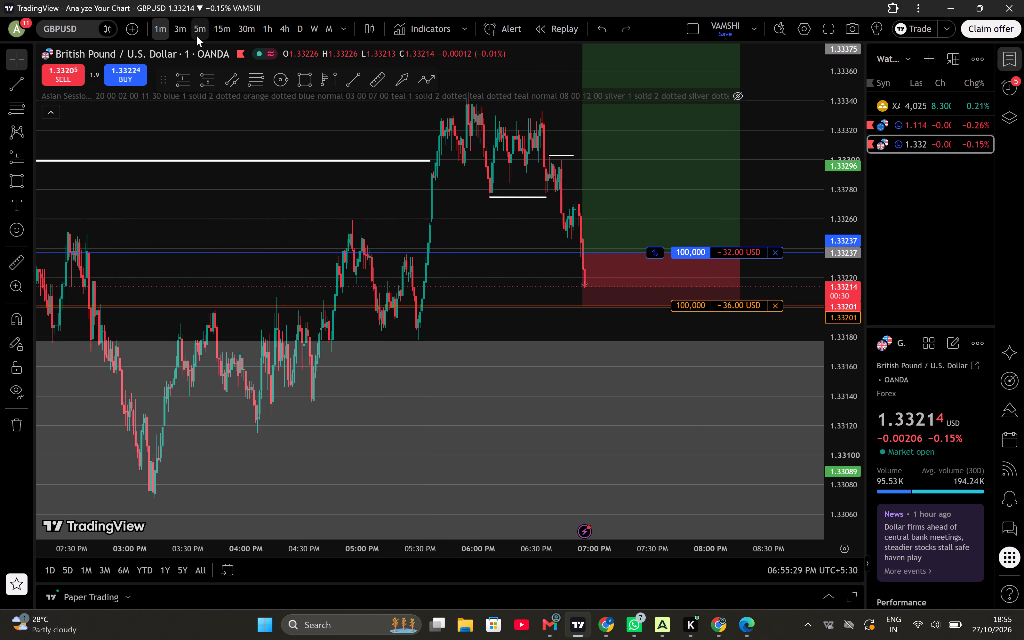
{"action": "left_click", "coordinate": [224, 29]}
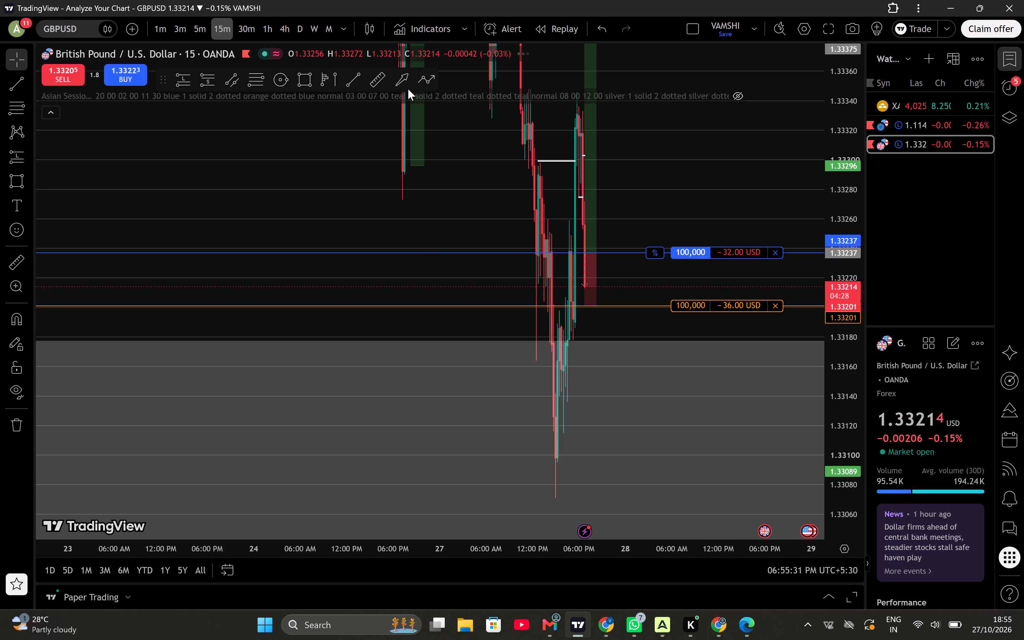
{"action": "left_click_drag", "start_coordinate": [851, 97], "coordinate": [839, 376]}
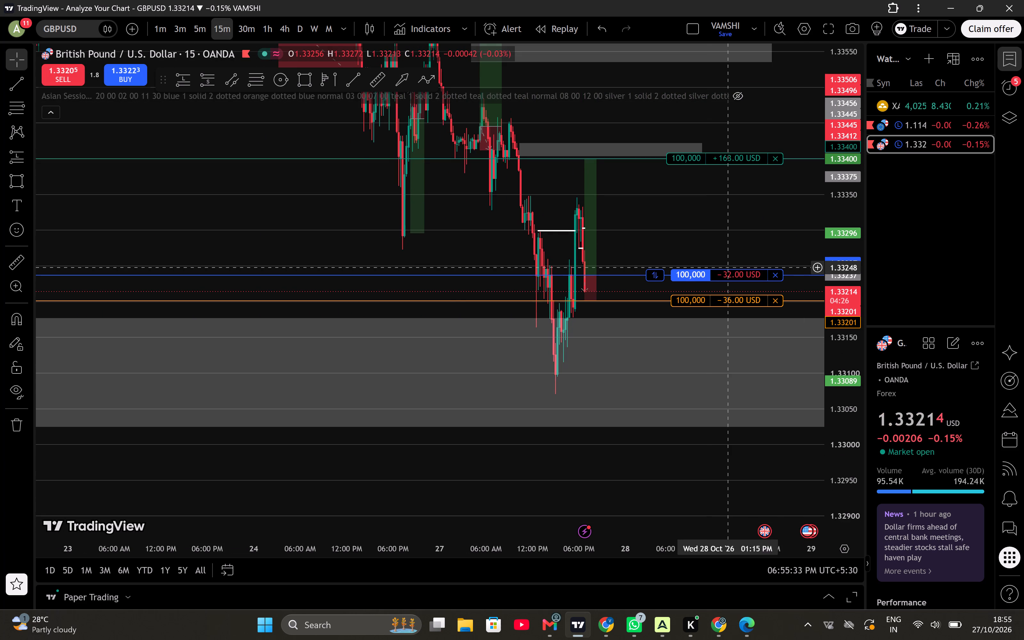
{"action": "scroll", "coordinate": [707, 248], "scroll_direction": "up", "scroll_amount": 3}
{"action": "left_click_drag", "start_coordinate": [852, 276], "coordinate": [836, 163]}
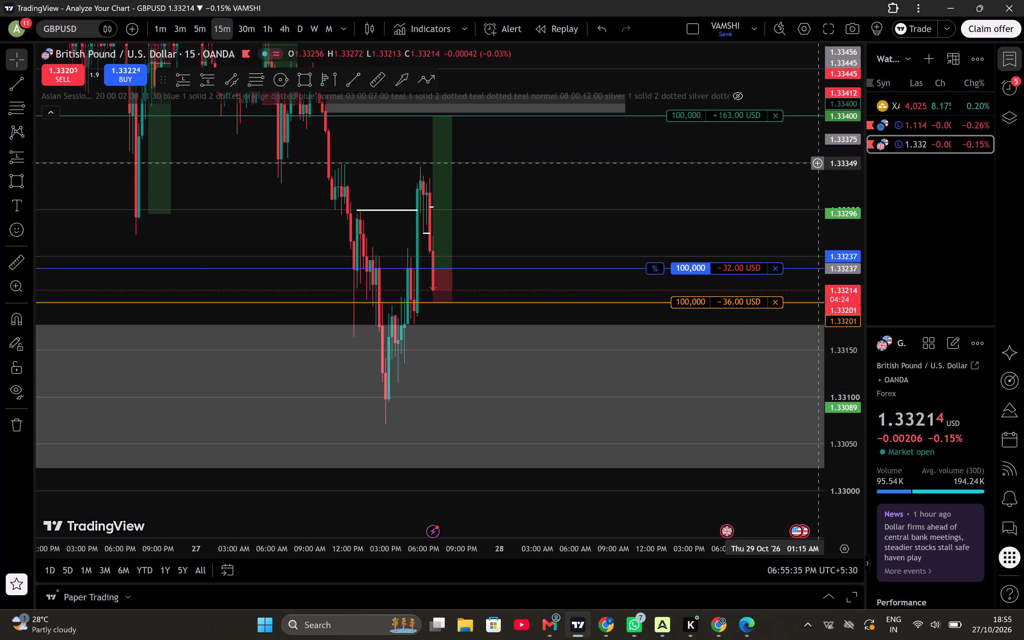
{"action": "left_click_drag", "start_coordinate": [662, 188], "coordinate": [752, 257]}
{"action": "scroll", "coordinate": [752, 257], "scroll_direction": "up", "scroll_amount": 1}
{"action": "left_click_drag", "start_coordinate": [833, 130], "coordinate": [844, 248]}
{"action": "left_click_drag", "start_coordinate": [701, 240], "coordinate": [681, 196]}
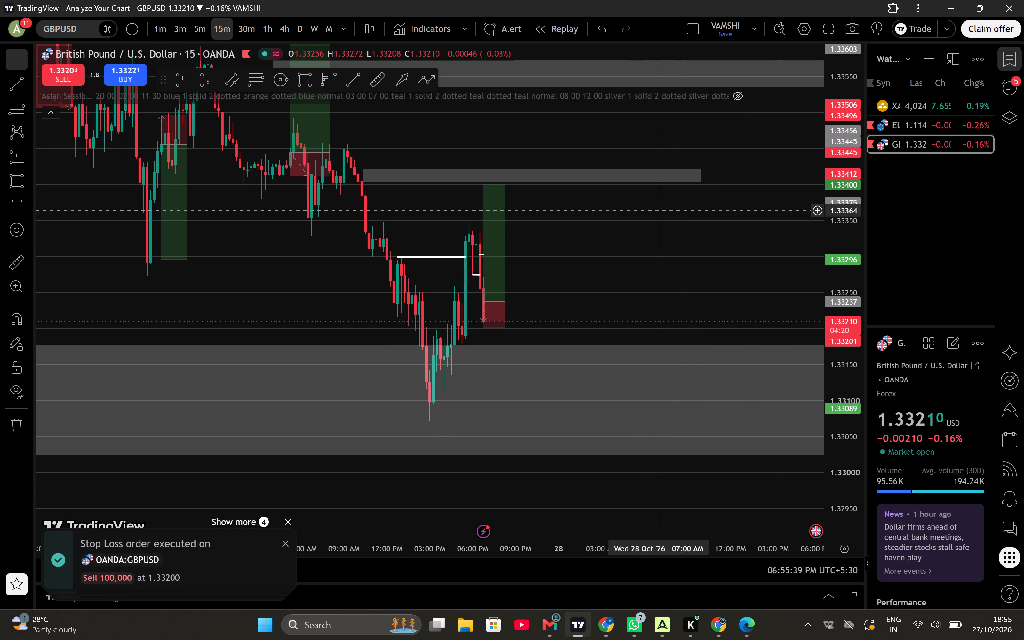
Review the 15-minute EURUSD and GBPUSD charts in turn, examining price relative to the long position drawings and the grey zones below.
{"action": "left_click", "coordinate": [889, 127]}
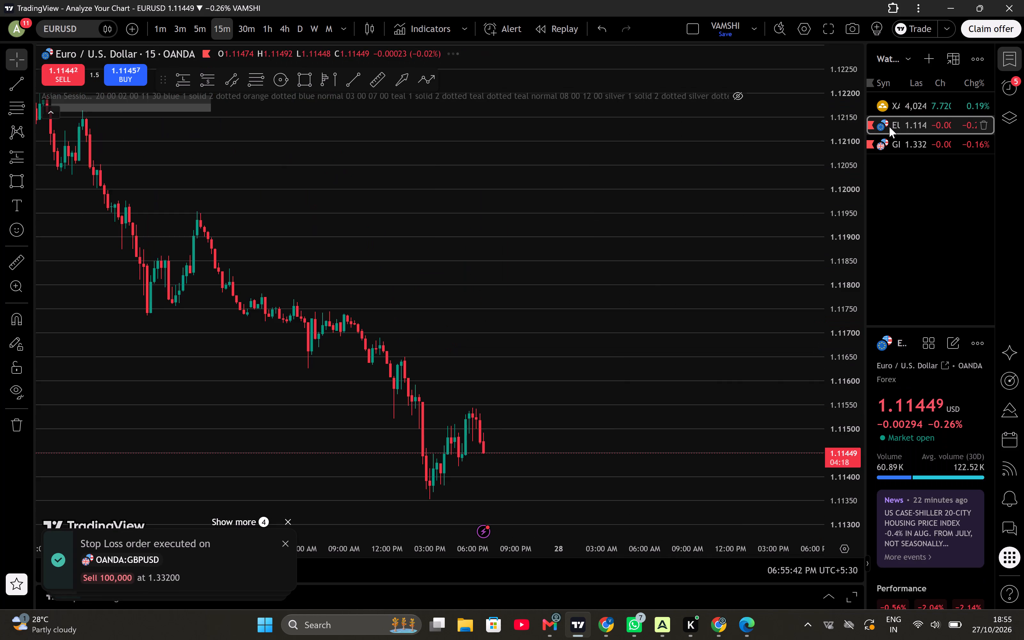
{"action": "left_click_drag", "start_coordinate": [658, 310], "coordinate": [699, 165]}
{"action": "left_click_drag", "start_coordinate": [689, 265], "coordinate": [717, 230]}
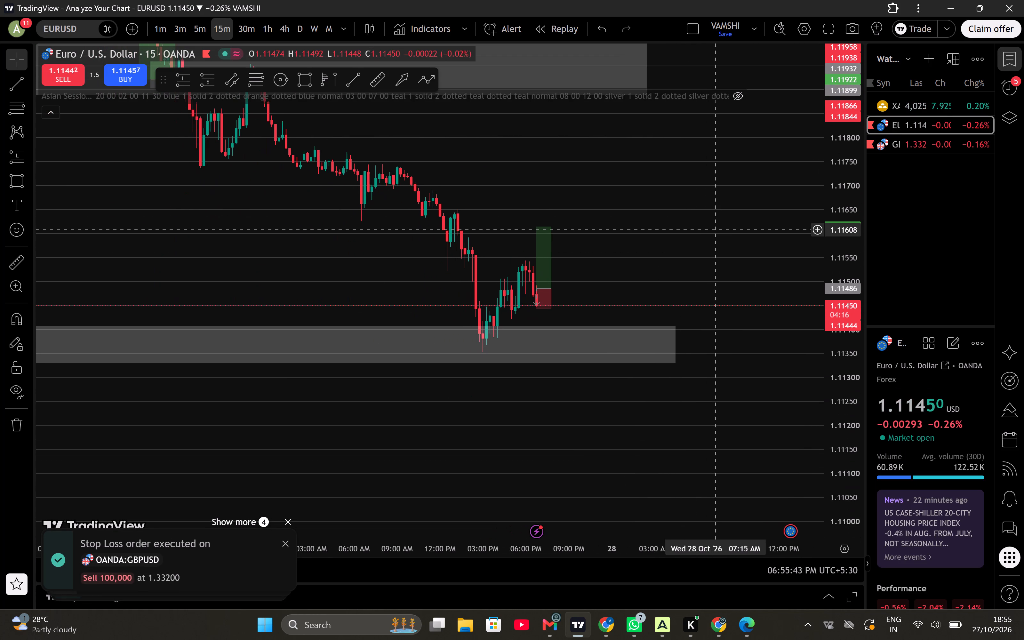
{"action": "left_click_drag", "start_coordinate": [684, 313], "coordinate": [683, 289]}
{"action": "left_click_drag", "start_coordinate": [693, 289], "coordinate": [672, 289]}
{"action": "left_click_drag", "start_coordinate": [724, 291], "coordinate": [683, 290]}
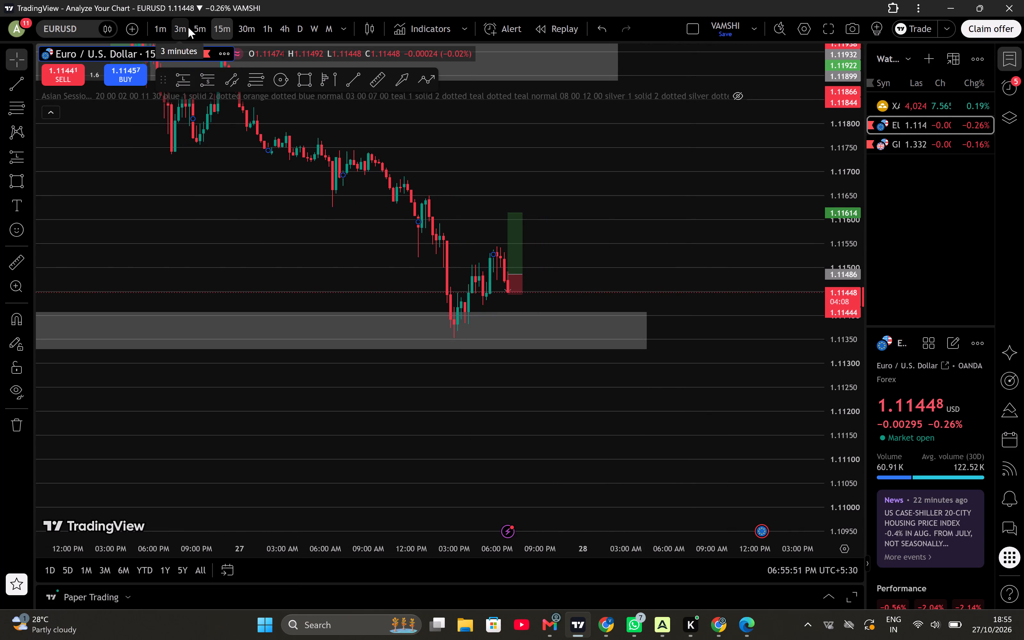
{"action": "left_click", "coordinate": [887, 141]}
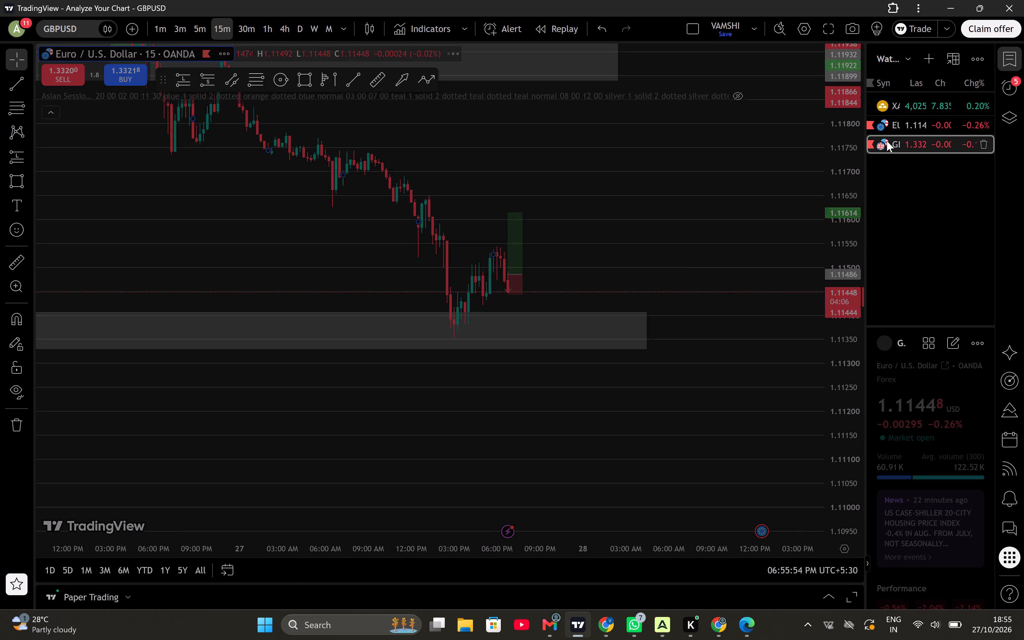
{"action": "left_click_drag", "start_coordinate": [570, 401], "coordinate": [569, 240]}
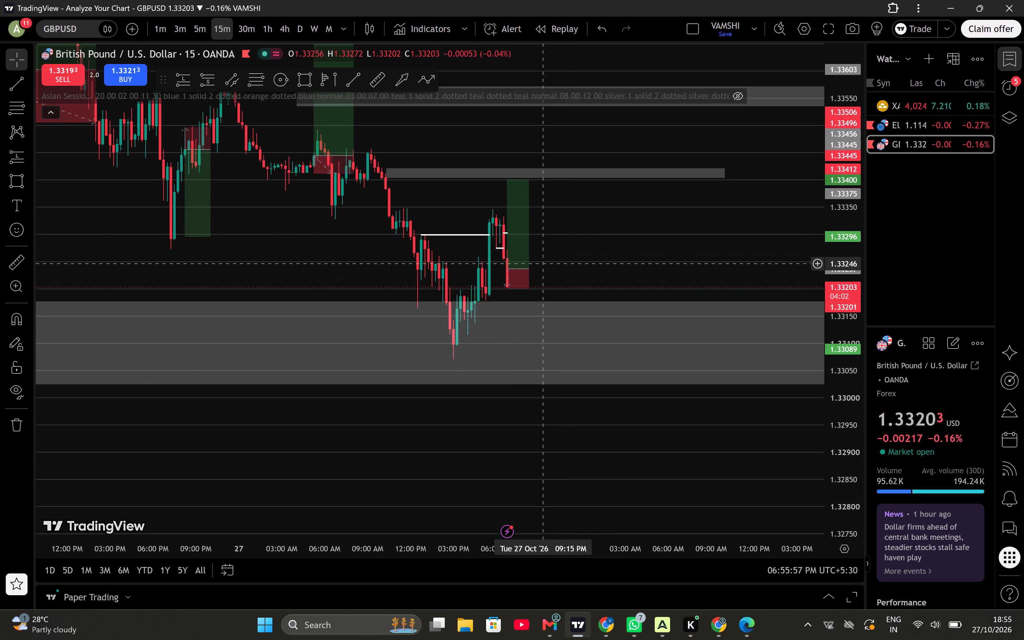
{"action": "left_click_drag", "start_coordinate": [587, 255], "coordinate": [708, 452]}
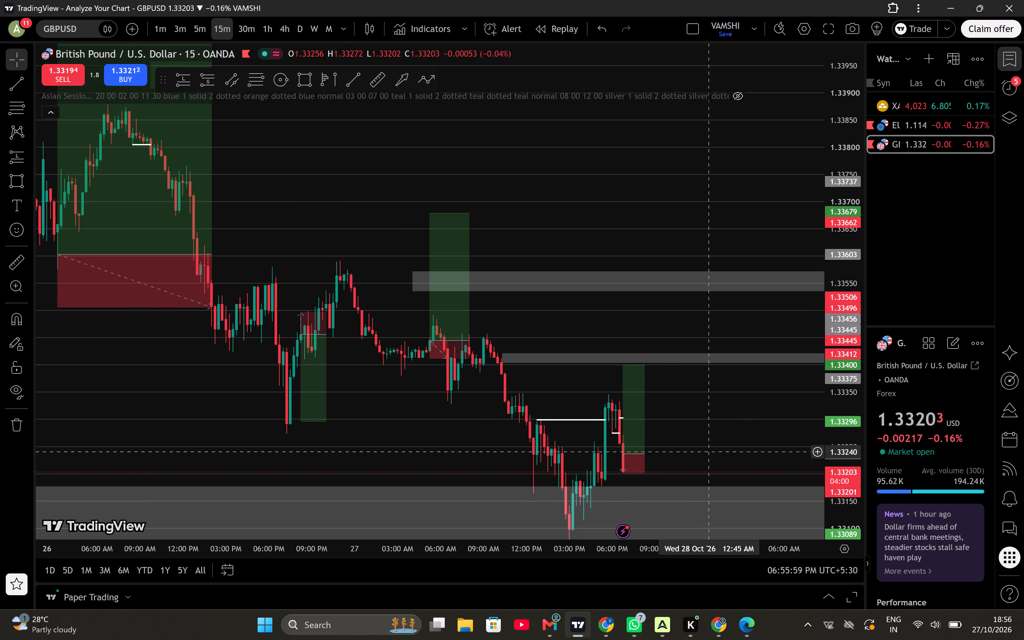
{"action": "left_click_drag", "start_coordinate": [708, 452], "coordinate": [544, 275]}
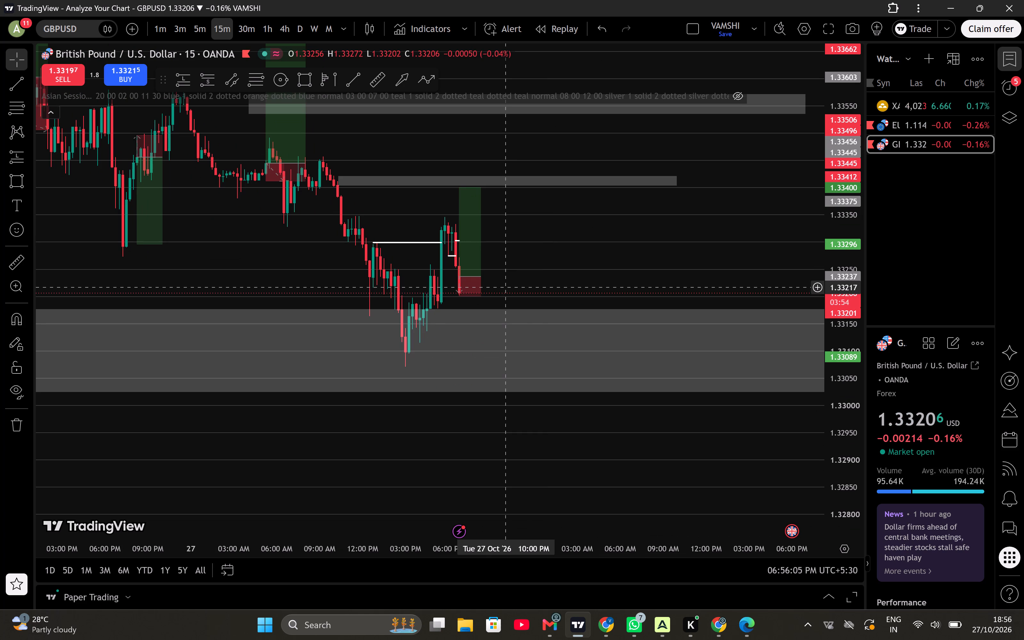
Delete the latest long position drawing, with entry at 1.33237, from the 5-minute GBPUSD chart.
{"action": "left_click", "coordinate": [206, 28]}
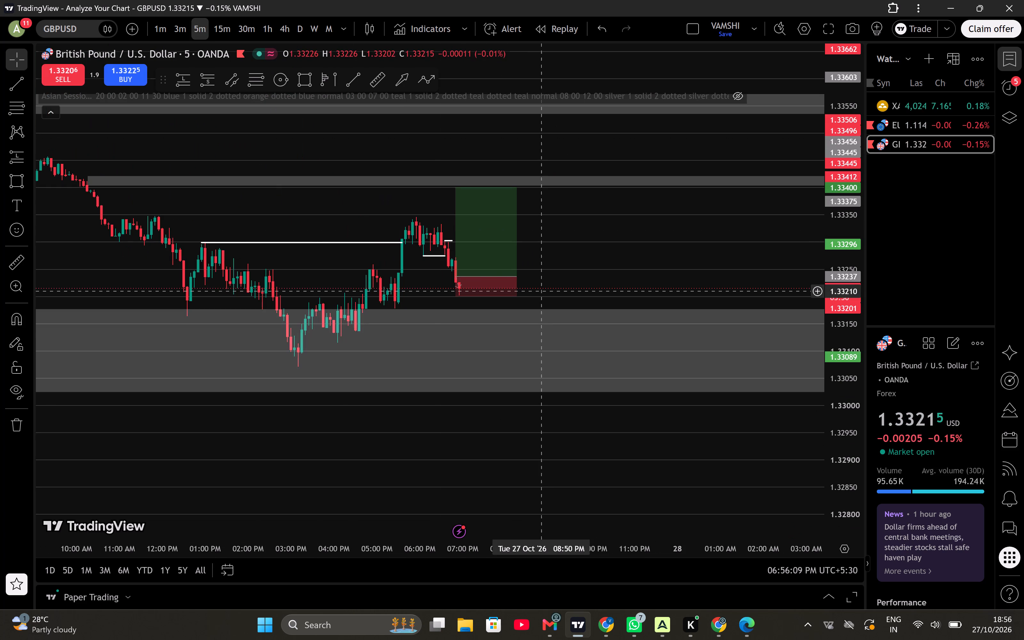
{"action": "left_click", "coordinate": [491, 281]}
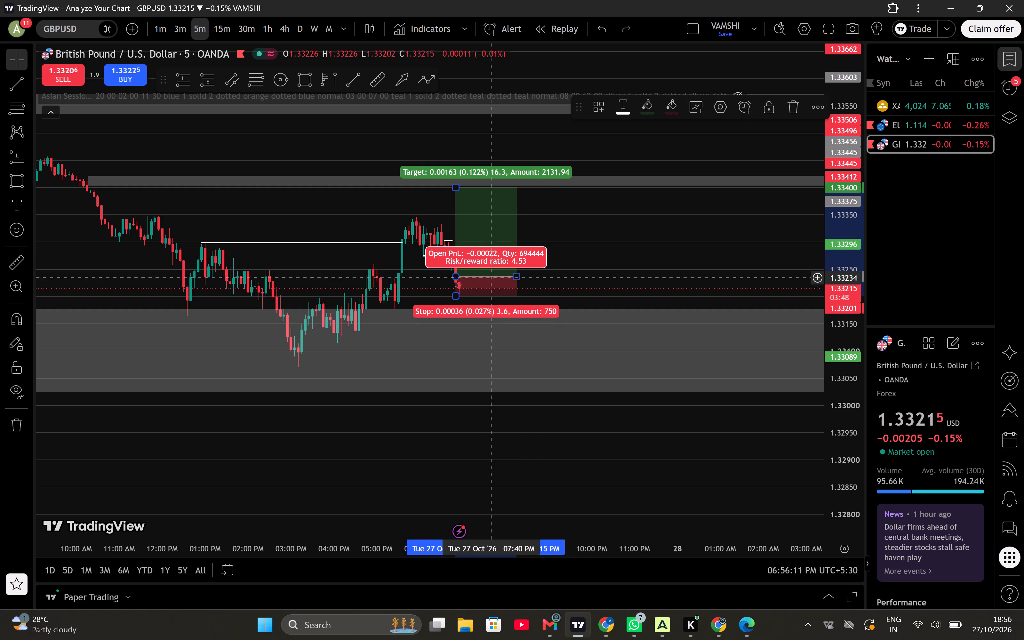
{"action": "left_click", "coordinate": [783, 112]}
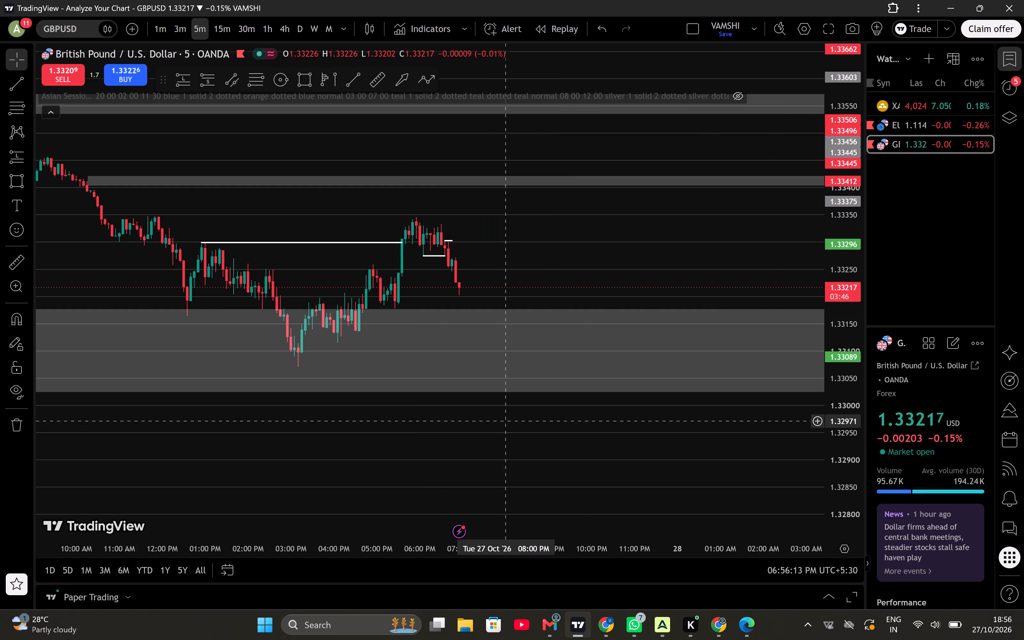
Shift the large grey zone below price on the 5-minute GBPUSD chart up to span about 1.33192 to 1.33038.
{"action": "left_click_drag", "start_coordinate": [537, 308], "coordinate": [541, 301]}
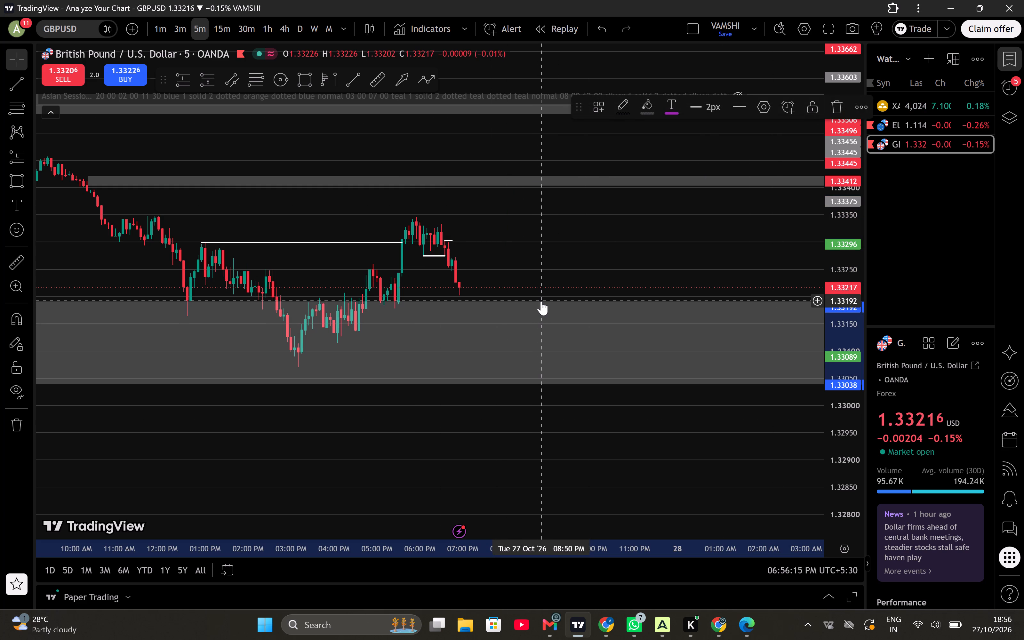
Undo the last shift of the large grey zone below price on the 5-minute GBPUSD chart.
{"action": "key", "text": "ctrl+z"}
{"action": "left_click", "coordinate": [541, 301]}
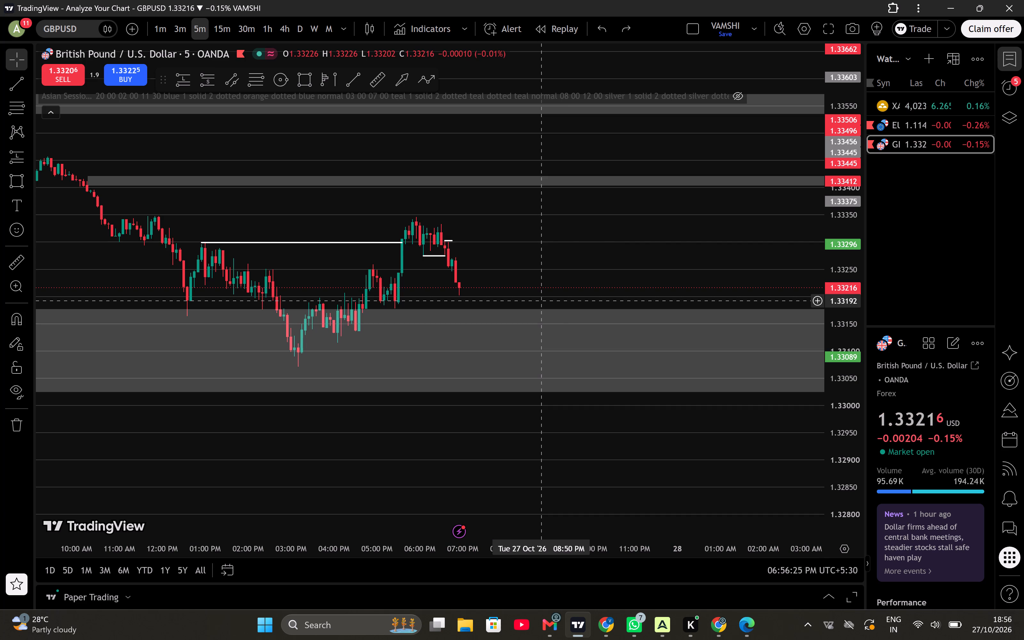
Examine GBPUSD on the 5-minute and 1-hour charts, comparing price with the large grey zone below and the earlier swings and zones.
{"action": "left_click_drag", "start_coordinate": [833, 340], "coordinate": [842, 204]}
{"action": "left_click_drag", "start_coordinate": [626, 200], "coordinate": [642, 289]}
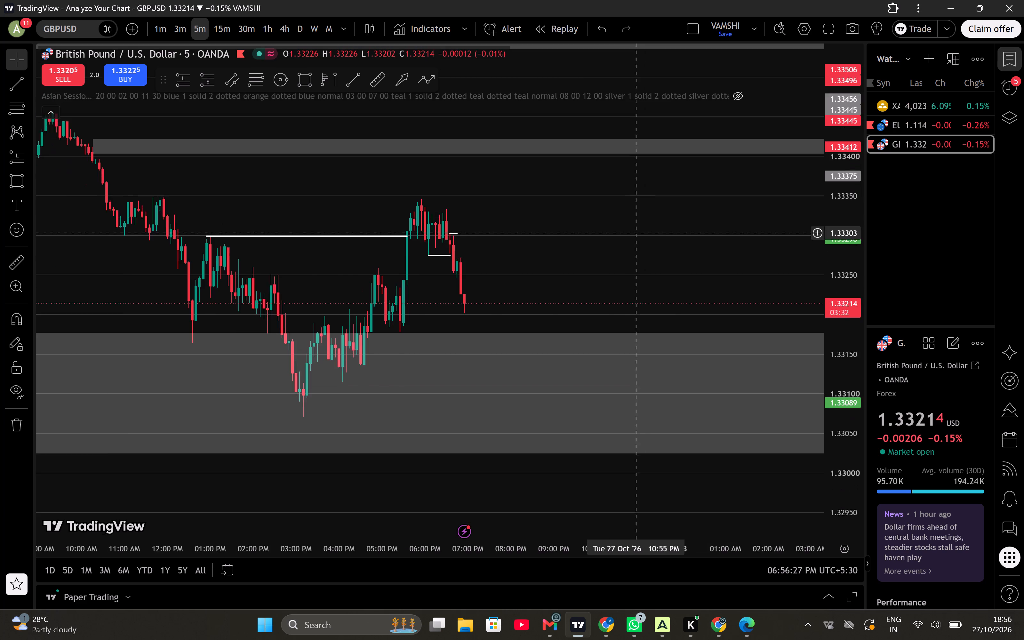
{"action": "left_click_drag", "start_coordinate": [642, 289], "coordinate": [646, 324]}
{"action": "scroll", "coordinate": [646, 324], "scroll_direction": "up", "scroll_amount": 1}
{"action": "left_click_drag", "start_coordinate": [578, 327], "coordinate": [627, 327]}
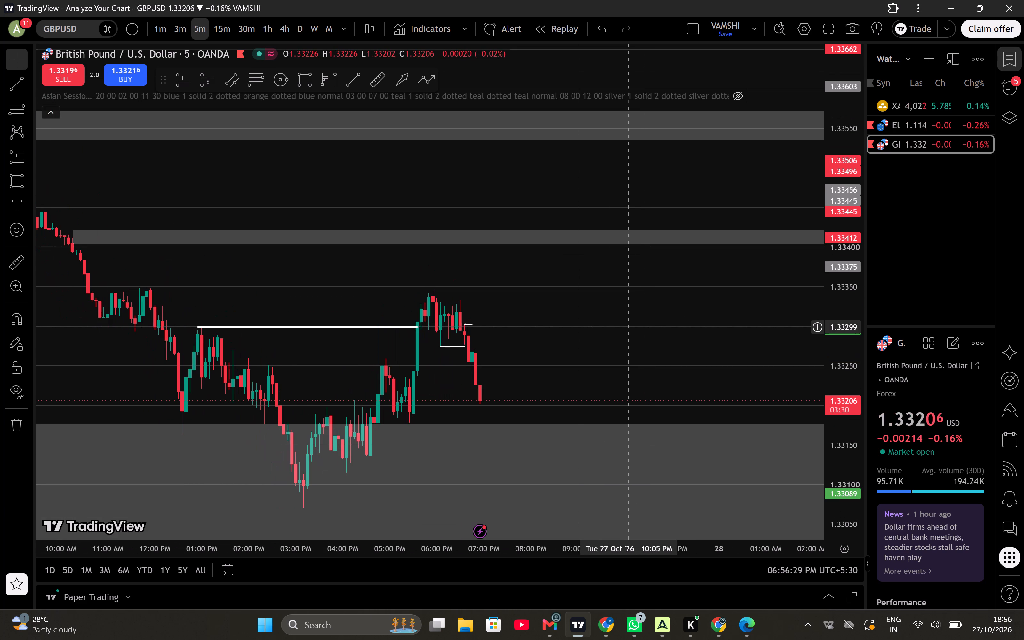
{"action": "left_click_drag", "start_coordinate": [627, 327], "coordinate": [588, 329]}
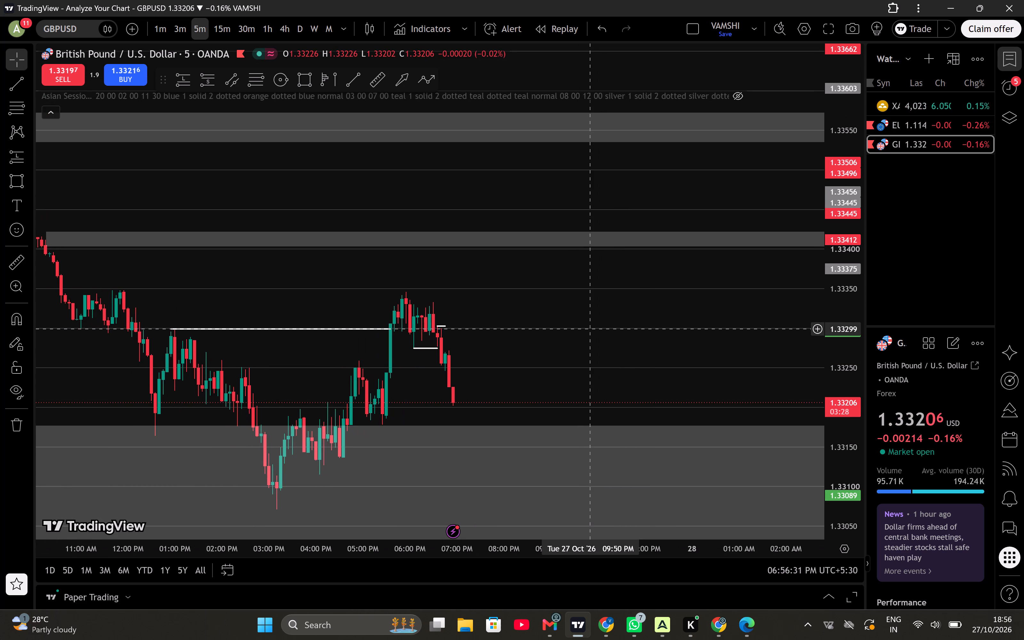
{"action": "left_click", "coordinate": [269, 32]}
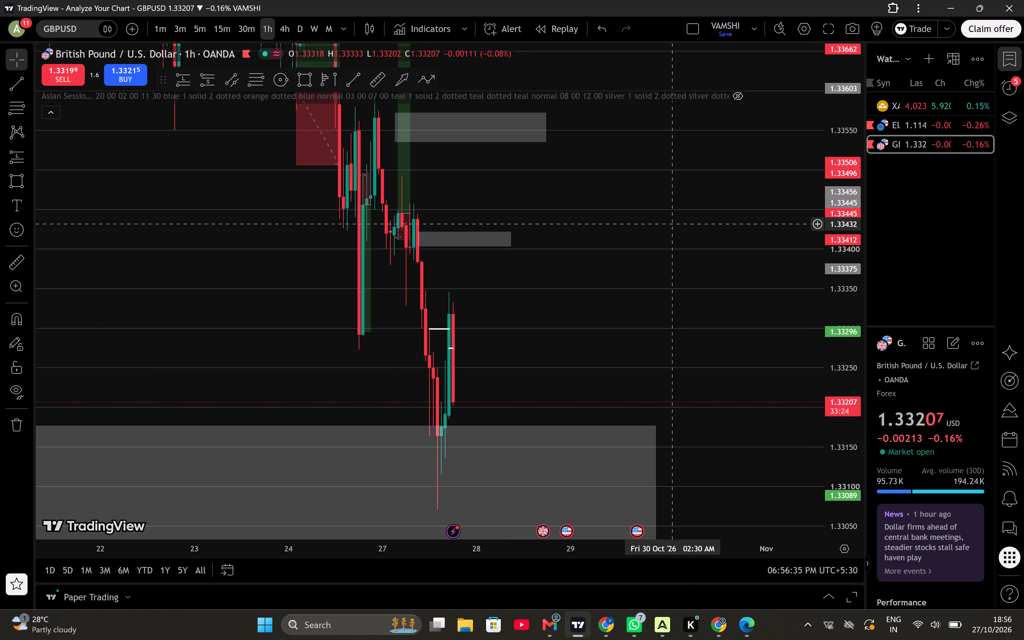
{"action": "left_click_drag", "start_coordinate": [831, 113], "coordinate": [805, 480]}
{"action": "left_click_drag", "start_coordinate": [628, 387], "coordinate": [618, 436]}
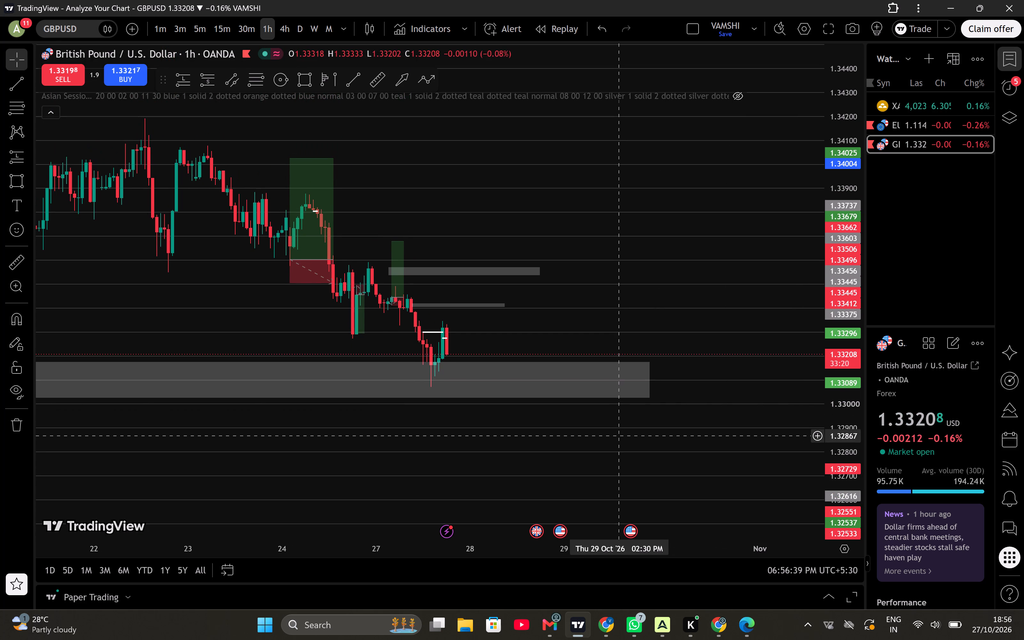
{"action": "left_click", "coordinate": [618, 436]}
{"action": "left_click", "coordinate": [618, 436]}
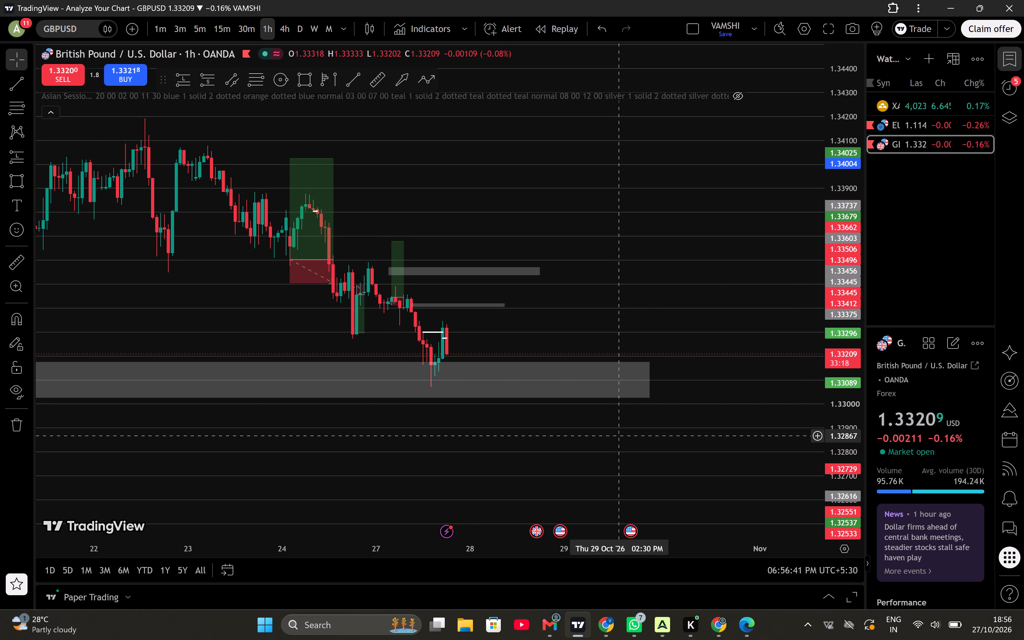
{"action": "scroll", "coordinate": [618, 436], "scroll_direction": "down", "scroll_amount": 2}
{"action": "left_click_drag", "start_coordinate": [700, 254], "coordinate": [617, 325]}
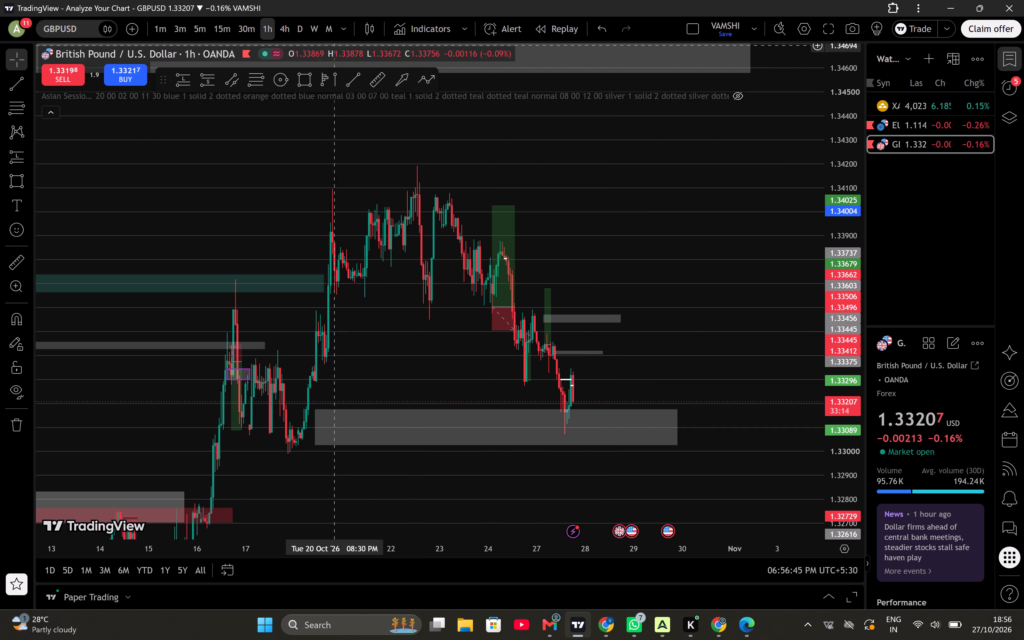
{"action": "left_click", "coordinate": [327, 75]}
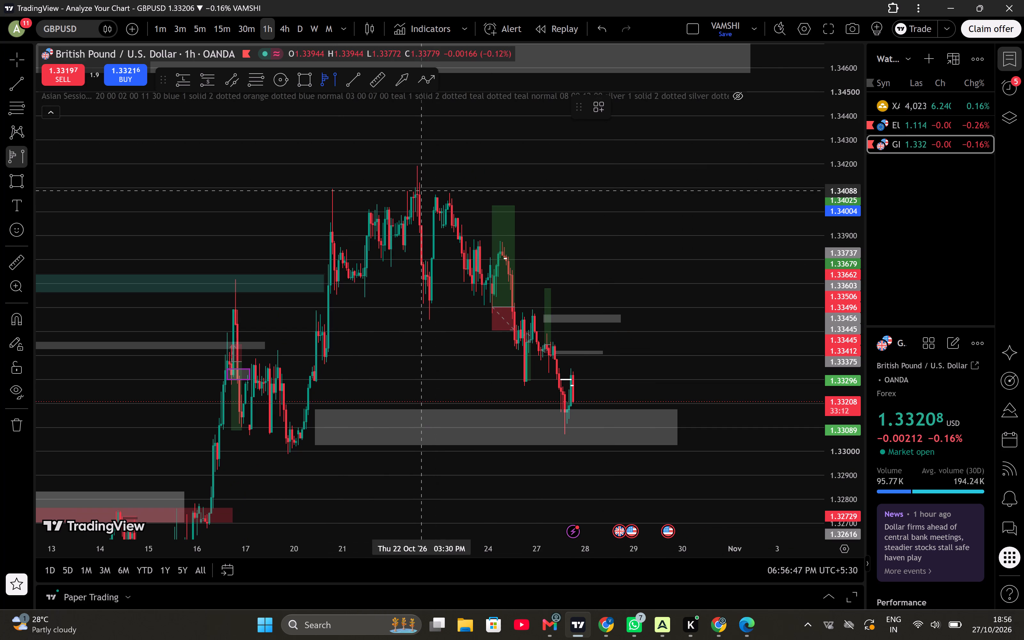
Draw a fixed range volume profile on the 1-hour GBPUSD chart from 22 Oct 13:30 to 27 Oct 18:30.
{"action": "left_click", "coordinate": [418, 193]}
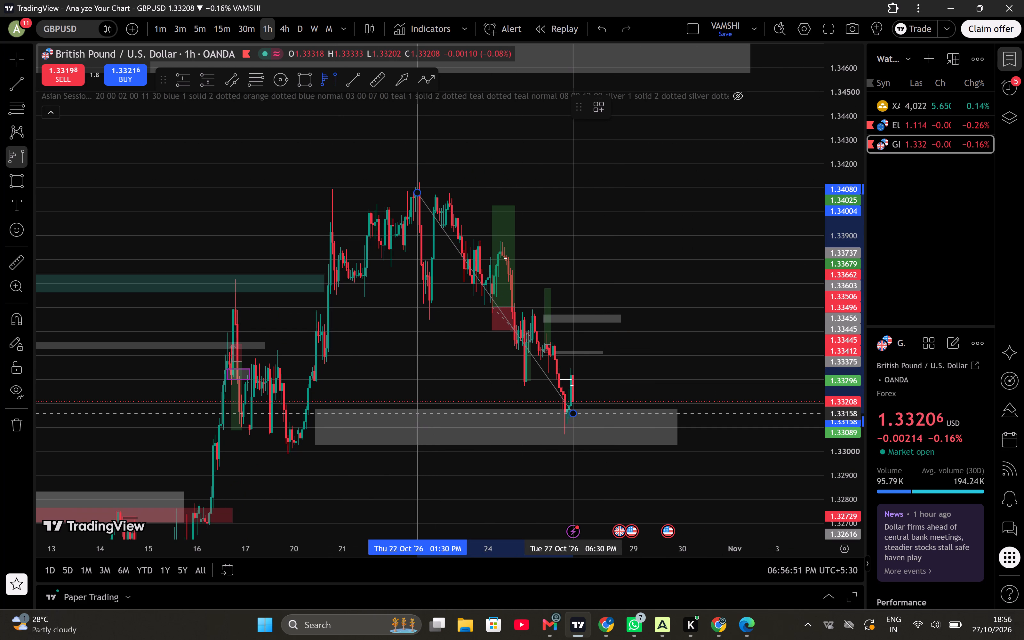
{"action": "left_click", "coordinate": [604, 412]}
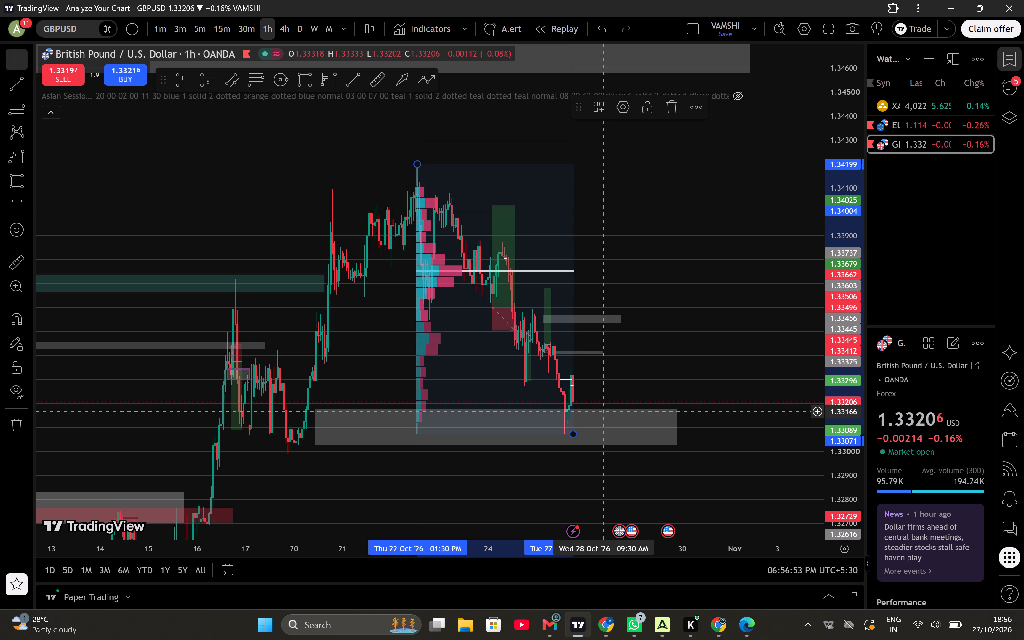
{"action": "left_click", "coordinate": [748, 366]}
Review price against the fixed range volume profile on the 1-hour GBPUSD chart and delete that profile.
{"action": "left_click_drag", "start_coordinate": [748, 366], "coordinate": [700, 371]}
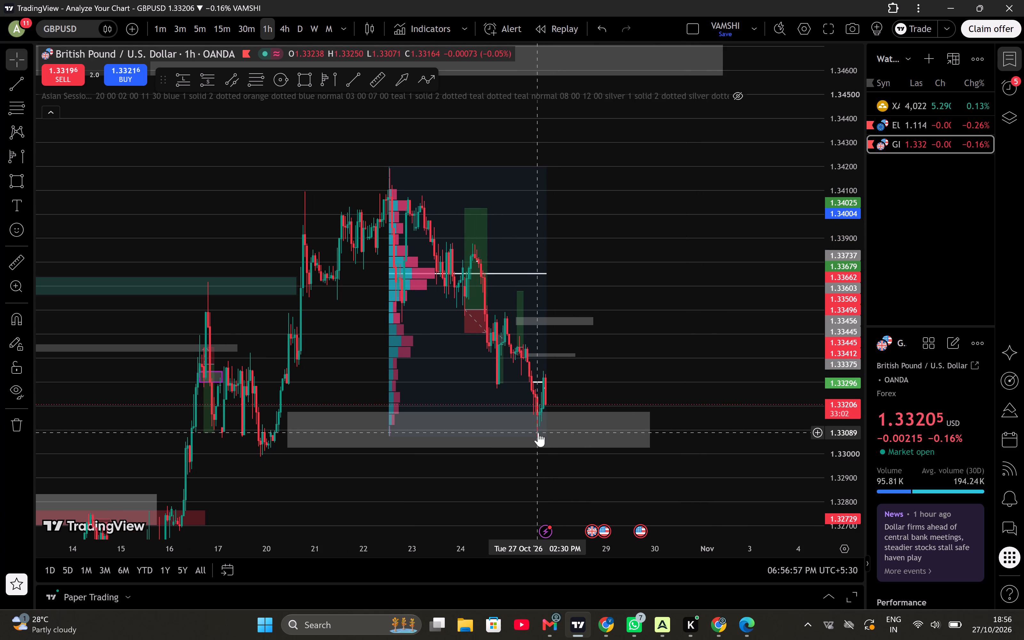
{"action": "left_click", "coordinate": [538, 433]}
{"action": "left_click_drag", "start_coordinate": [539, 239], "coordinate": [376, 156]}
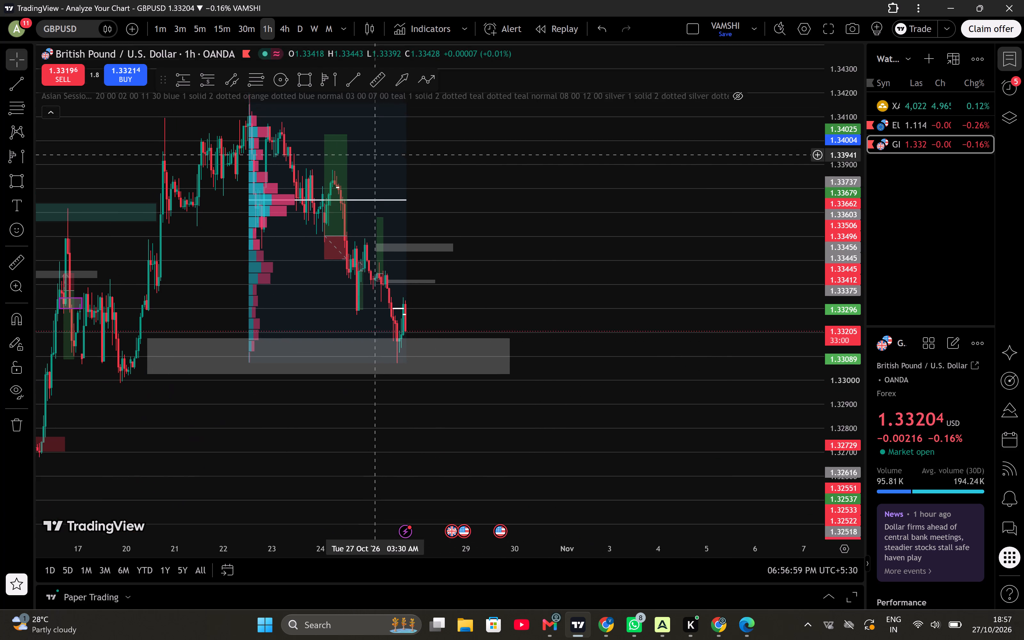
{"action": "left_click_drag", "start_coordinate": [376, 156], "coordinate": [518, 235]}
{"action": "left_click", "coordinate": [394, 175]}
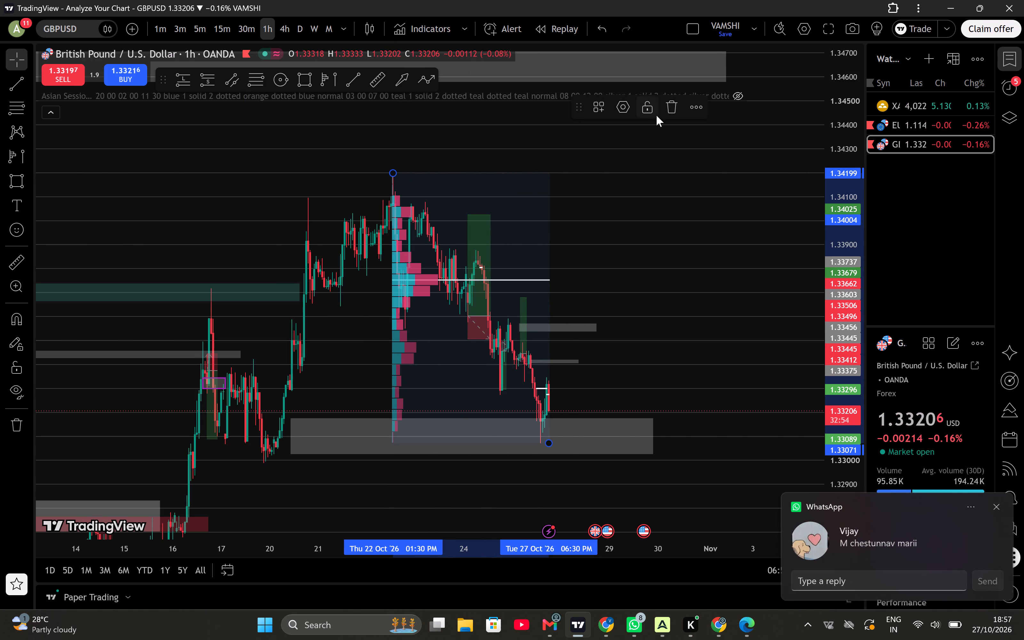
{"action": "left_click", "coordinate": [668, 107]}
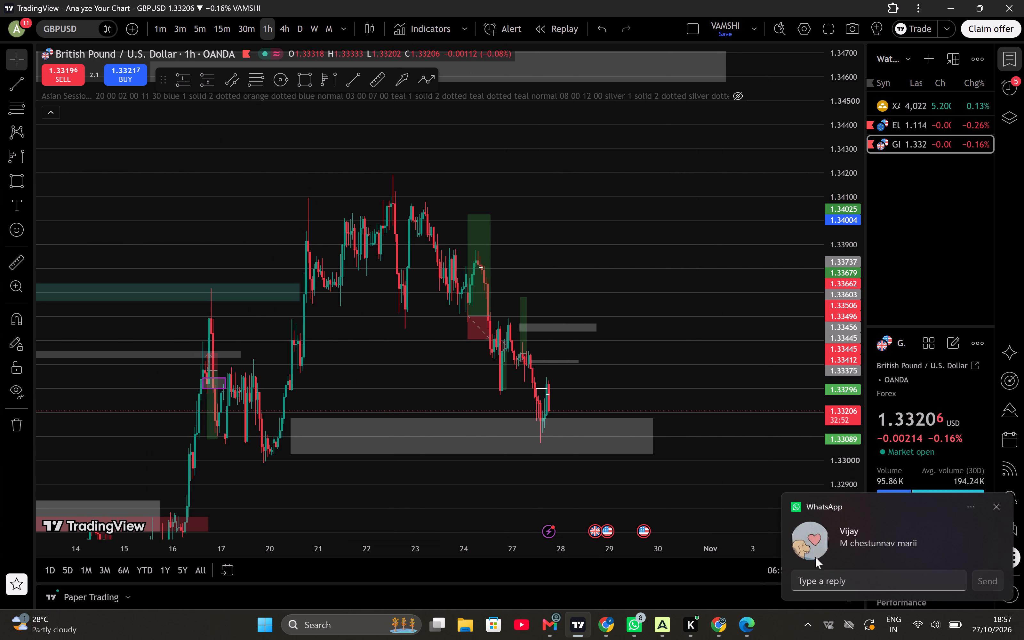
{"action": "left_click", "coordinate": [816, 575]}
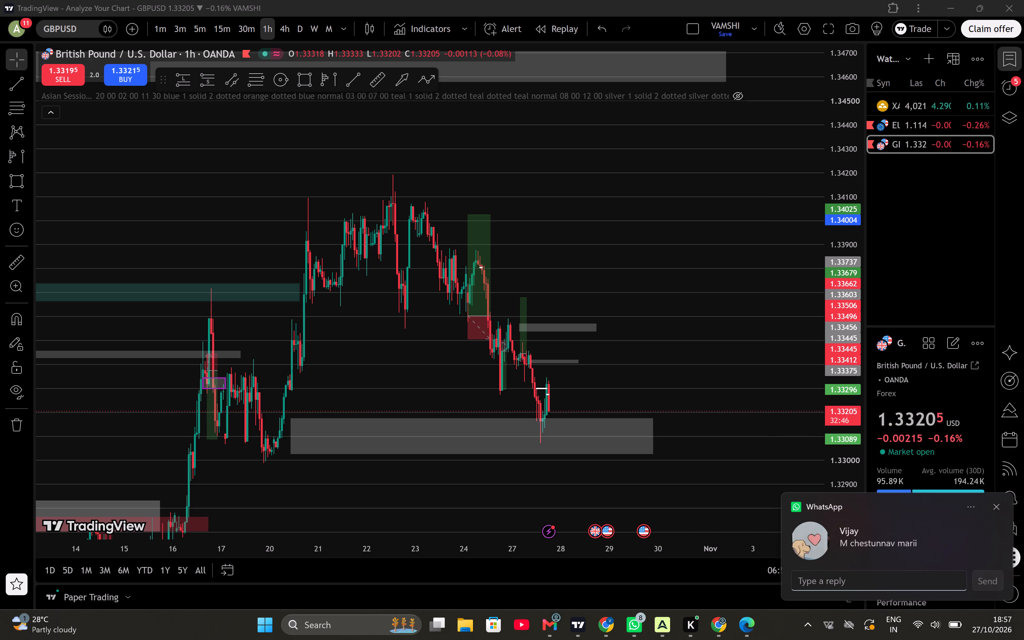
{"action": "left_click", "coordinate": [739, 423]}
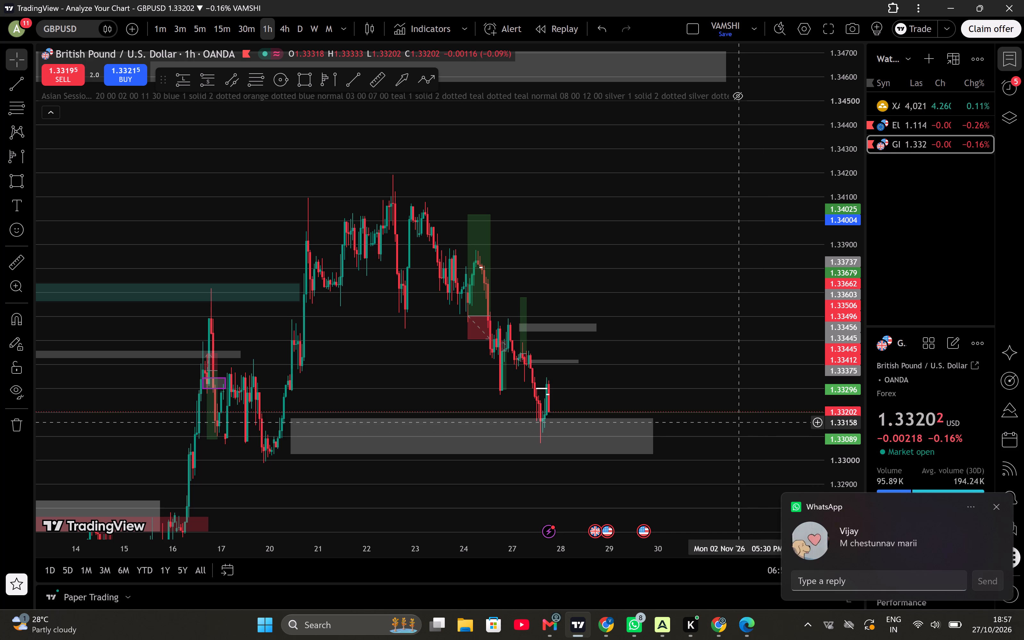
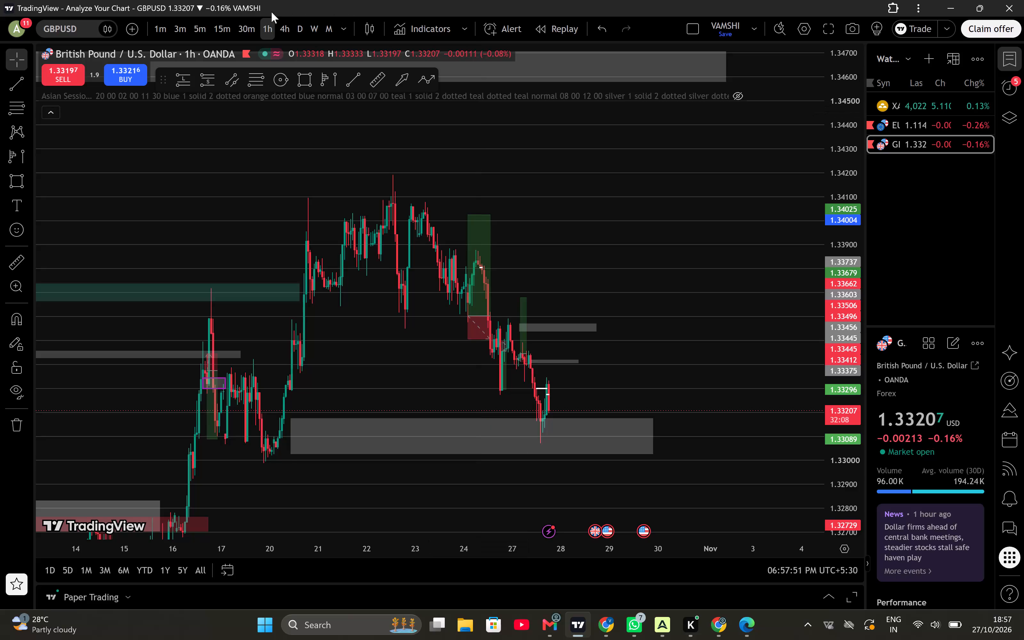
Examine GBPUSD on the 30-minute and 5-minute charts, comparing the latest candles with the white structure lines and the large grey zone below.
{"action": "left_click", "coordinate": [243, 35]}
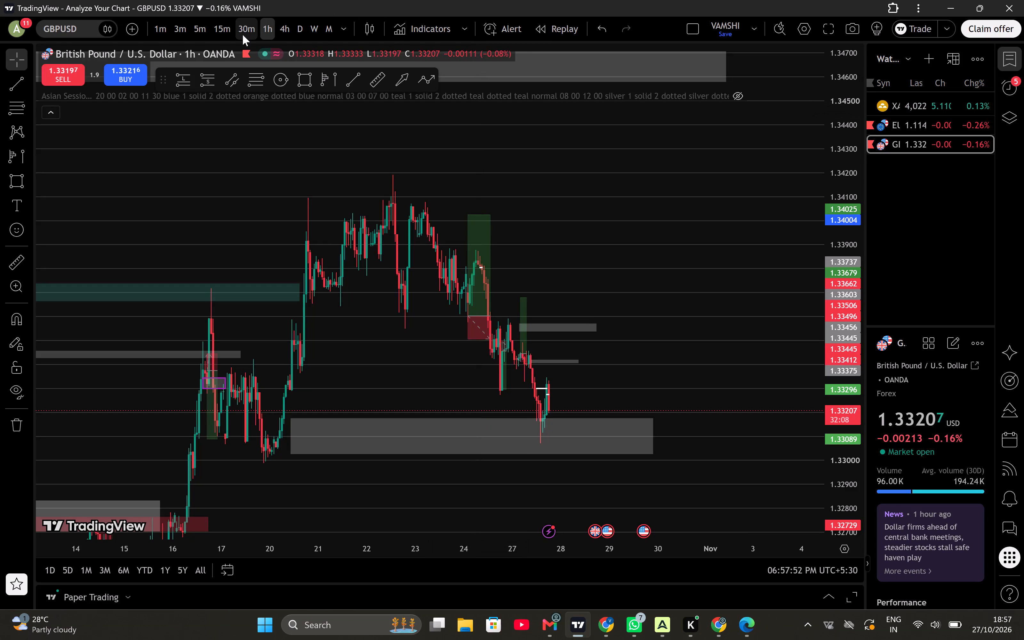
{"action": "left_click", "coordinate": [199, 25]}
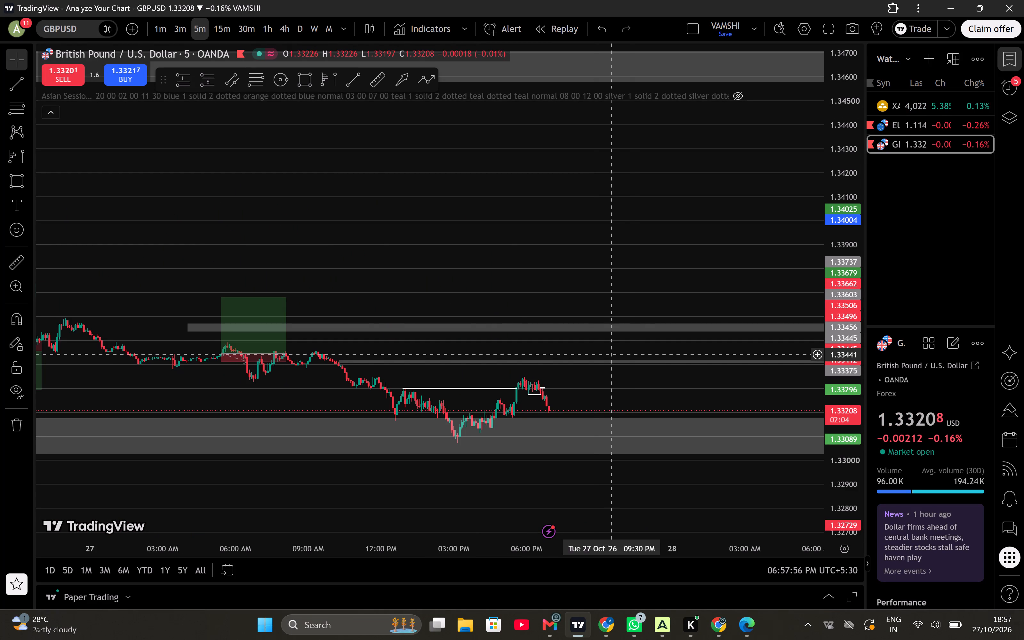
{"action": "scroll", "coordinate": [631, 394], "scroll_direction": "down", "scroll_amount": 3}
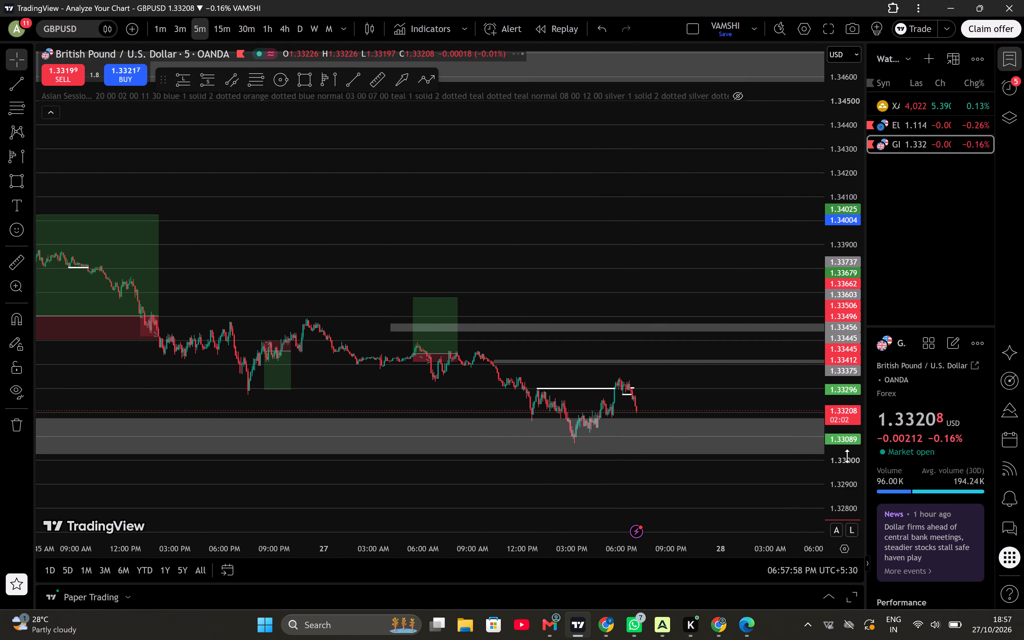
{"action": "left_click_drag", "start_coordinate": [847, 456], "coordinate": [847, 317]}
{"action": "left_click_drag", "start_coordinate": [724, 355], "coordinate": [700, 252]}
{"action": "scroll", "coordinate": [700, 252], "scroll_direction": "up", "scroll_amount": 2}
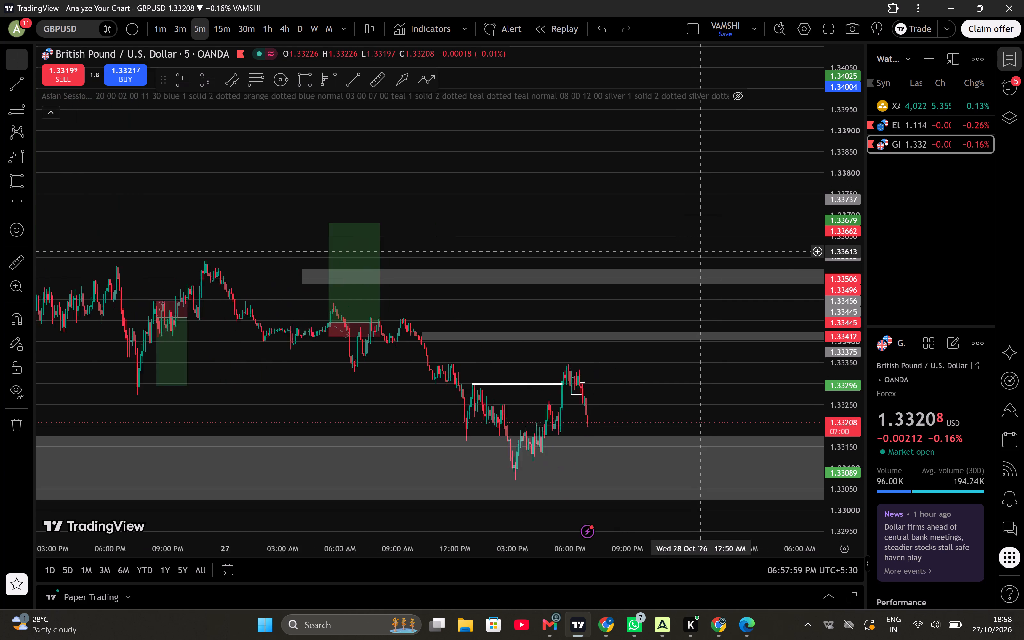
{"action": "left_click_drag", "start_coordinate": [661, 363], "coordinate": [604, 261]}
{"action": "left_click_drag", "start_coordinate": [615, 316], "coordinate": [640, 315]}
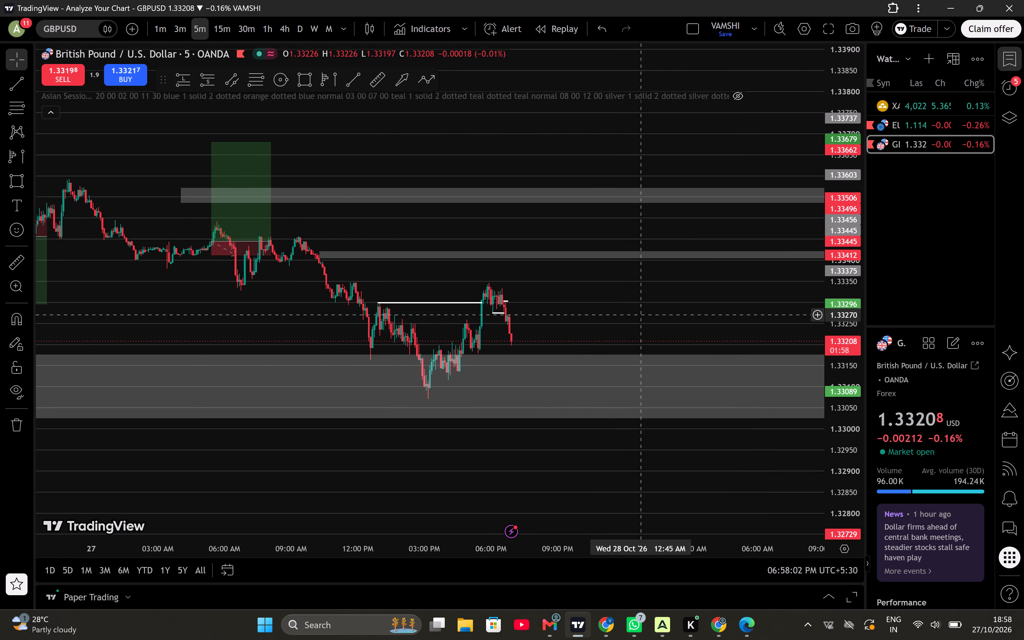
{"action": "left_click_drag", "start_coordinate": [851, 393], "coordinate": [849, 324]}
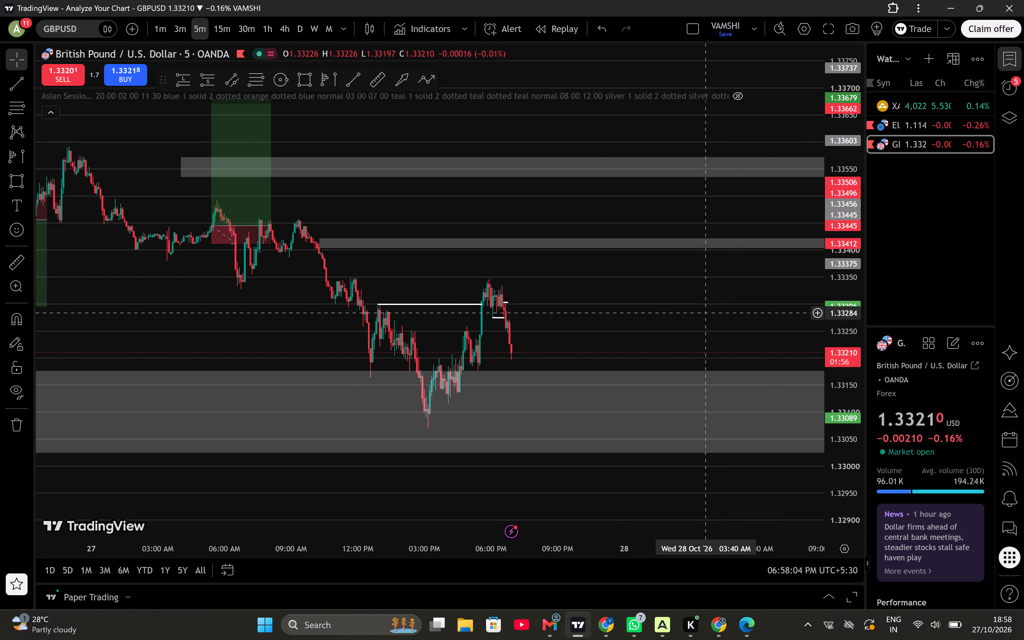
{"action": "scroll", "coordinate": [706, 313], "scroll_direction": "up", "scroll_amount": 1}
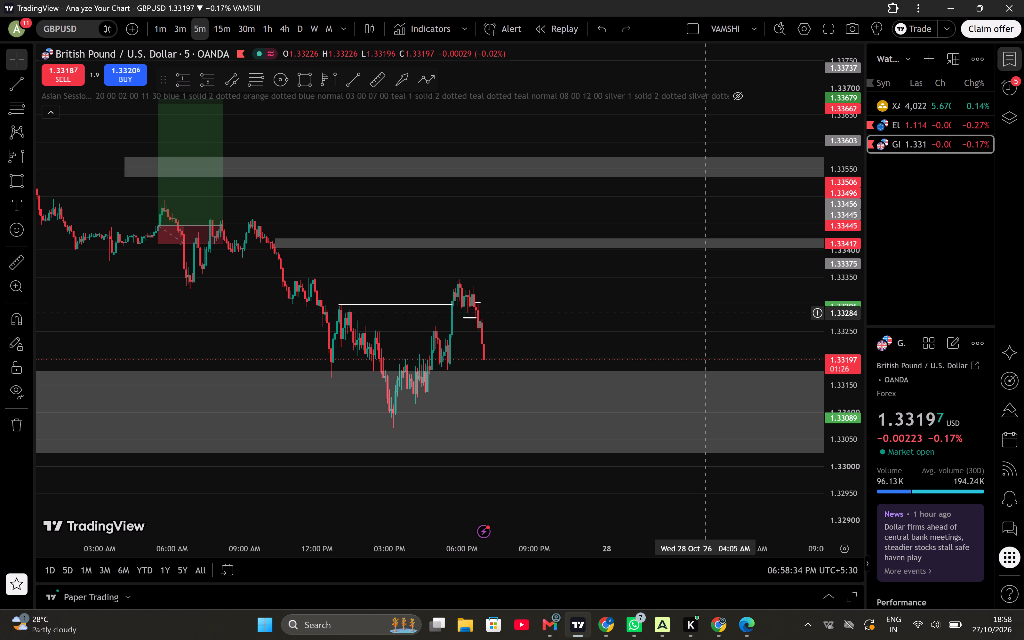
{"action": "scroll", "coordinate": [706, 313], "scroll_direction": "up", "scroll_amount": 1}
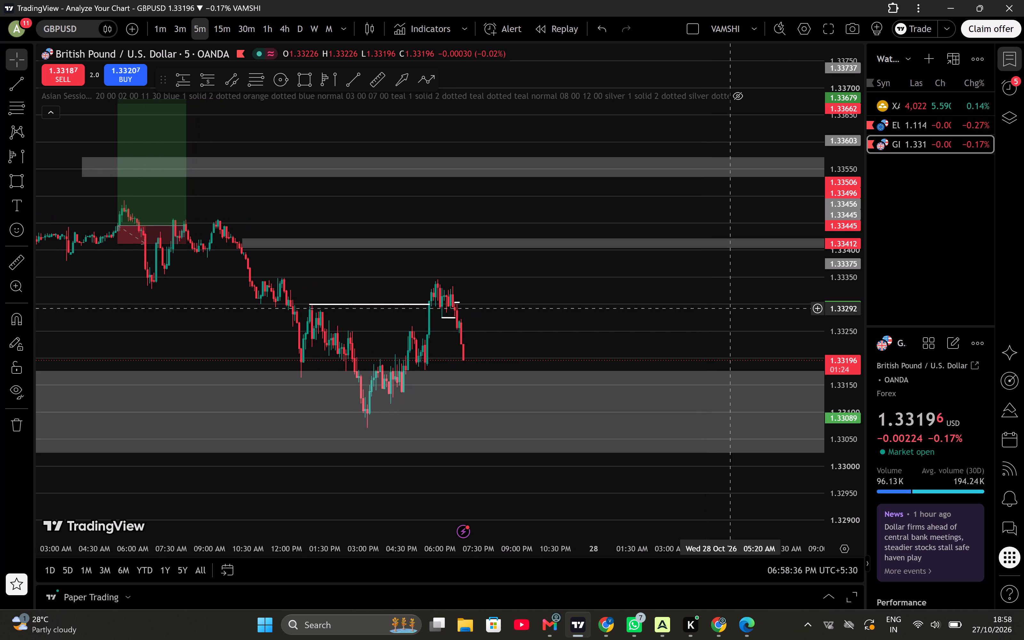
{"action": "left_click_drag", "start_coordinate": [829, 340], "coordinate": [860, 143]}
{"action": "scroll", "coordinate": [598, 331], "scroll_direction": "up", "scroll_amount": 1}
{"action": "left_click_drag", "start_coordinate": [488, 328], "coordinate": [729, 277]}
{"action": "left_click_drag", "start_coordinate": [729, 277], "coordinate": [667, 274]}
{"action": "scroll", "coordinate": [667, 274], "scroll_direction": "up", "scroll_amount": 1}
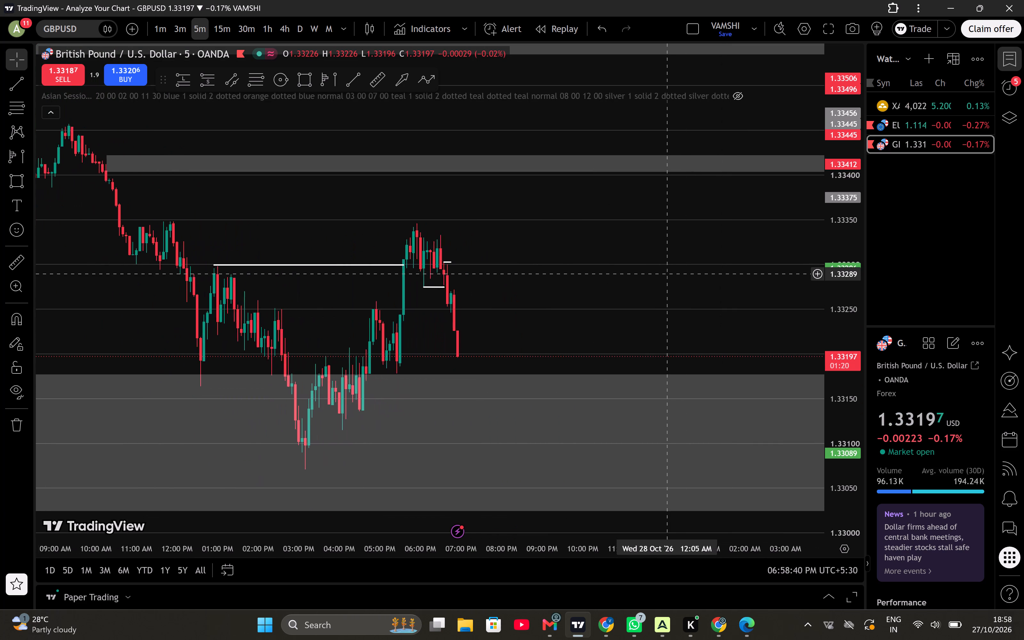
{"action": "left_click_drag", "start_coordinate": [667, 274], "coordinate": [640, 272]}
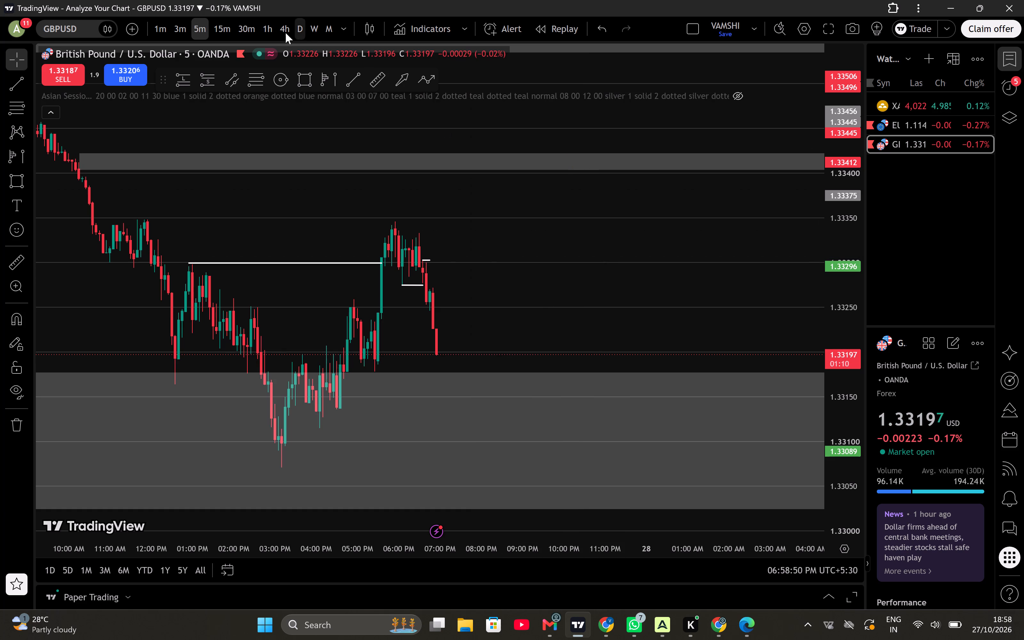
Examine the 15-minute GBPUSD chart, comparing the latest swing high and sell-off with the grey zones above and below price.
{"action": "left_click", "coordinate": [226, 37]}
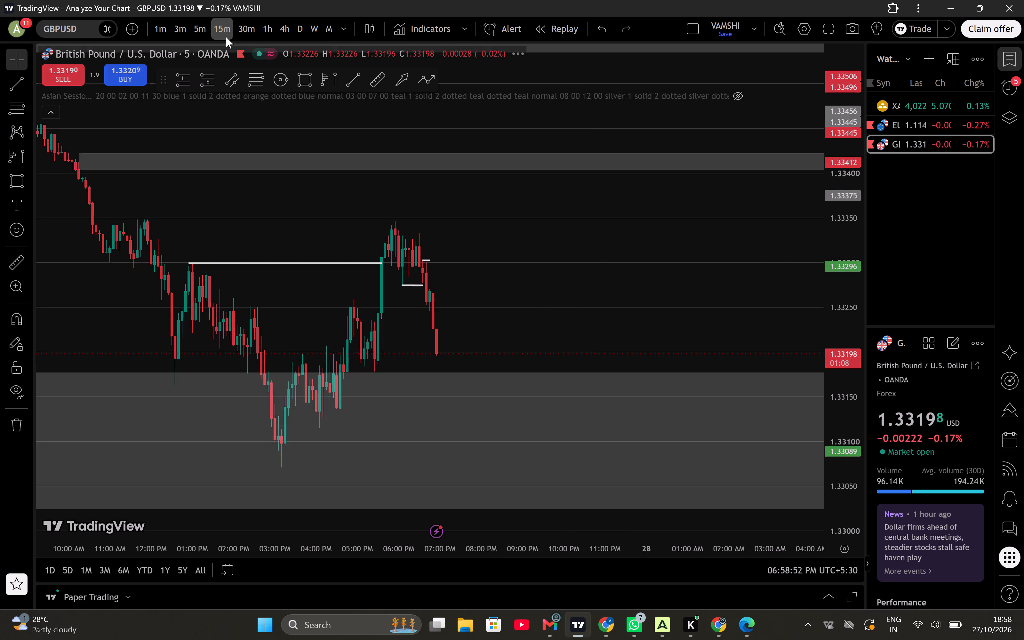
{"action": "scroll", "coordinate": [478, 300], "scroll_direction": "up", "scroll_amount": 1}
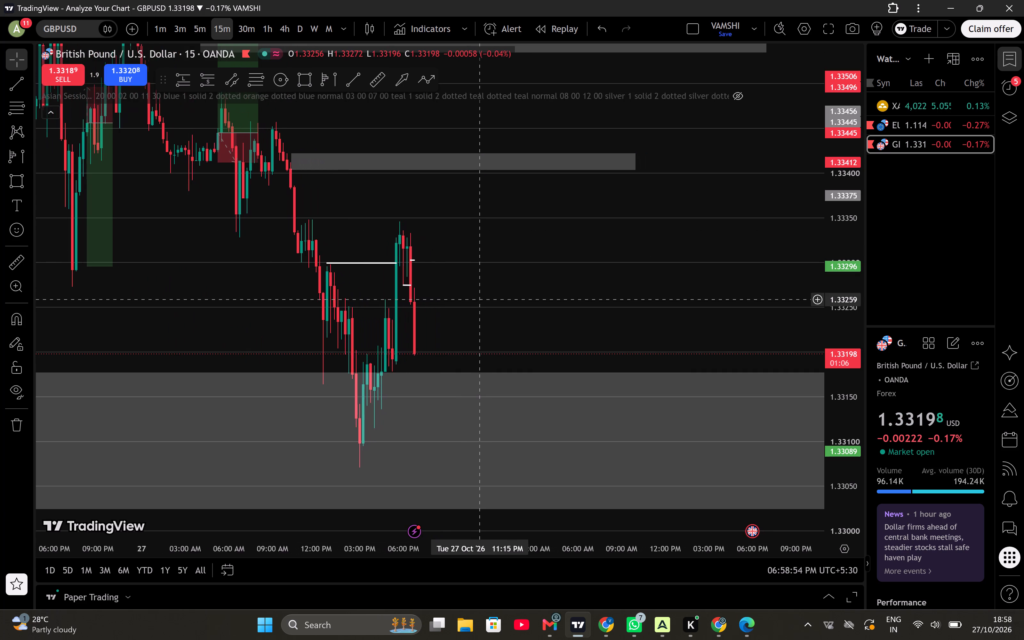
{"action": "scroll", "coordinate": [478, 300], "scroll_direction": "up", "scroll_amount": 1}
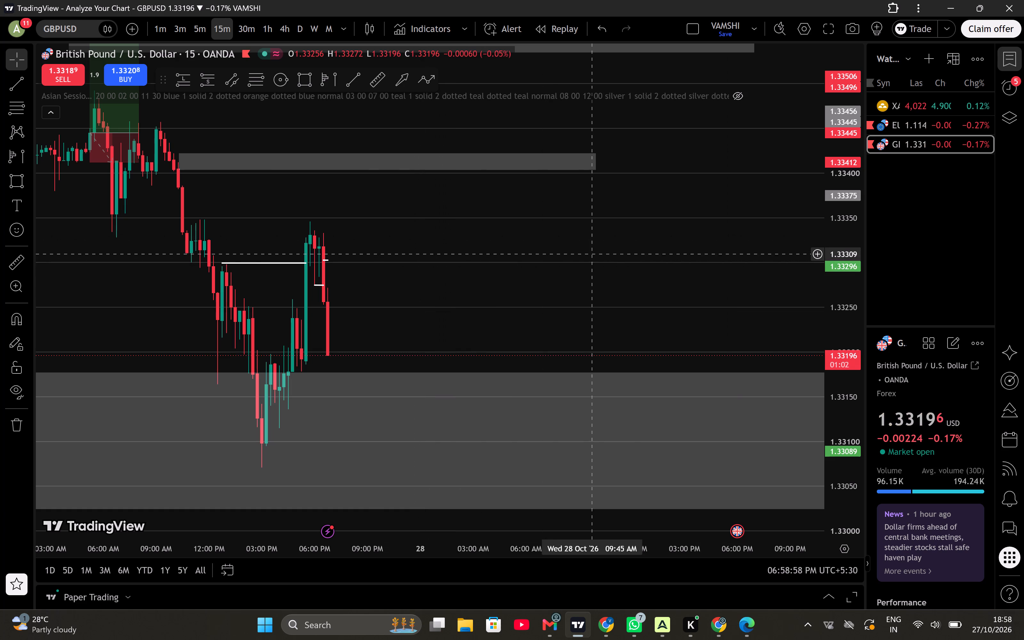
{"action": "left_click_drag", "start_coordinate": [475, 262], "coordinate": [765, 265]}
{"action": "scroll", "coordinate": [562, 348], "scroll_direction": "up", "scroll_amount": 2}
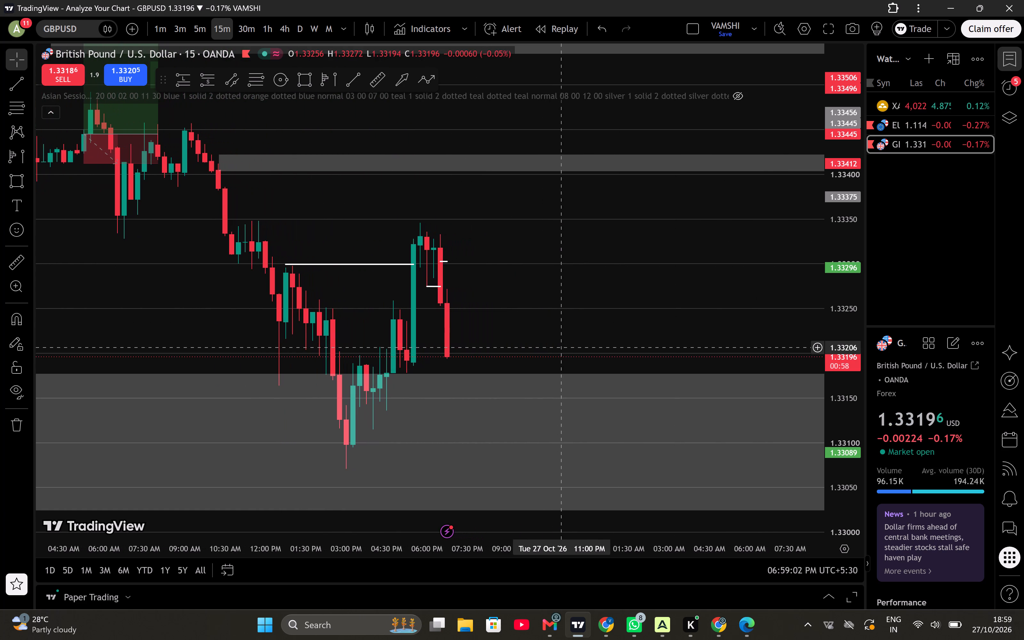
{"action": "left_click_drag", "start_coordinate": [649, 292], "coordinate": [773, 270]}
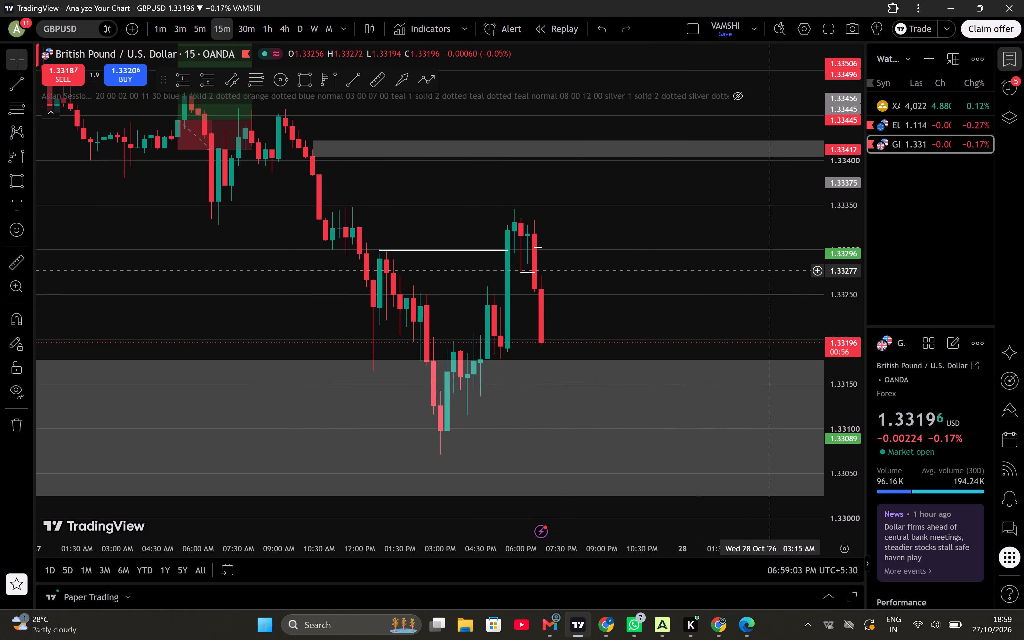
{"action": "left_click_drag", "start_coordinate": [773, 270], "coordinate": [772, 270]}
{"action": "left_click_drag", "start_coordinate": [685, 295], "coordinate": [698, 325]}
{"action": "left_click_drag", "start_coordinate": [698, 325], "coordinate": [707, 336]}
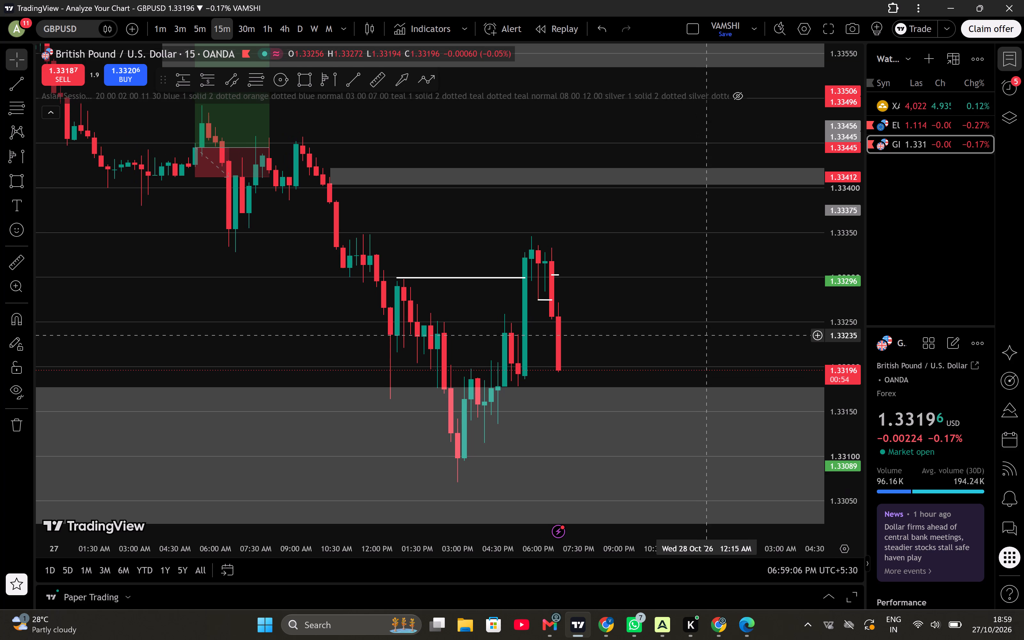
{"action": "left_click_drag", "start_coordinate": [844, 190], "coordinate": [834, 249]}
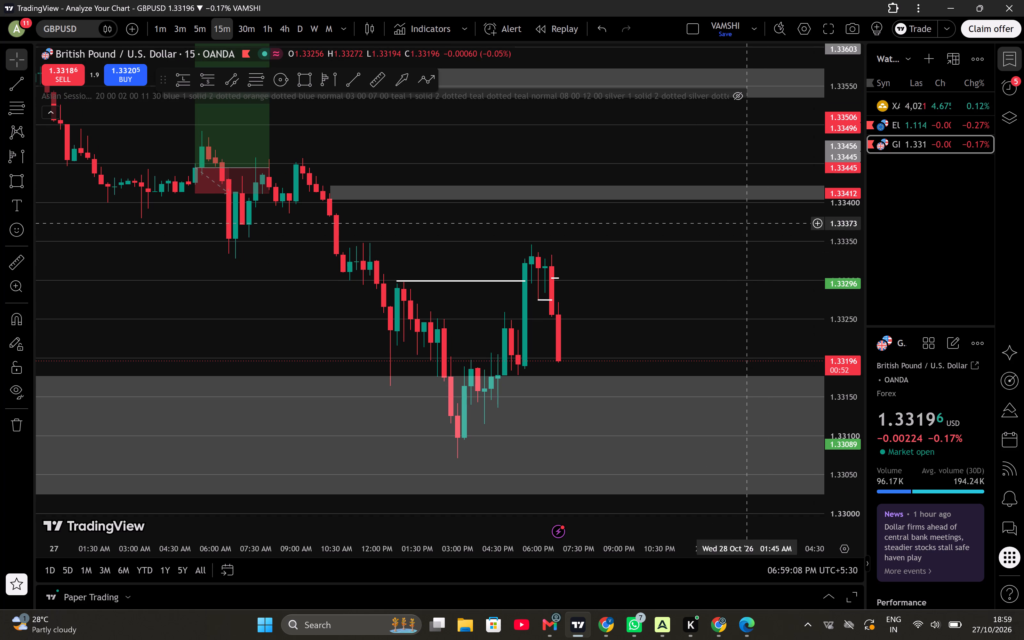
{"action": "left_click_drag", "start_coordinate": [746, 224], "coordinate": [724, 283]}
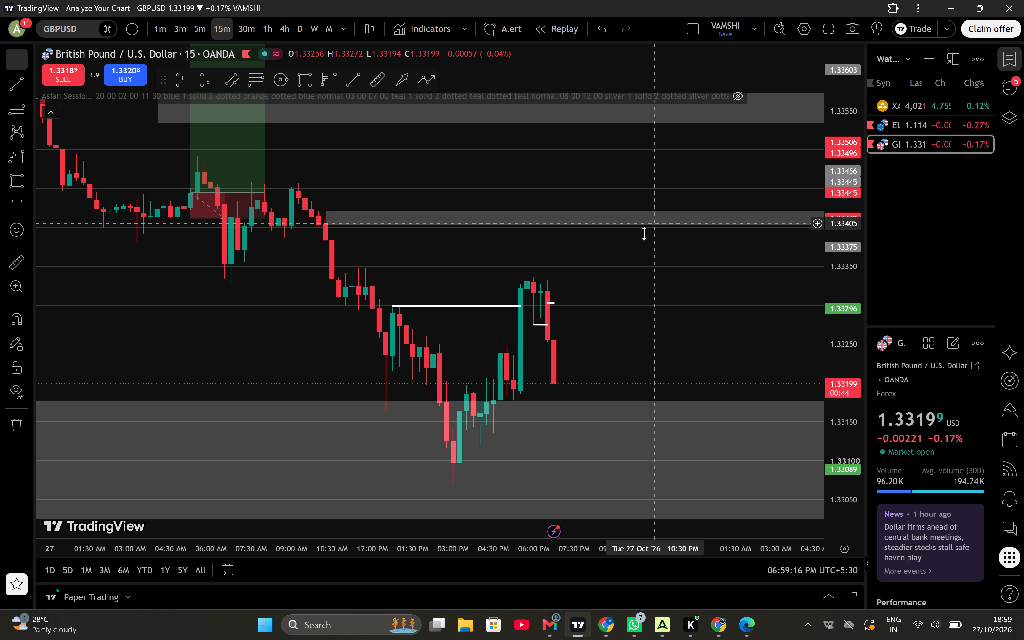
Measure the price drop from about 1.33300 down to the bottom of the latest candle on the 15-minute GBPUSD chart.
{"action": "left_click", "coordinate": [365, 83]}
{"action": "left_click", "coordinate": [384, 78]}
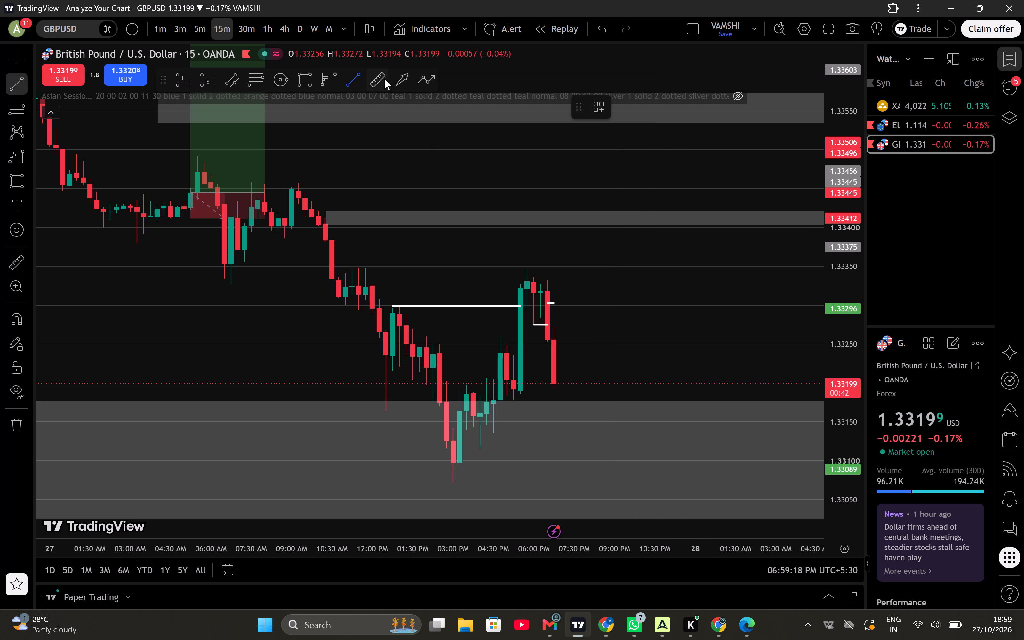
{"action": "left_click", "coordinate": [561, 306]}
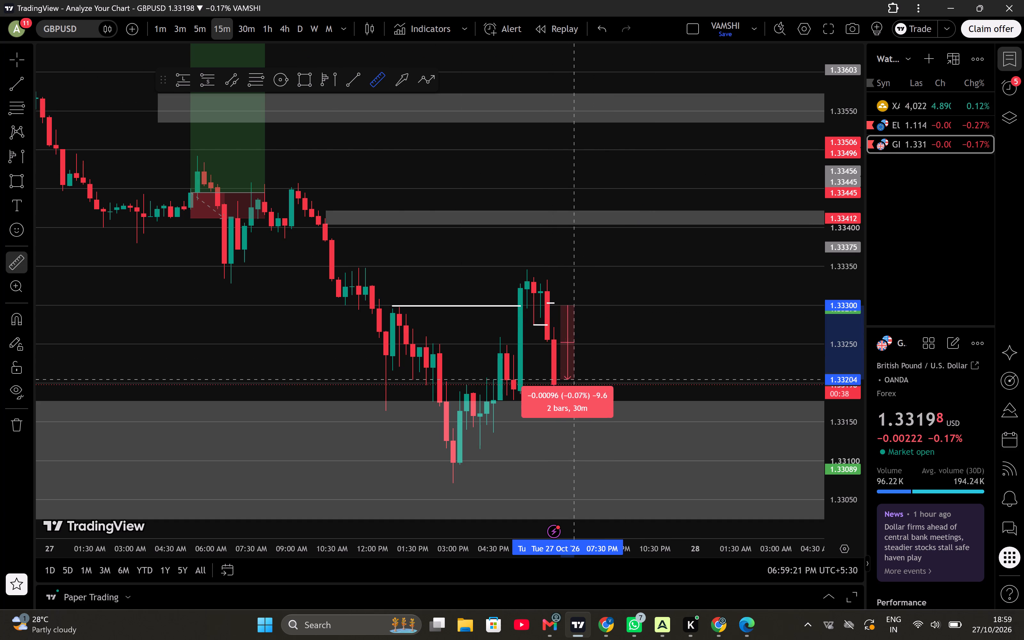
{"action": "left_click", "coordinate": [571, 386]}
{"action": "left_click", "coordinate": [618, 369]}
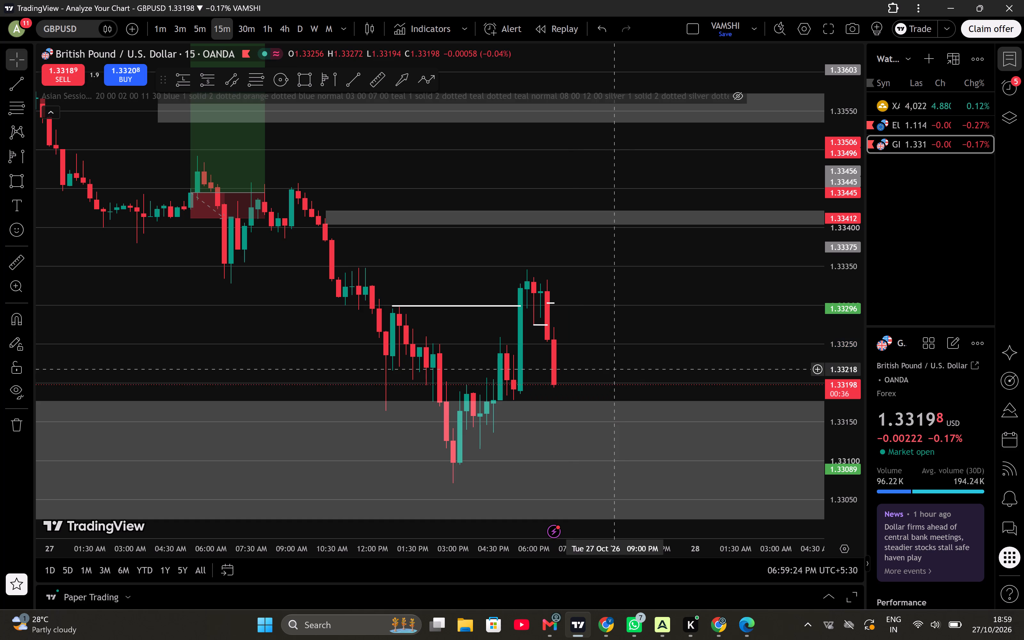
Examine the latest candles above the large grey zone on the 5-minute GBPUSD chart.
{"action": "left_click", "coordinate": [202, 27]}
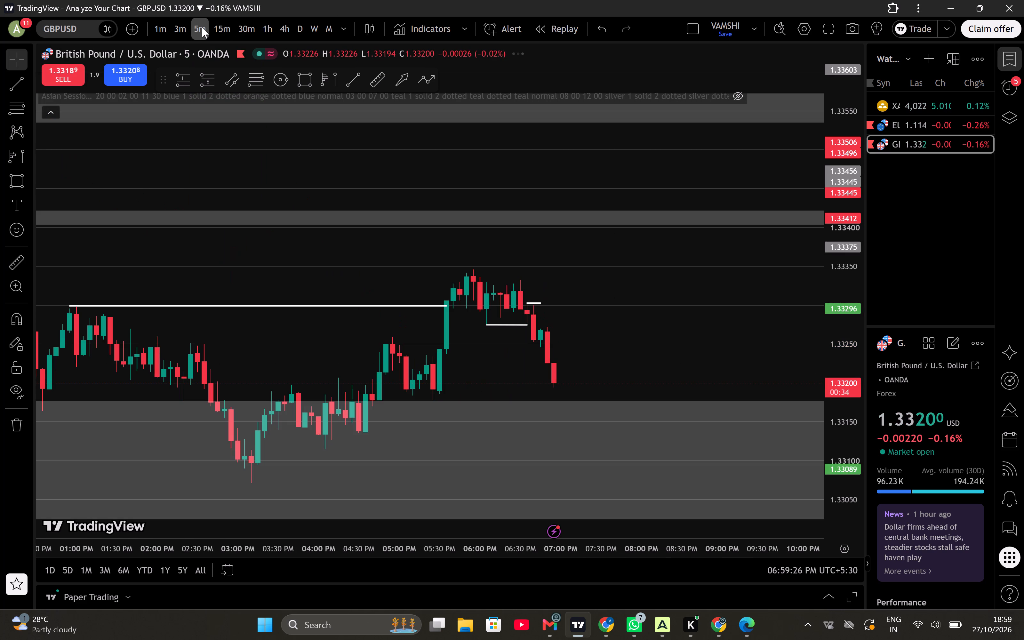
{"action": "scroll", "coordinate": [640, 322], "scroll_direction": "down", "scroll_amount": 1}
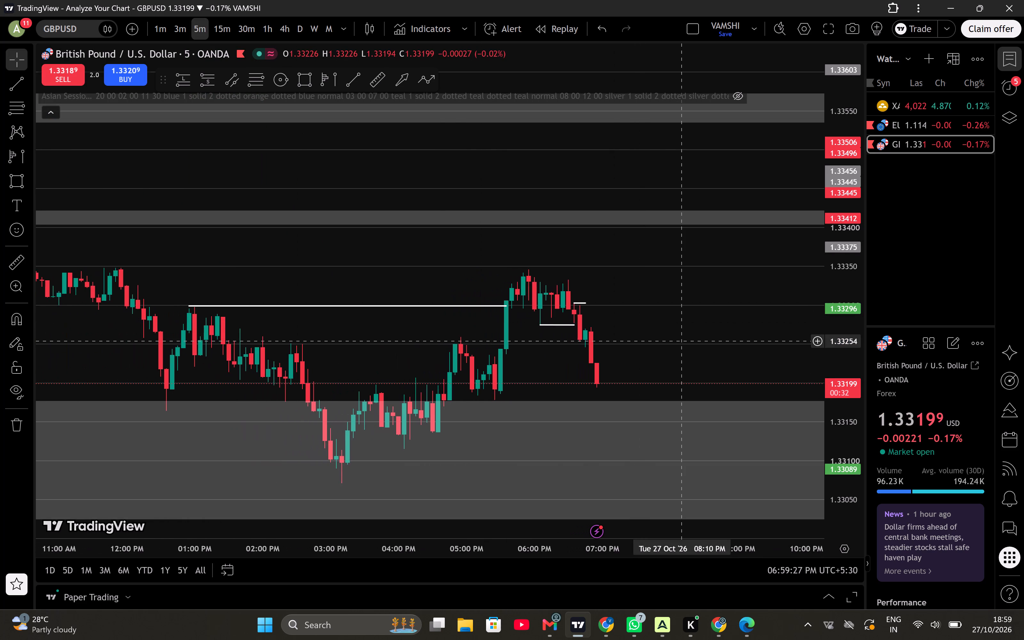
{"action": "left_click_drag", "start_coordinate": [686, 343], "coordinate": [671, 341]}
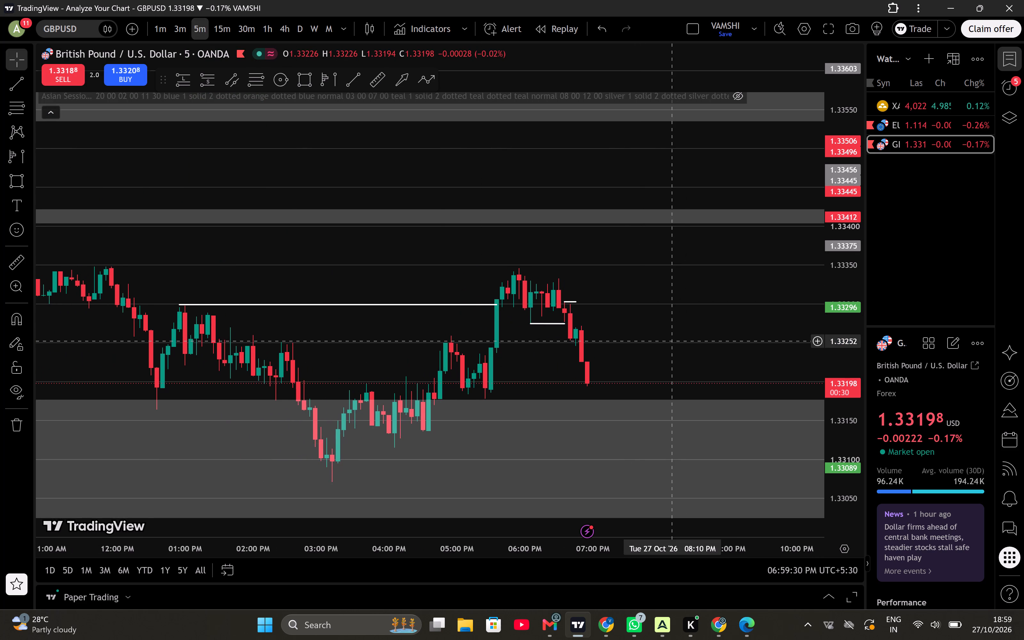
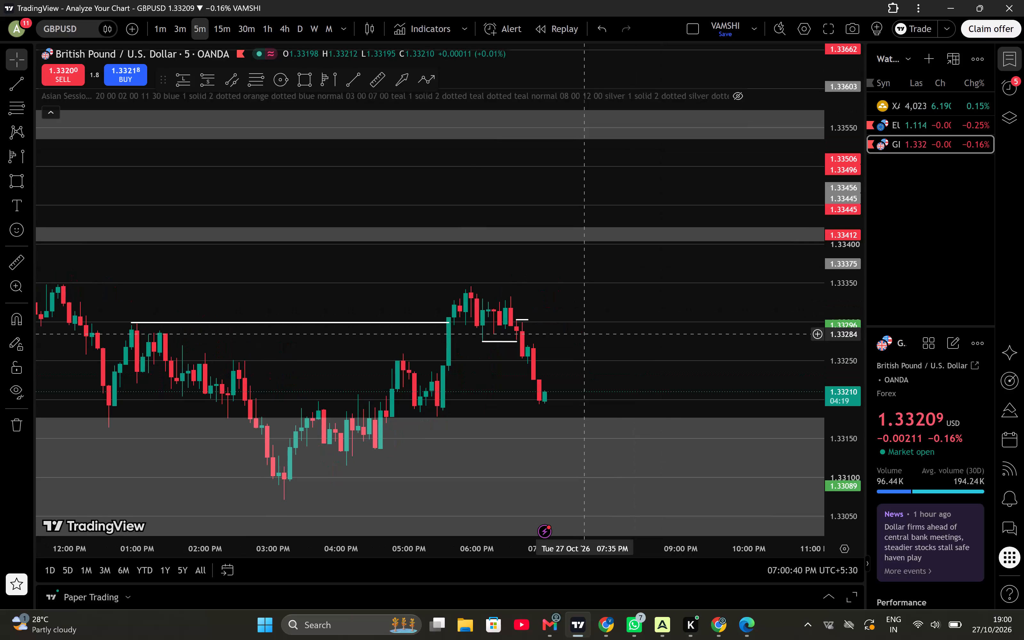
Examine the 15-minute GBPUSD chart, comparing the latest sell-off with the grey zones above and below price.
{"action": "left_click", "coordinate": [220, 24]}
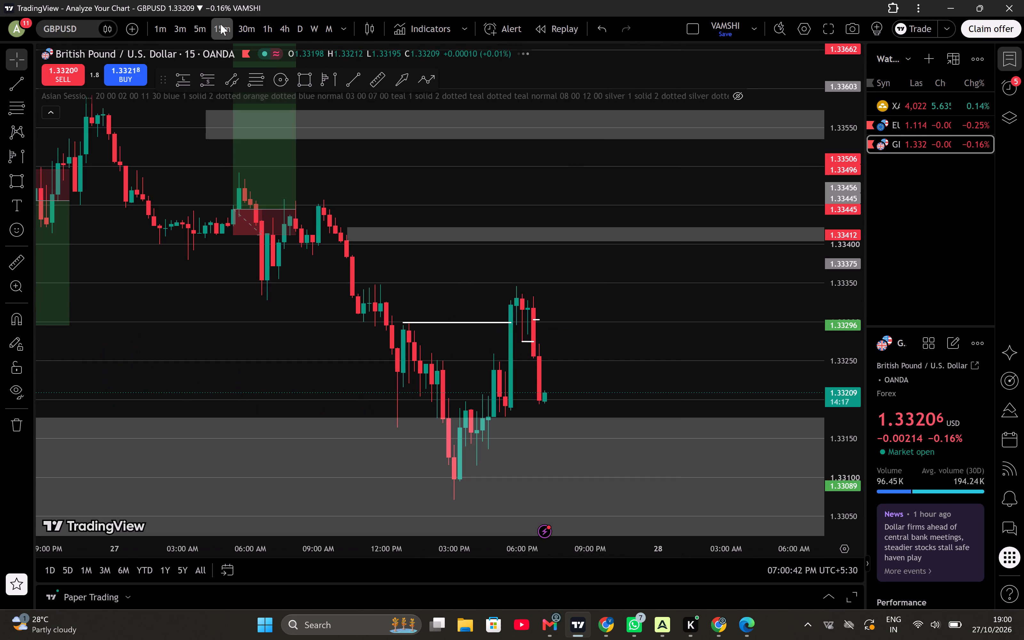
{"action": "left_click_drag", "start_coordinate": [863, 198], "coordinate": [862, 290]}
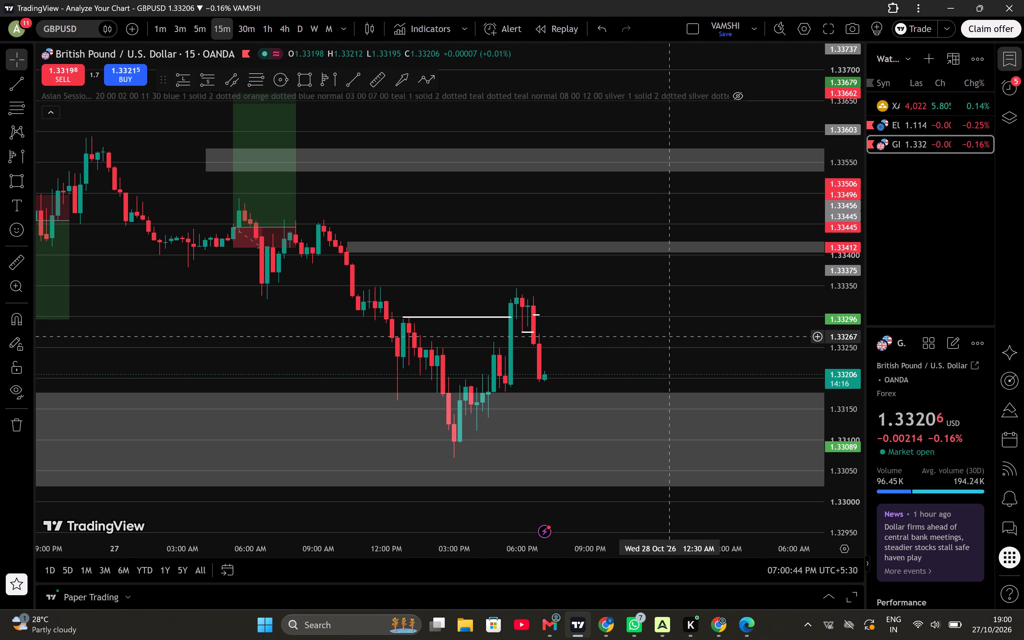
{"action": "left_click_drag", "start_coordinate": [646, 344], "coordinate": [609, 354]}
{"action": "scroll", "coordinate": [609, 354], "scroll_direction": "up", "scroll_amount": 1}
{"action": "left_click_drag", "start_coordinate": [842, 348], "coordinate": [834, 292]}
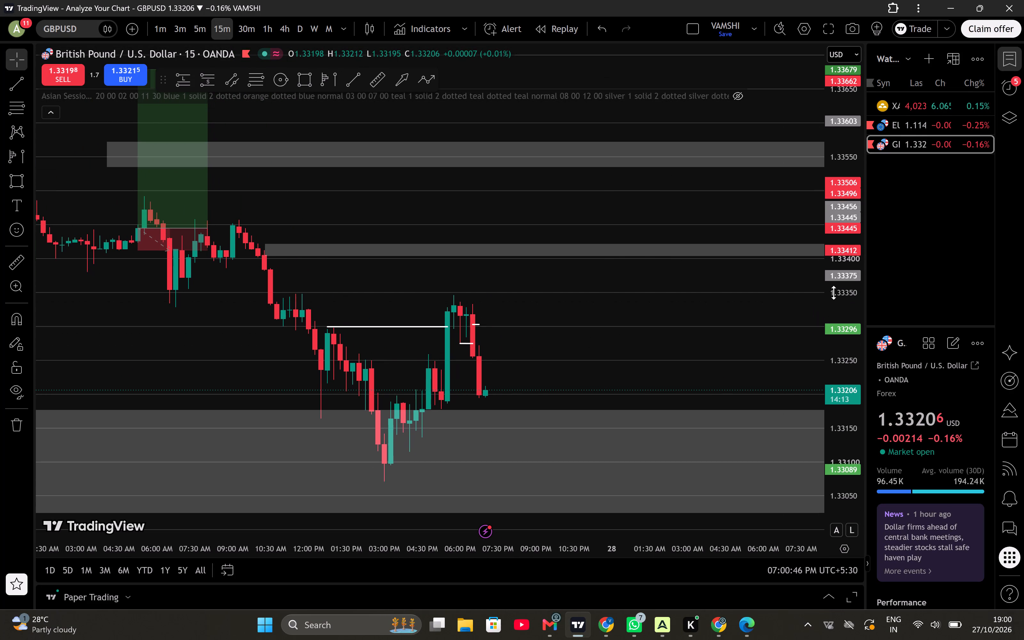
{"action": "left_click_drag", "start_coordinate": [544, 359], "coordinate": [555, 306]}
Examine the 3-minute GBPUSD chart, comparing the latest drop with the white structure lines and the large grey zone below.
{"action": "left_click", "coordinate": [173, 32]}
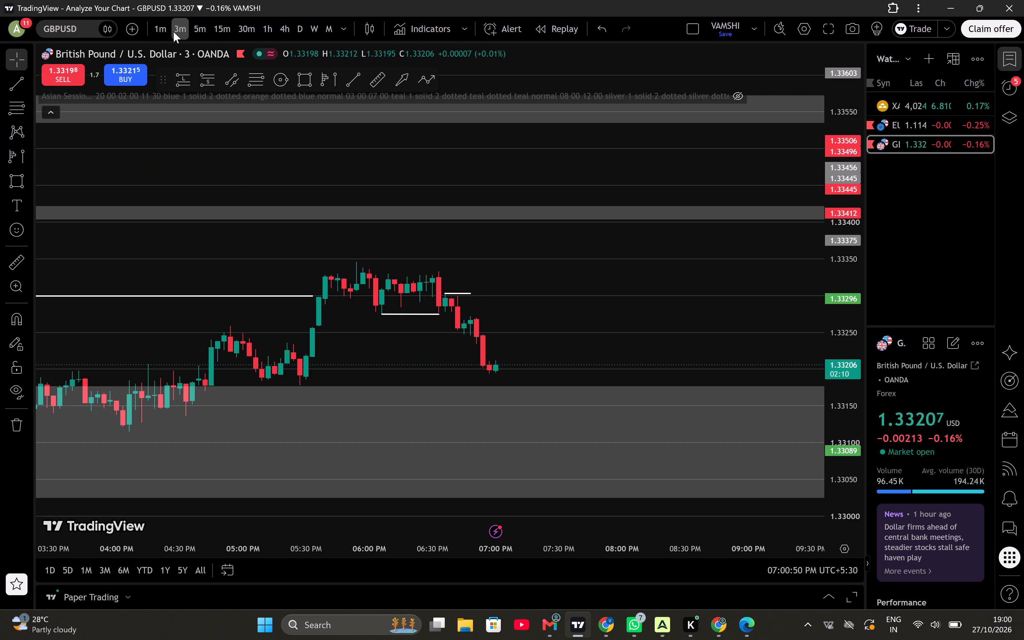
{"action": "left_click_drag", "start_coordinate": [509, 276], "coordinate": [557, 293]}
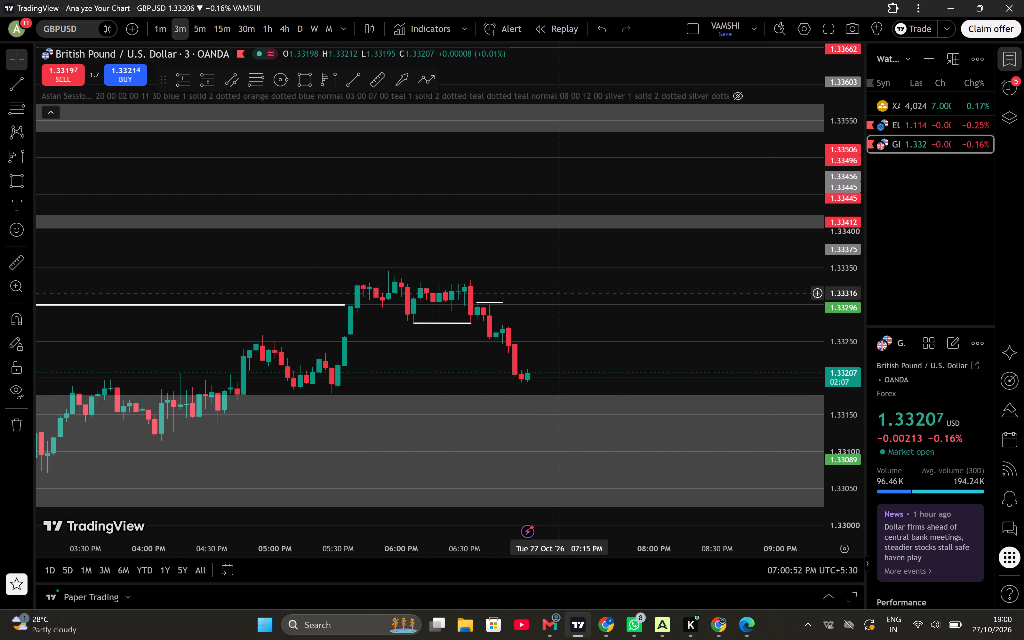
{"action": "left_click_drag", "start_coordinate": [850, 398], "coordinate": [795, 211]}
{"action": "left_click", "coordinate": [537, 340]}
{"action": "left_click_drag", "start_coordinate": [542, 333], "coordinate": [610, 260]}
{"action": "left_click_drag", "start_coordinate": [642, 350], "coordinate": [600, 327]}
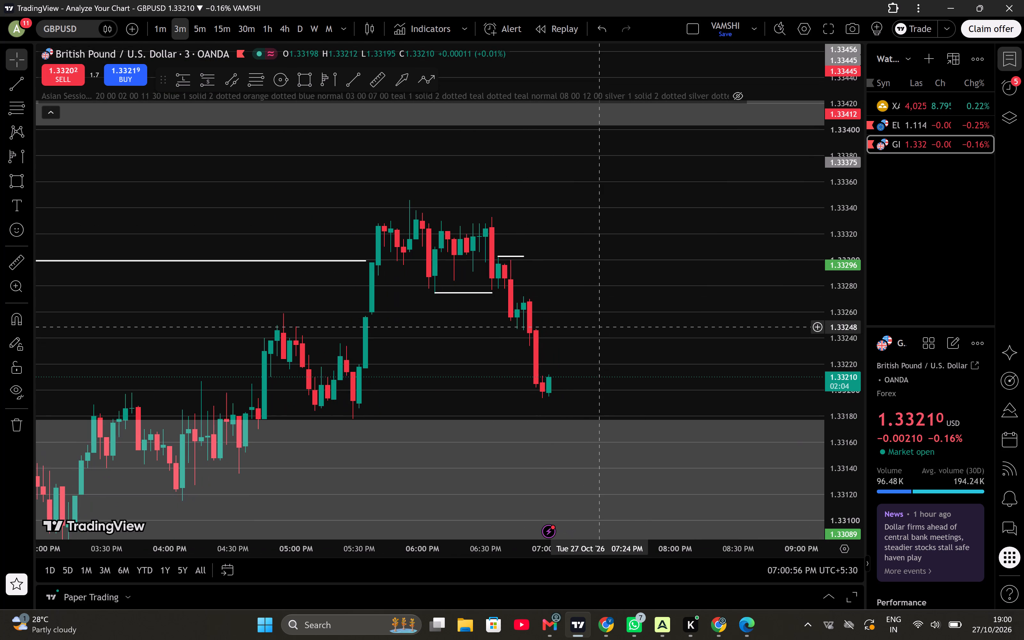
Examine GBPUSD on the 1-hour and 30-minute charts, comparing the latest bearish candles with the grey zones above and below.
{"action": "left_click", "coordinate": [270, 30]}
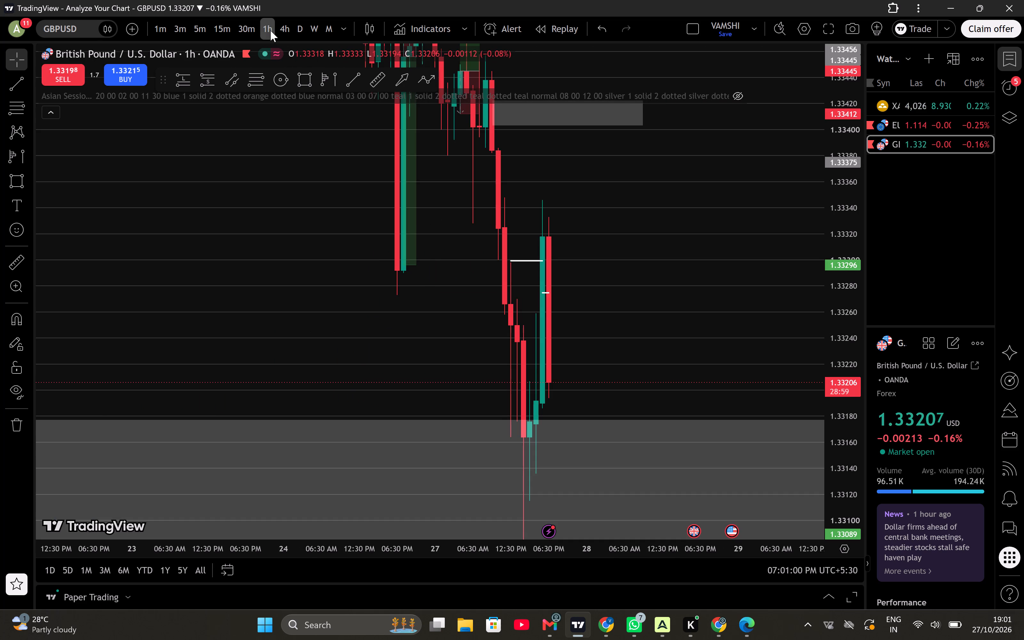
{"action": "left_click", "coordinate": [251, 22]}
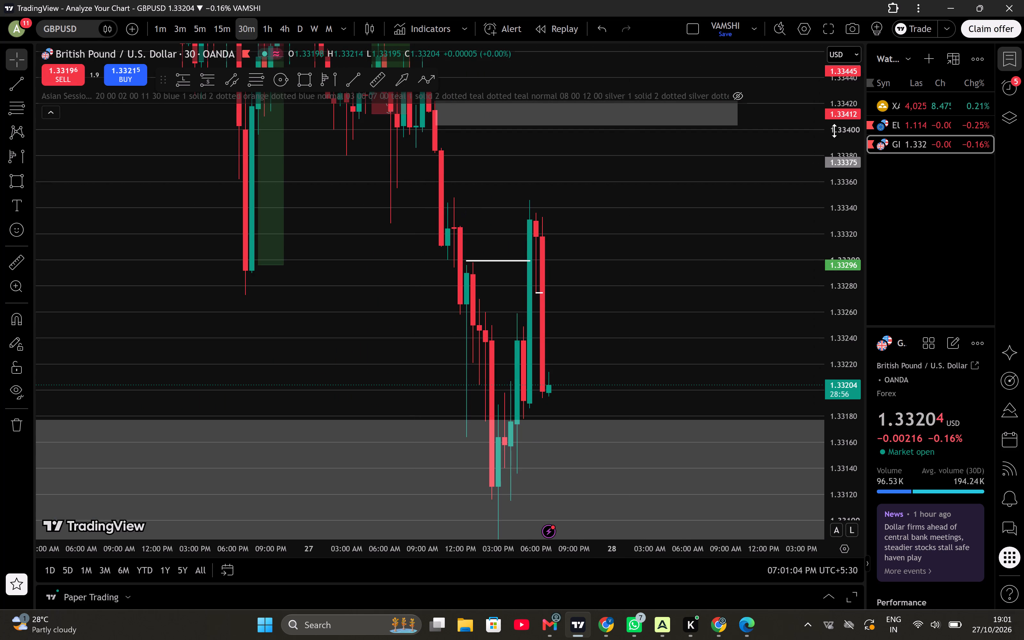
{"action": "left_click_drag", "start_coordinate": [834, 131], "coordinate": [821, 357]}
{"action": "left_click_drag", "start_coordinate": [707, 275], "coordinate": [719, 239]}
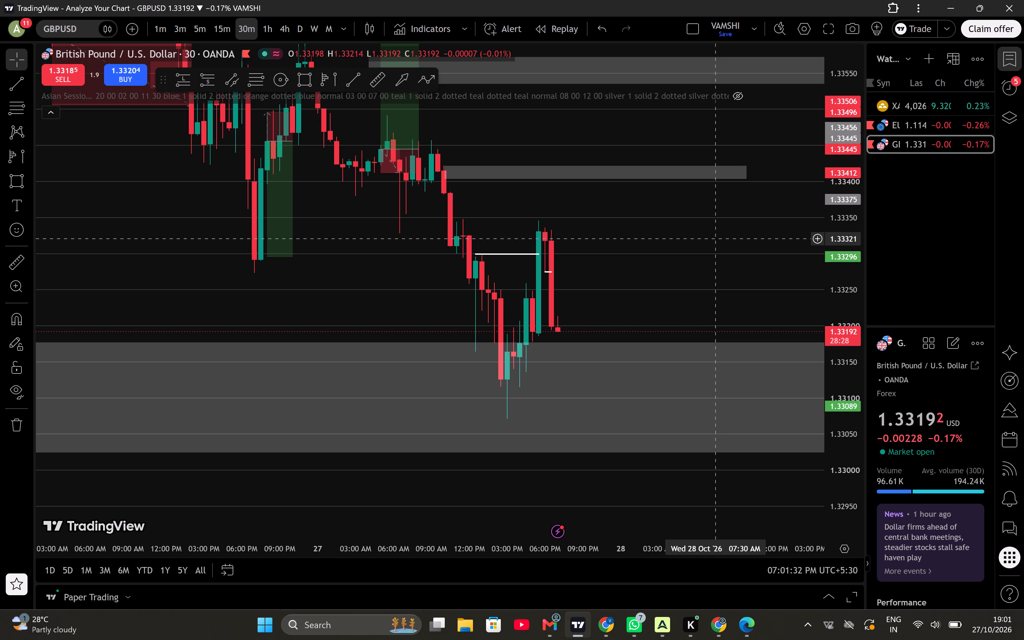
{"action": "scroll", "coordinate": [717, 261], "scroll_direction": "up", "scroll_amount": 1}
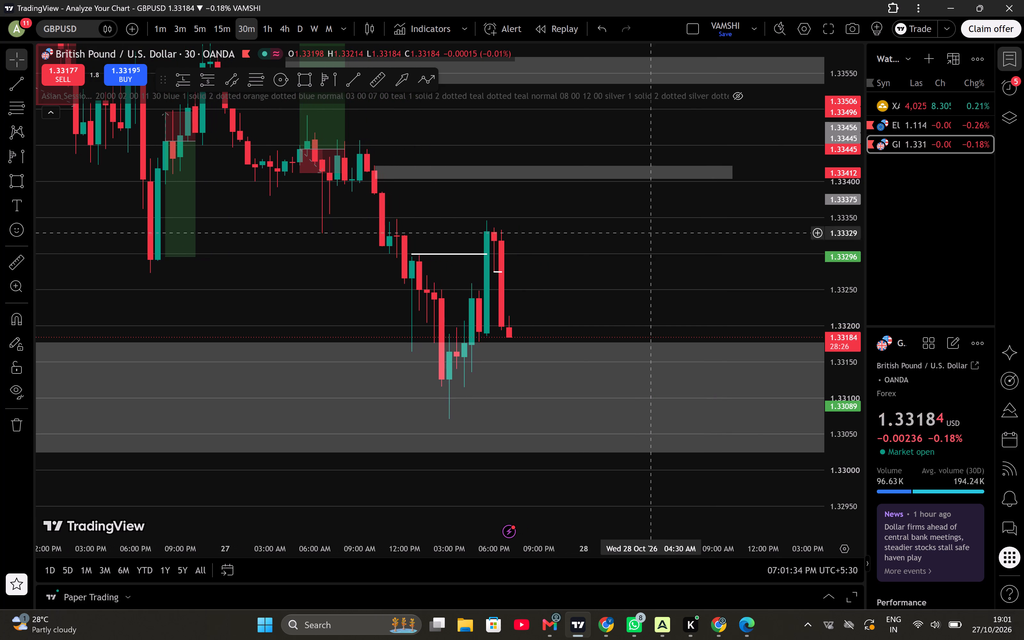
Examine the 1-minute GBPUSD chart, reviewing the afternoon rise and the sell-off against the white lines and grey zones.
{"action": "left_click", "coordinate": [170, 31]}
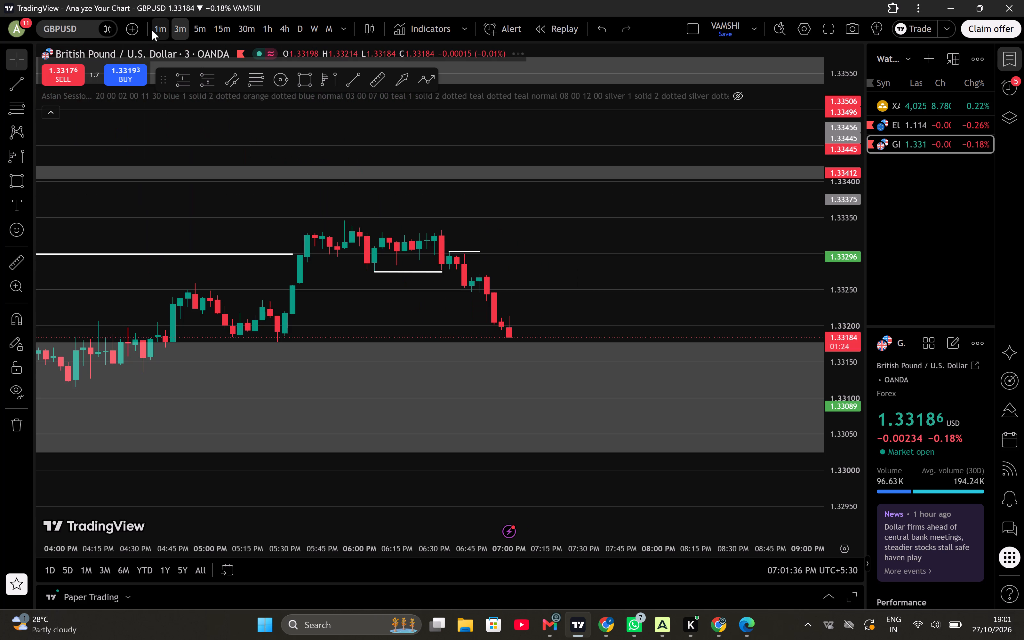
{"action": "left_click", "coordinate": [159, 29]}
{"action": "scroll", "coordinate": [499, 272], "scroll_direction": "down", "scroll_amount": 3}
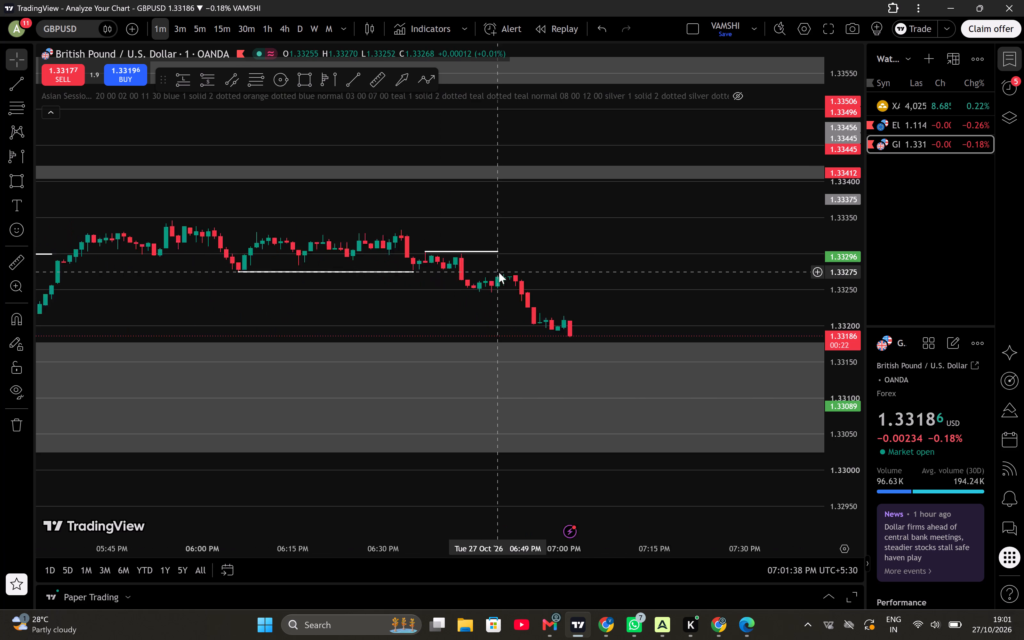
{"action": "scroll", "coordinate": [749, 258], "scroll_direction": "down", "scroll_amount": 1}
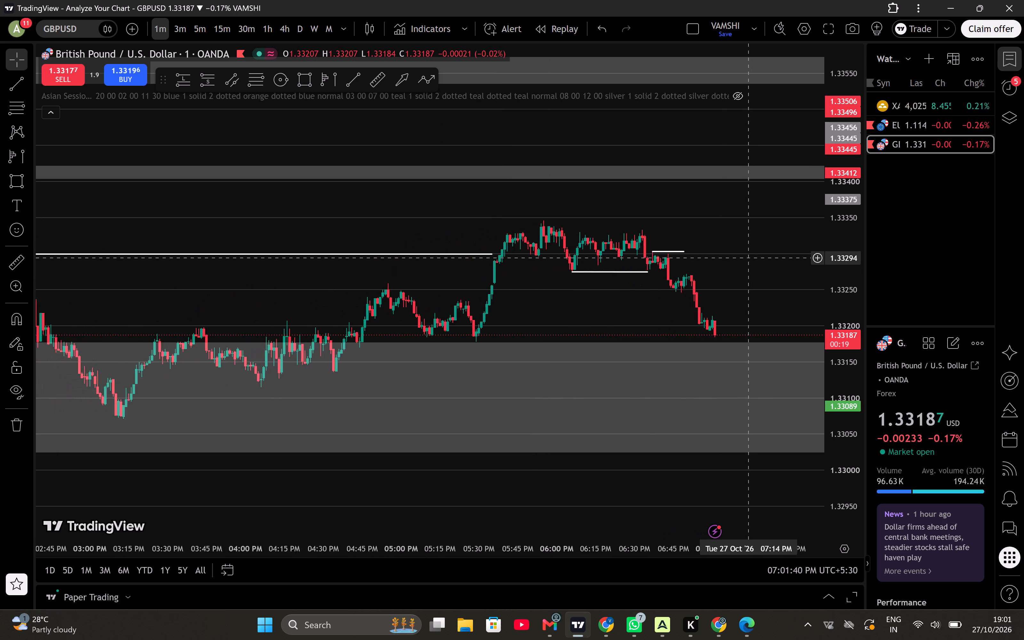
{"action": "left_click_drag", "start_coordinate": [770, 312], "coordinate": [722, 319]}
{"action": "left_click_drag", "start_coordinate": [845, 363], "coordinate": [857, 194]}
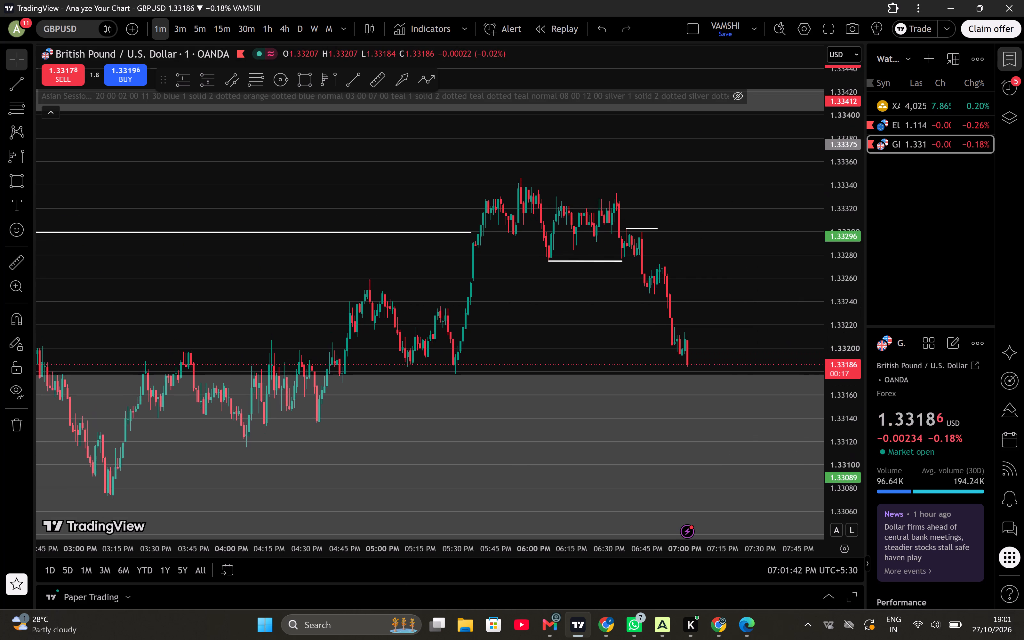
Examine the latest 1-minute GBPUSD candles up close against the upper edge of the large grey zone.
{"action": "scroll", "coordinate": [748, 285], "scroll_direction": "up", "scroll_amount": 1}
{"action": "left_click_drag", "start_coordinate": [847, 387], "coordinate": [836, 0]}
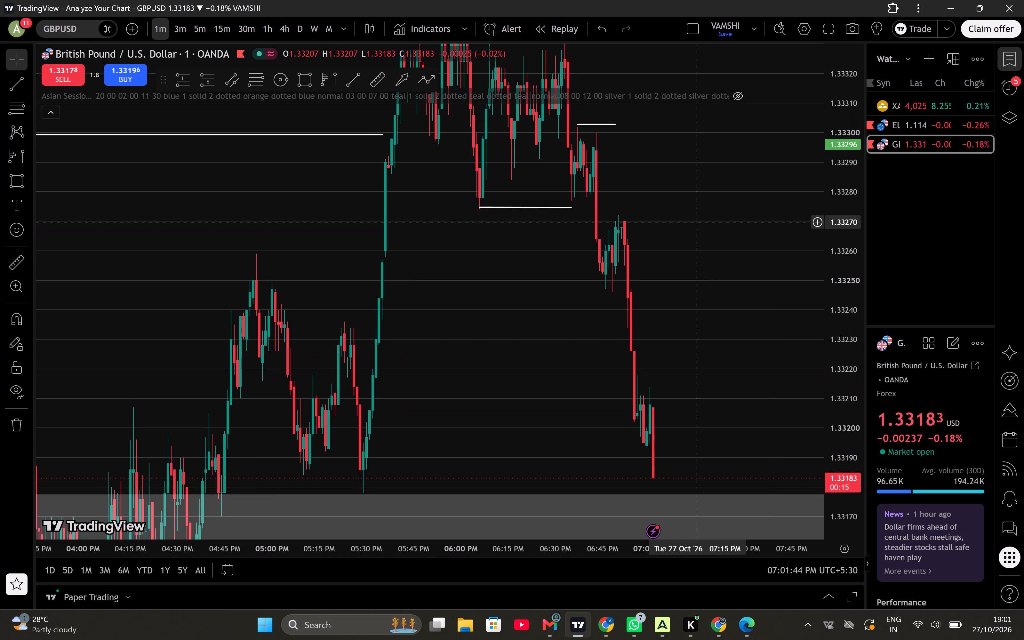
{"action": "left_click_drag", "start_coordinate": [696, 228], "coordinate": [696, 92]}
{"action": "scroll", "coordinate": [696, 92], "scroll_direction": "up", "scroll_amount": 3}
{"action": "left_click_drag", "start_coordinate": [648, 246], "coordinate": [804, 295]}
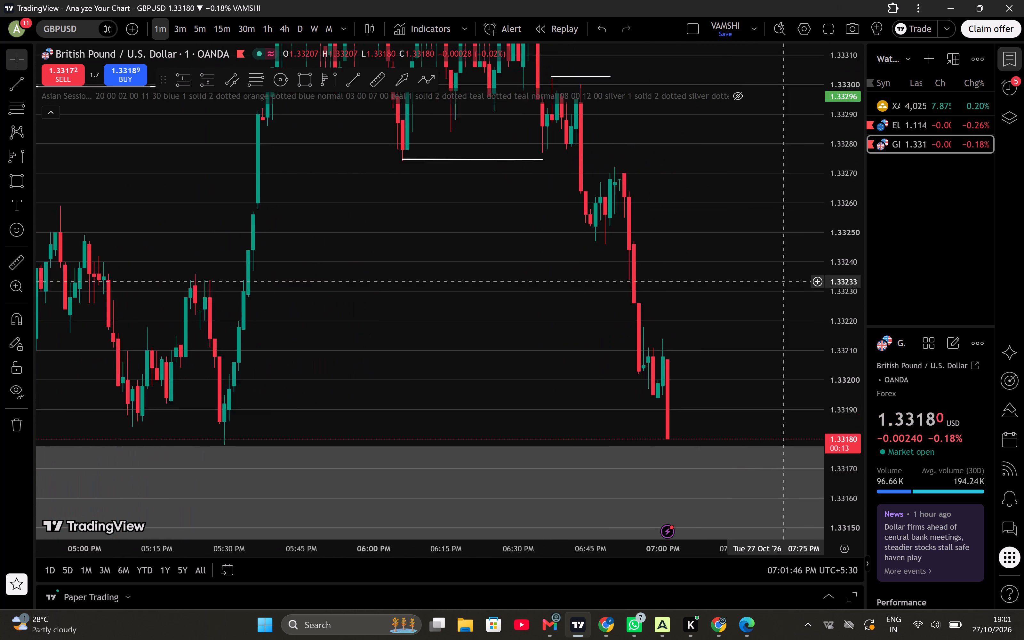
{"action": "left_click_drag", "start_coordinate": [804, 295], "coordinate": [812, 303]}
{"action": "left_click_drag", "start_coordinate": [831, 127], "coordinate": [828, 325]}
{"action": "left_click_drag", "start_coordinate": [774, 314], "coordinate": [747, 314]}
{"action": "scroll", "coordinate": [747, 314], "scroll_direction": "down", "scroll_amount": 1}
{"action": "left_click_drag", "start_coordinate": [773, 343], "coordinate": [635, 378]}
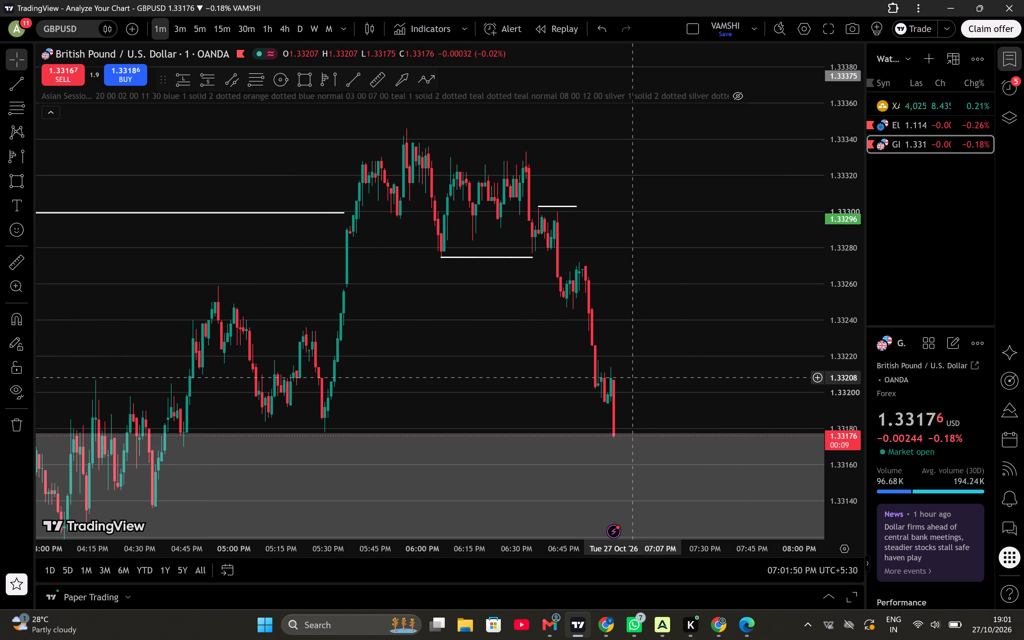
{"action": "left_click_drag", "start_coordinate": [635, 378], "coordinate": [619, 304]}
{"action": "left_click_drag", "start_coordinate": [649, 347], "coordinate": [641, 367]}
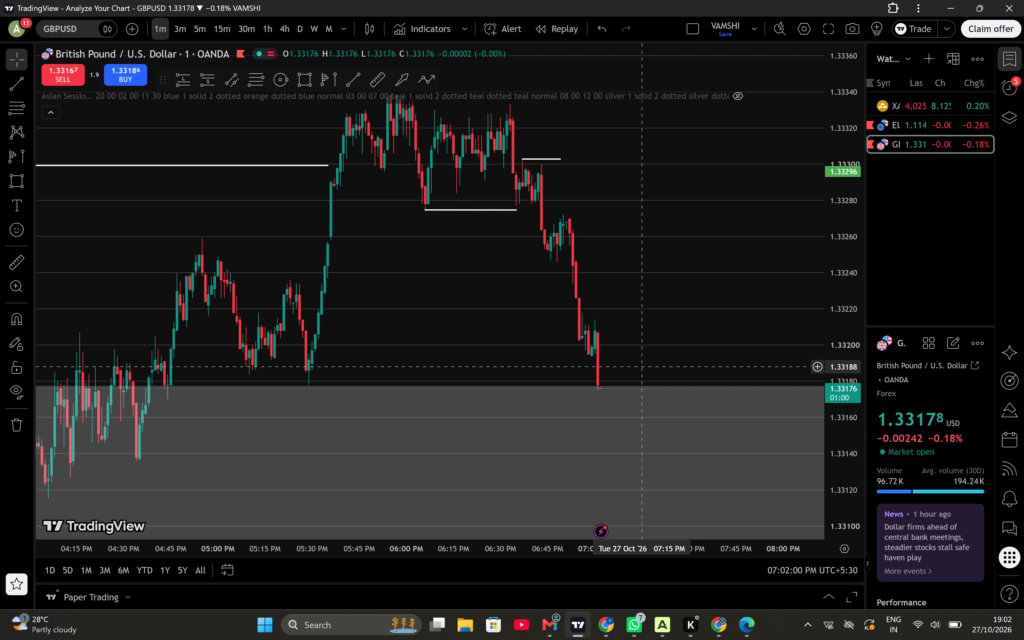
Examine the 5-minute GBPUSD chart where the latest candles meet the large grey zone.
{"action": "left_click", "coordinate": [190, 36]}
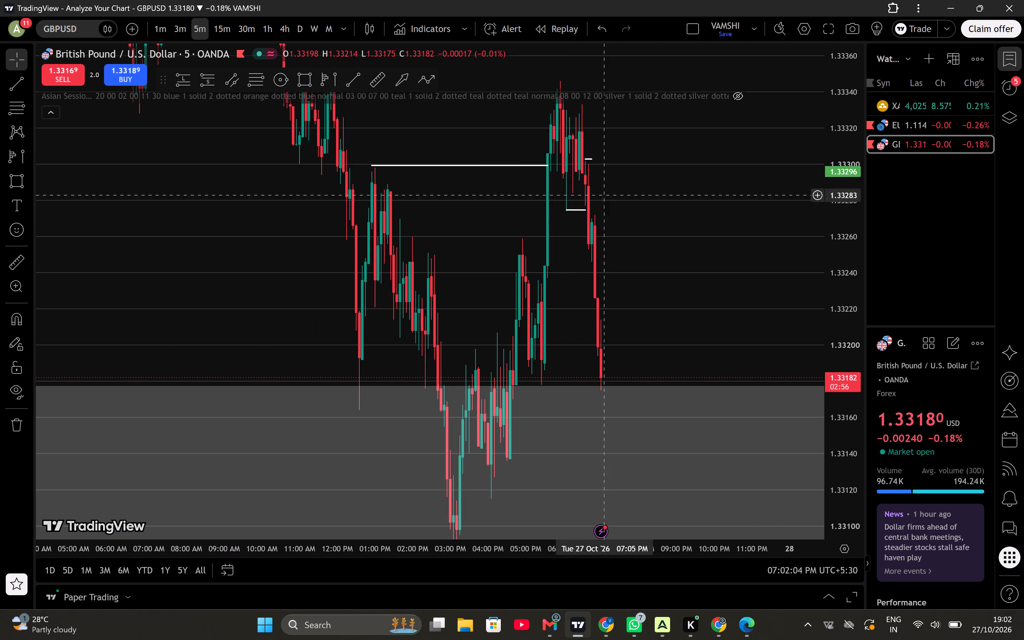
Examine a wider price range of the 5-minute GBPUSD chart, comparing the latest sell-off with the white lines and large grey zone.
{"action": "left_click_drag", "start_coordinate": [838, 154], "coordinate": [850, 251]}
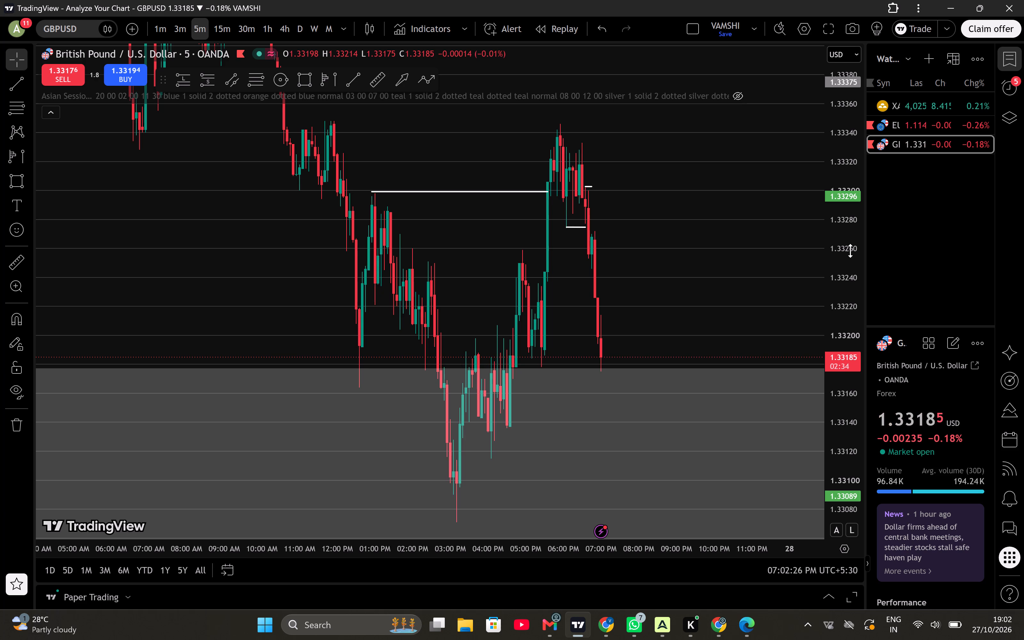
{"action": "left_click_drag", "start_coordinate": [705, 244], "coordinate": [661, 300]}
{"action": "left_click_drag", "start_coordinate": [840, 152], "coordinate": [856, 381]}
{"action": "left_click_drag", "start_coordinate": [710, 321], "coordinate": [696, 399]}
{"action": "scroll", "coordinate": [696, 399], "scroll_direction": "up", "scroll_amount": 1}
{"action": "left_click_drag", "start_coordinate": [645, 370], "coordinate": [627, 370]}
Switch the 5-minute chart to EURUSD from the watchlist.
{"action": "left_click", "coordinate": [905, 120]}
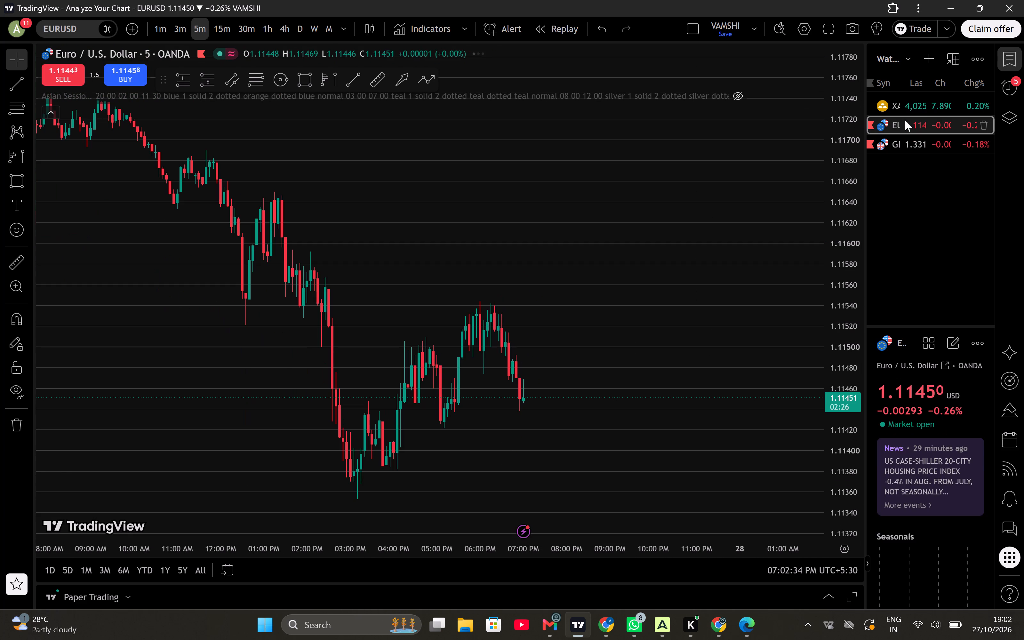
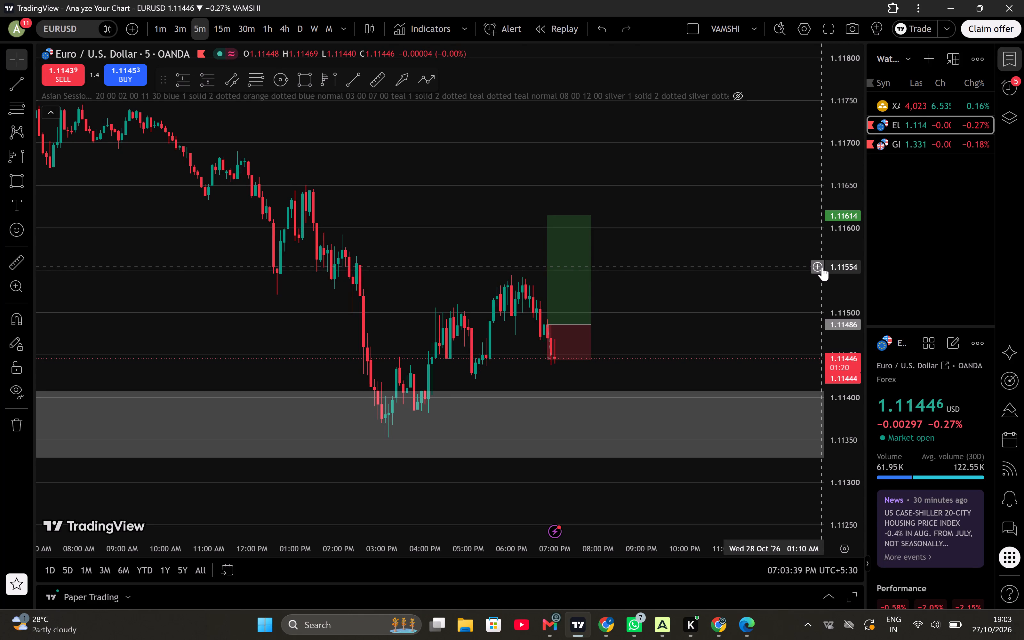
Examine EURUSD on the 5-minute and 15-minute charts, comparing the latest candles with the buy position's stop and the grey zone below.
{"action": "left_click", "coordinate": [822, 267]}
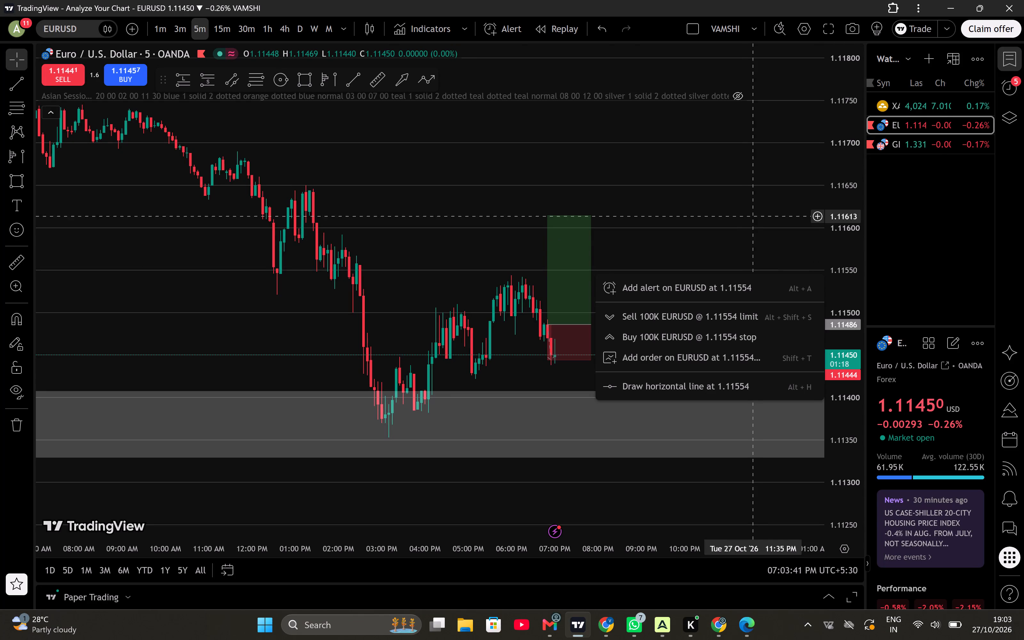
{"action": "left_click", "coordinate": [742, 212]}
{"action": "left_click_drag", "start_coordinate": [740, 225], "coordinate": [710, 270]}
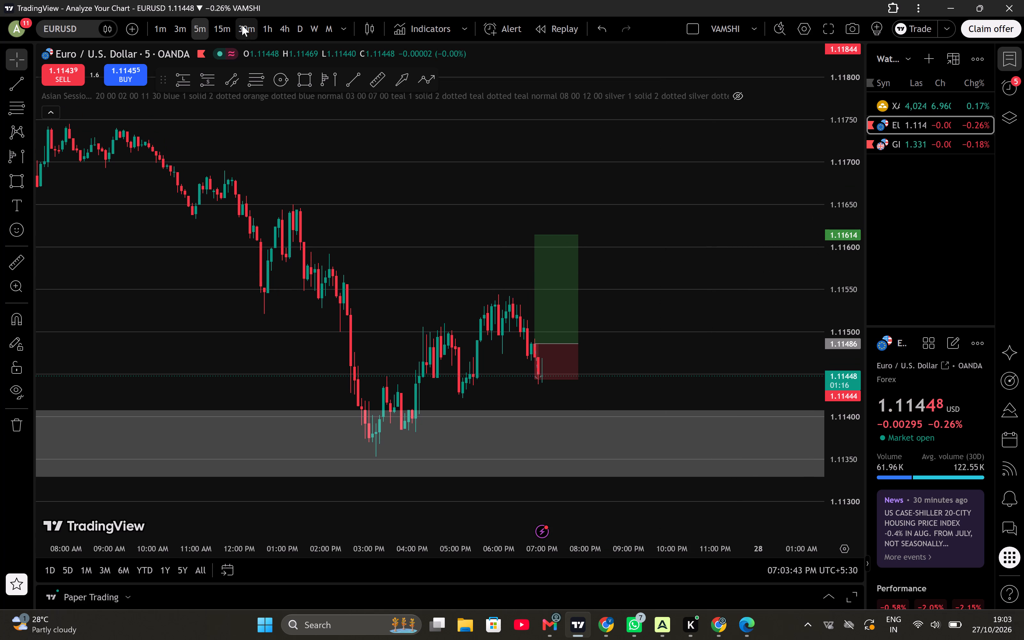
{"action": "left_click", "coordinate": [228, 25]}
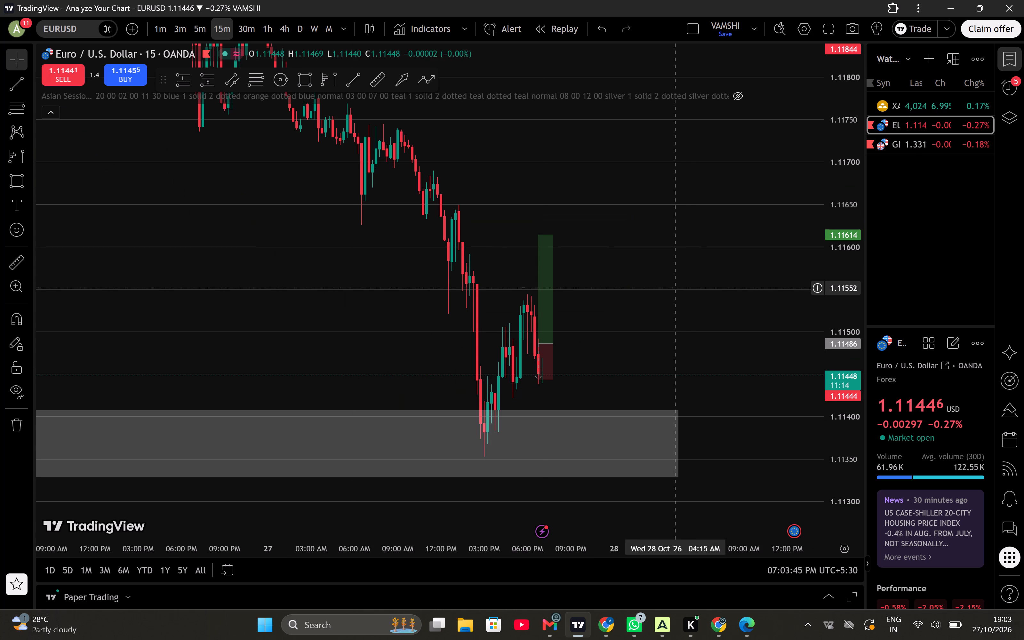
{"action": "scroll", "coordinate": [689, 287], "scroll_direction": "up", "scroll_amount": 1}
{"action": "left_click_drag", "start_coordinate": [689, 287], "coordinate": [678, 292]}
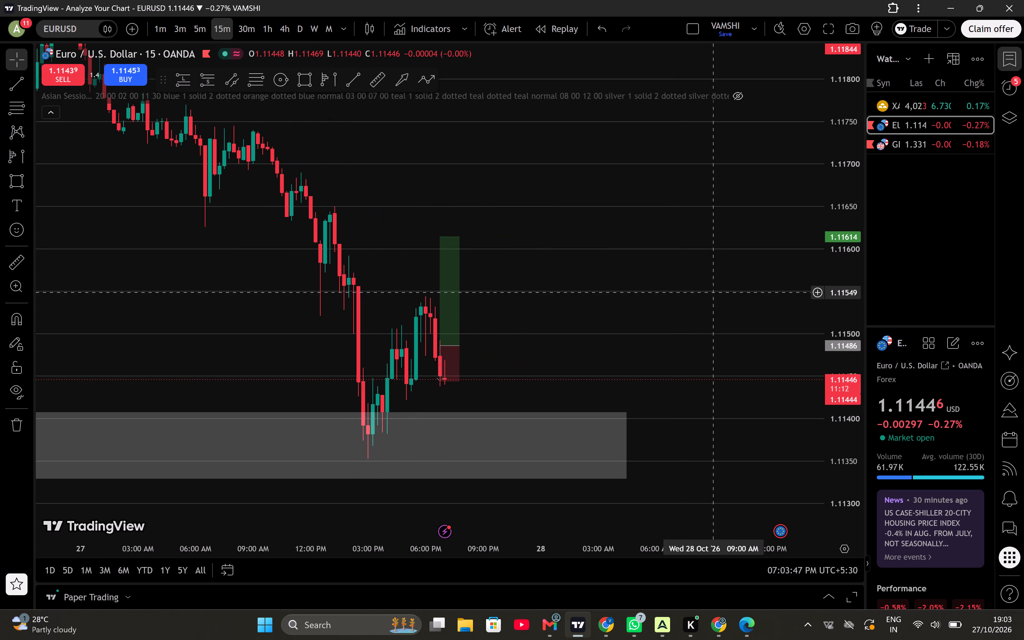
{"action": "left_click_drag", "start_coordinate": [867, 377], "coordinate": [856, 342]}
{"action": "left_click", "coordinate": [856, 342]}
{"action": "left_click_drag", "start_coordinate": [856, 342], "coordinate": [940, 339]}
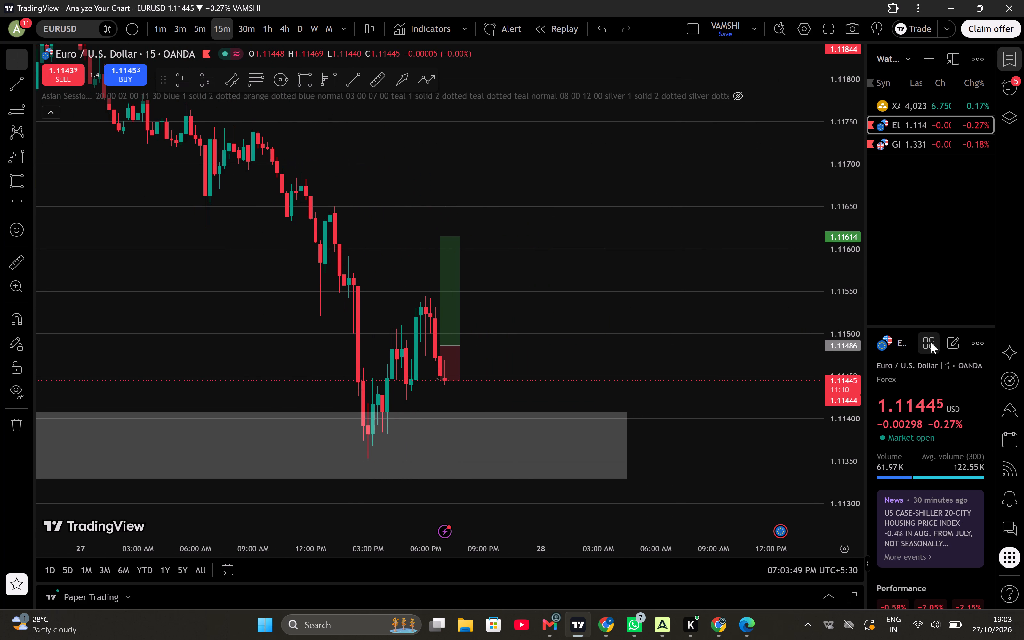
{"action": "left_click_drag", "start_coordinate": [849, 399], "coordinate": [852, 342]}
{"action": "left_click", "coordinate": [867, 329]}
{"action": "left_click_drag", "start_coordinate": [867, 329], "coordinate": [948, 326]}
{"action": "left_click_drag", "start_coordinate": [730, 339], "coordinate": [786, 363]}
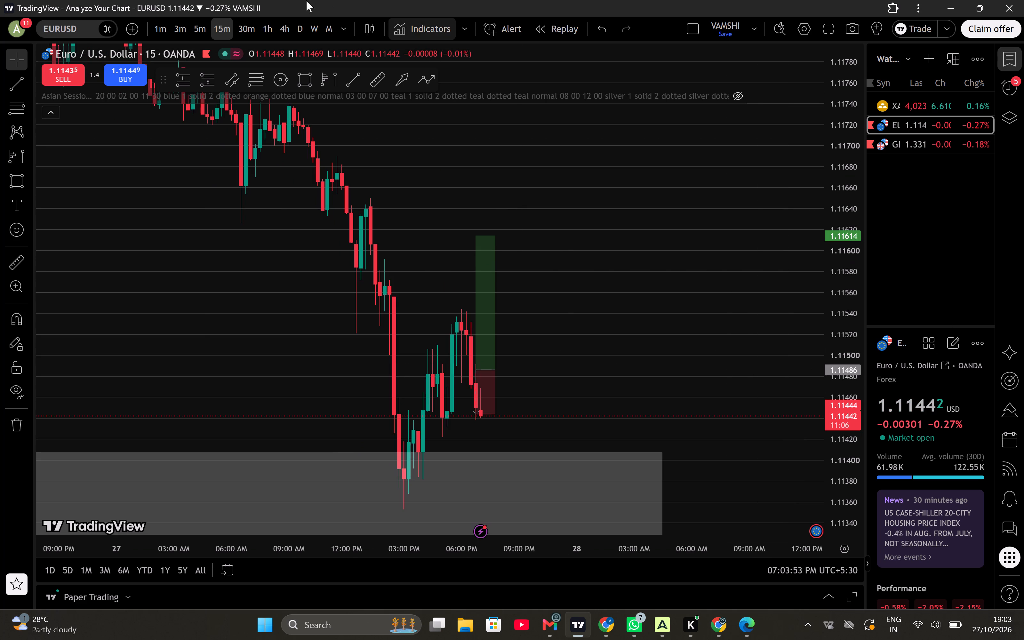
Examine EURUSD on the 1-hour and 4-hour charts, reviewing the decline between the upper and lower grey zones.
{"action": "left_click", "coordinate": [275, 28]}
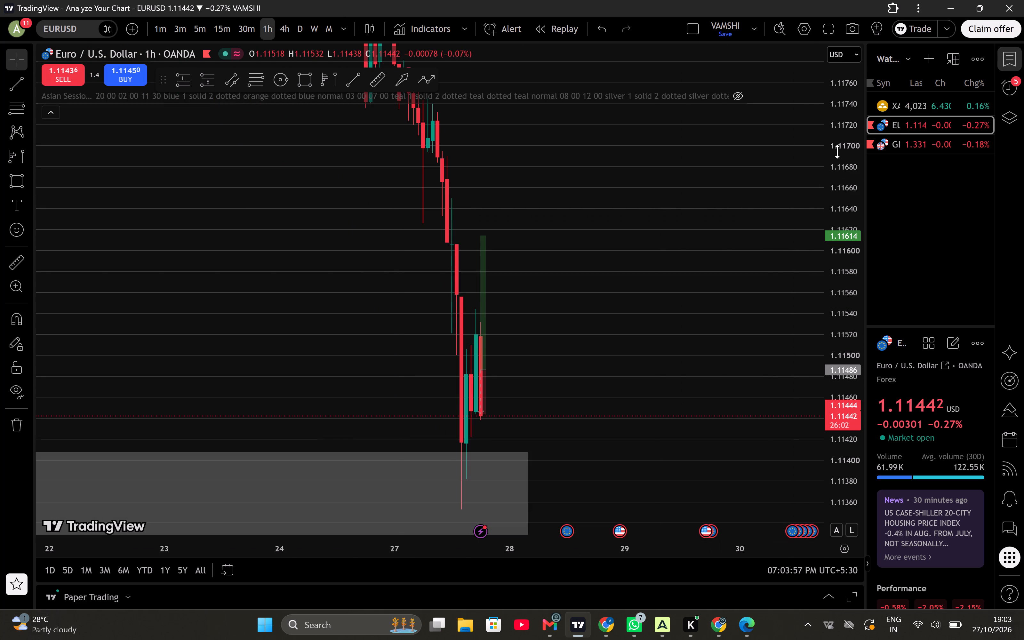
{"action": "left_click_drag", "start_coordinate": [837, 151], "coordinate": [828, 375]}
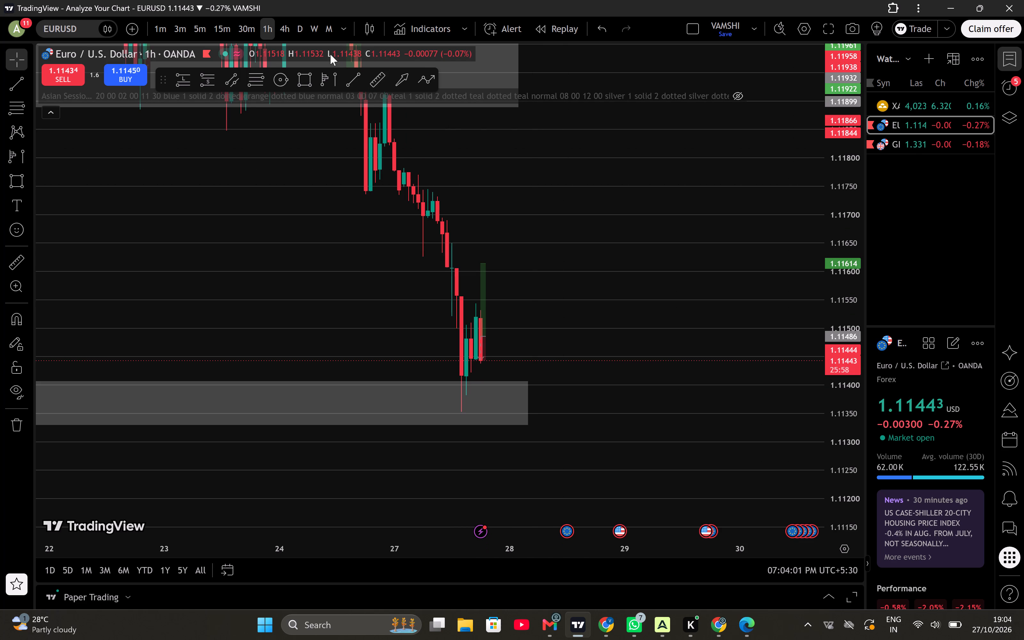
{"action": "left_click", "coordinate": [283, 22]}
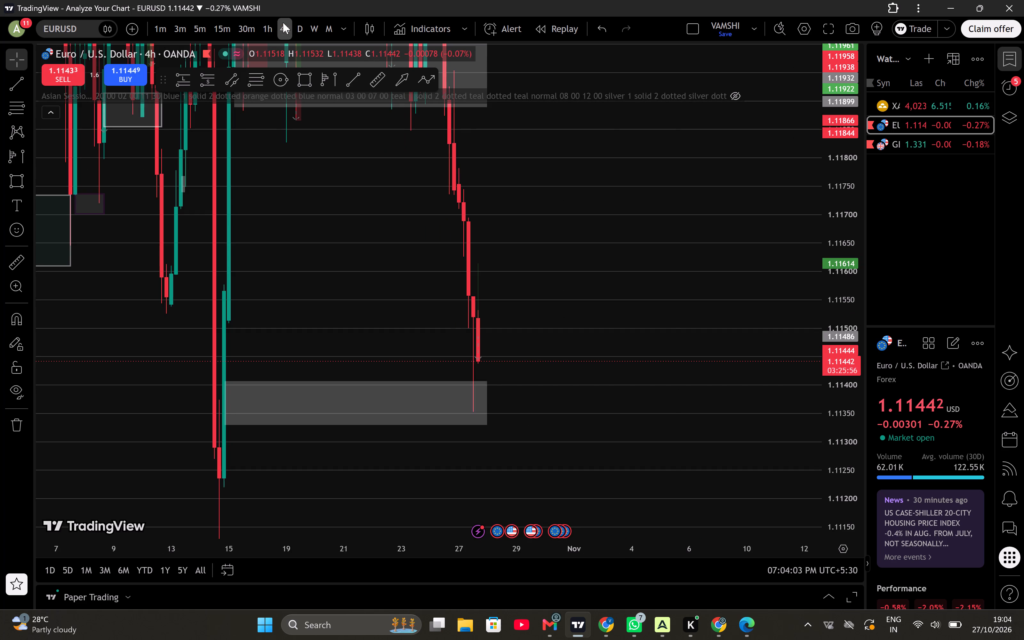
{"action": "left_click_drag", "start_coordinate": [835, 159], "coordinate": [833, 439]}
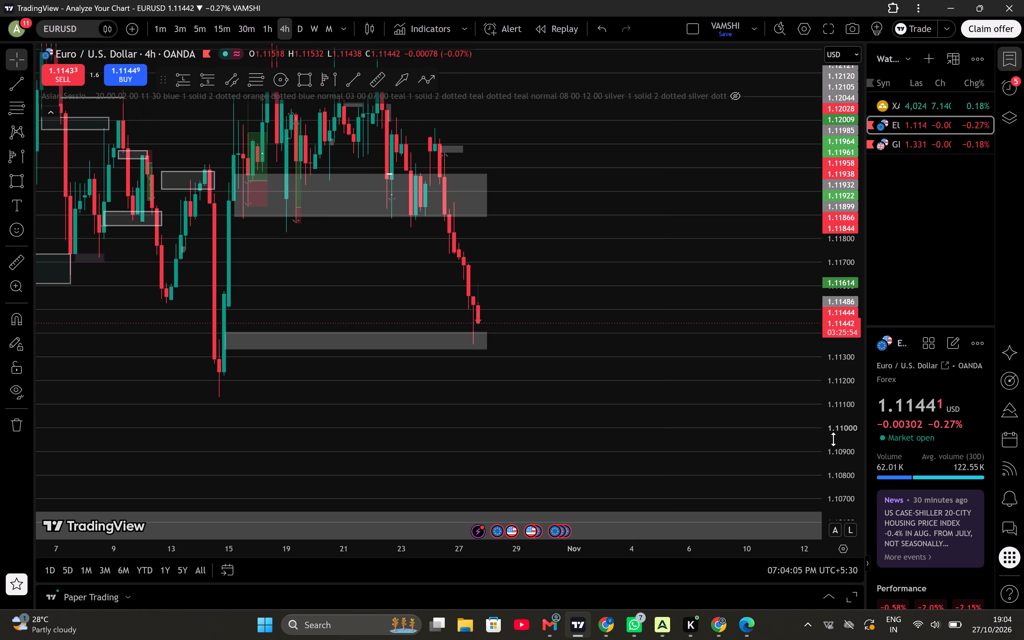
{"action": "left_click_drag", "start_coordinate": [661, 328], "coordinate": [679, 352]}
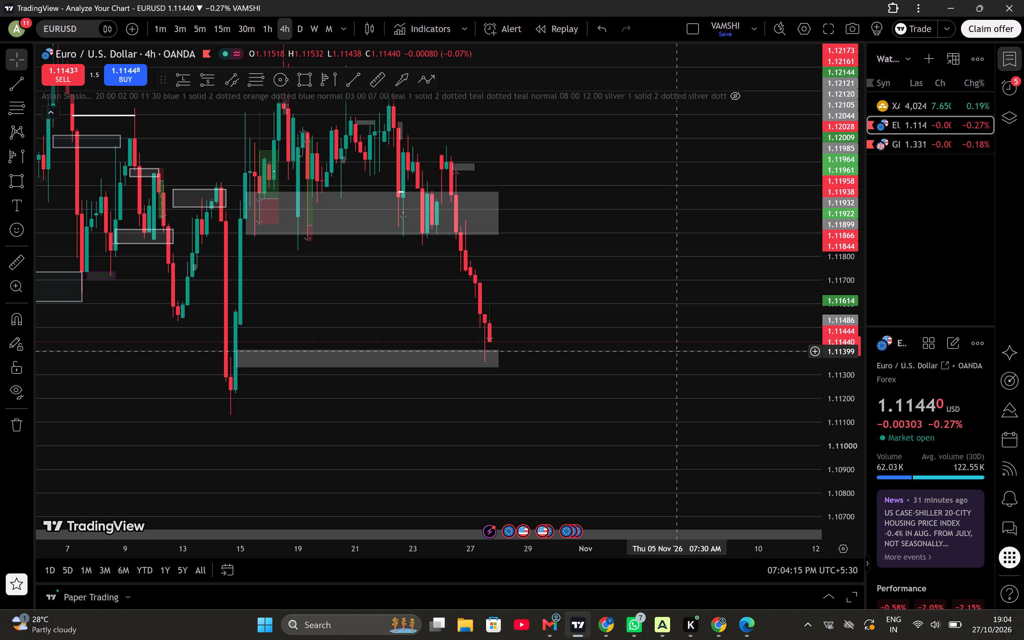
Examine XAUUSD on the 4-hour, 15-minute and 5-minute charts, reviewing the recent price action below the green zone.
{"action": "left_click", "coordinate": [920, 99]}
{"action": "left_click_drag", "start_coordinate": [635, 358], "coordinate": [807, 262]}
{"action": "left_click_drag", "start_coordinate": [754, 335], "coordinate": [635, 358]}
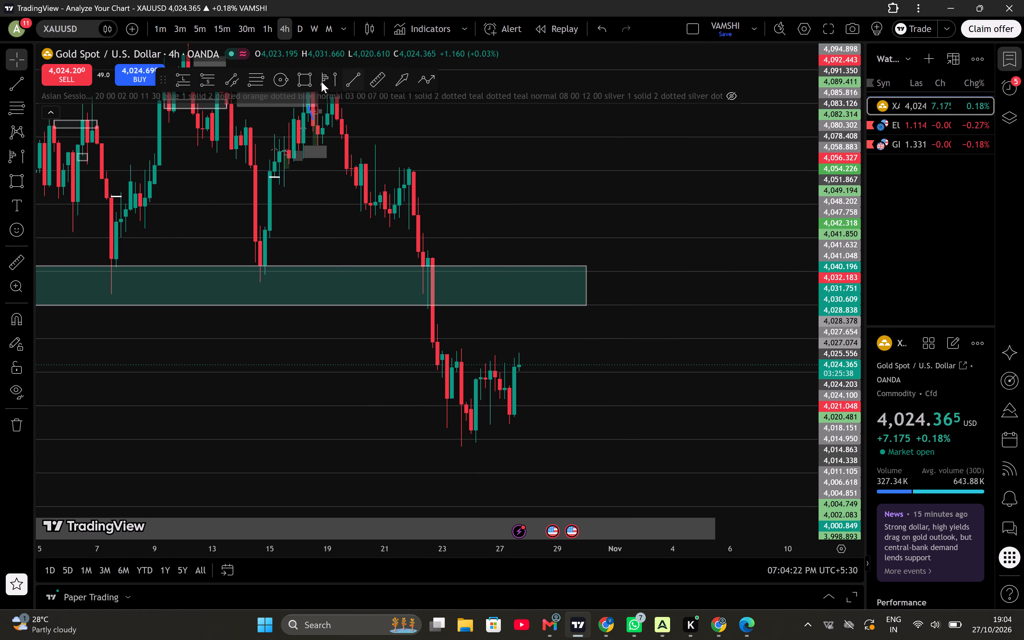
{"action": "left_click", "coordinate": [231, 30]}
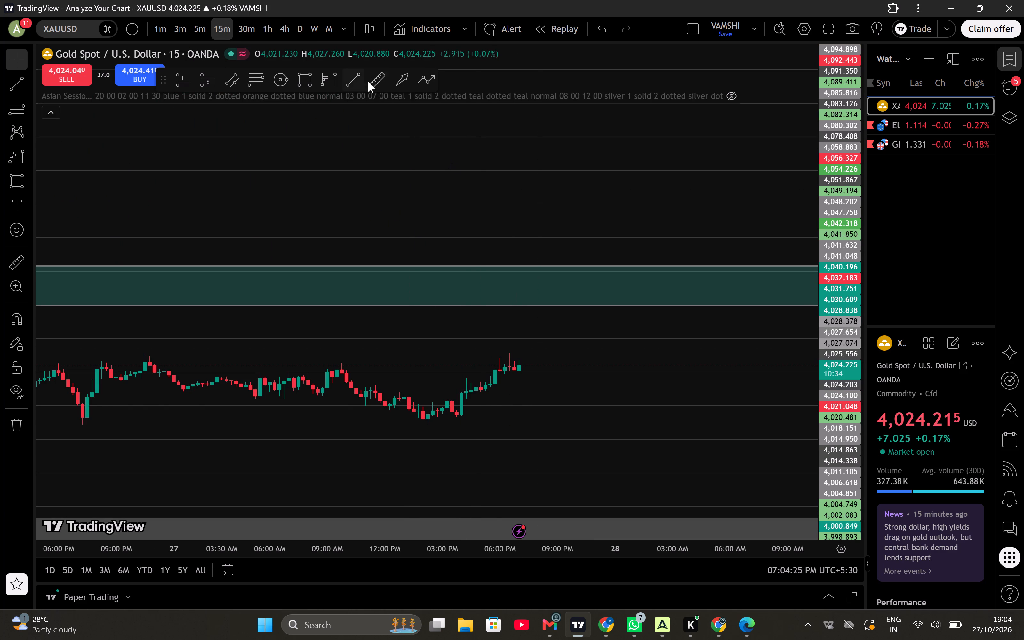
{"action": "scroll", "coordinate": [473, 317], "scroll_direction": "down", "scroll_amount": 3}
{"action": "left_click", "coordinate": [592, 412]}
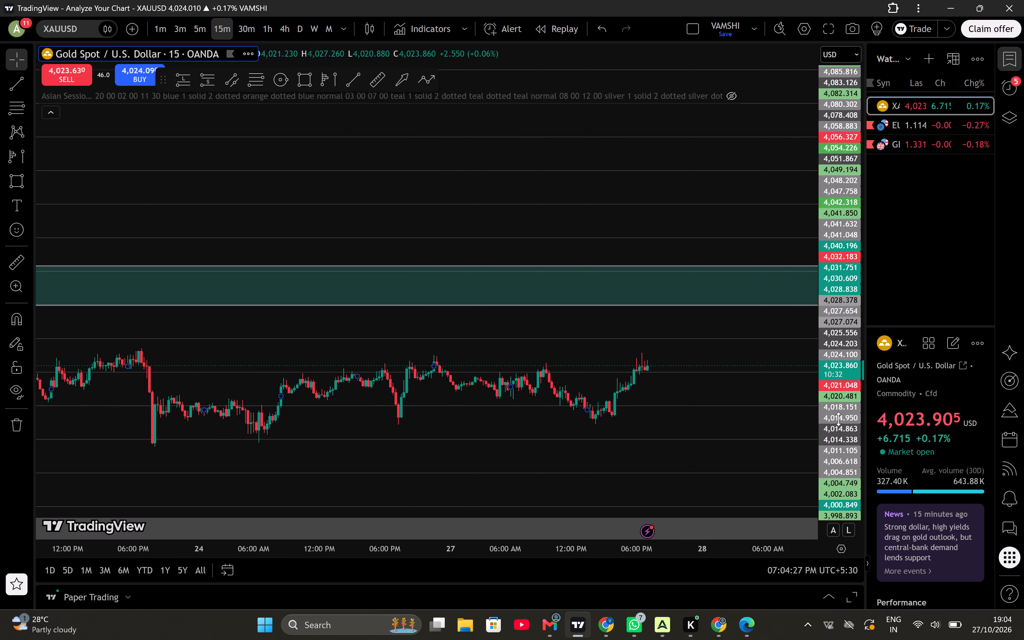
{"action": "left_click_drag", "start_coordinate": [838, 419], "coordinate": [858, 161]}
{"action": "left_click_drag", "start_coordinate": [710, 375], "coordinate": [692, 132]}
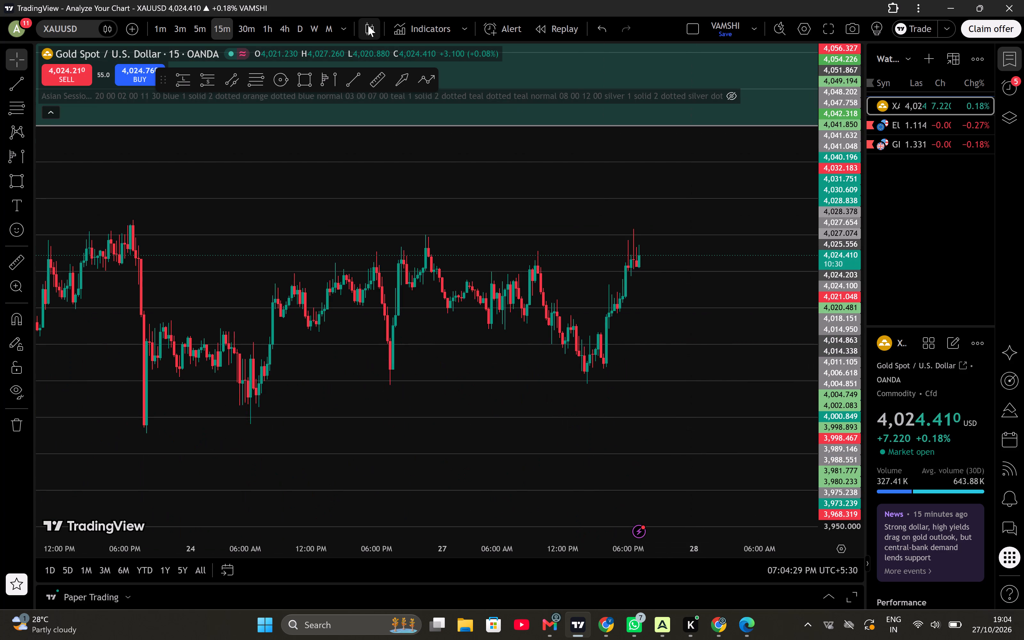
{"action": "left_click", "coordinate": [211, 35]}
{"action": "left_click", "coordinate": [206, 33]}
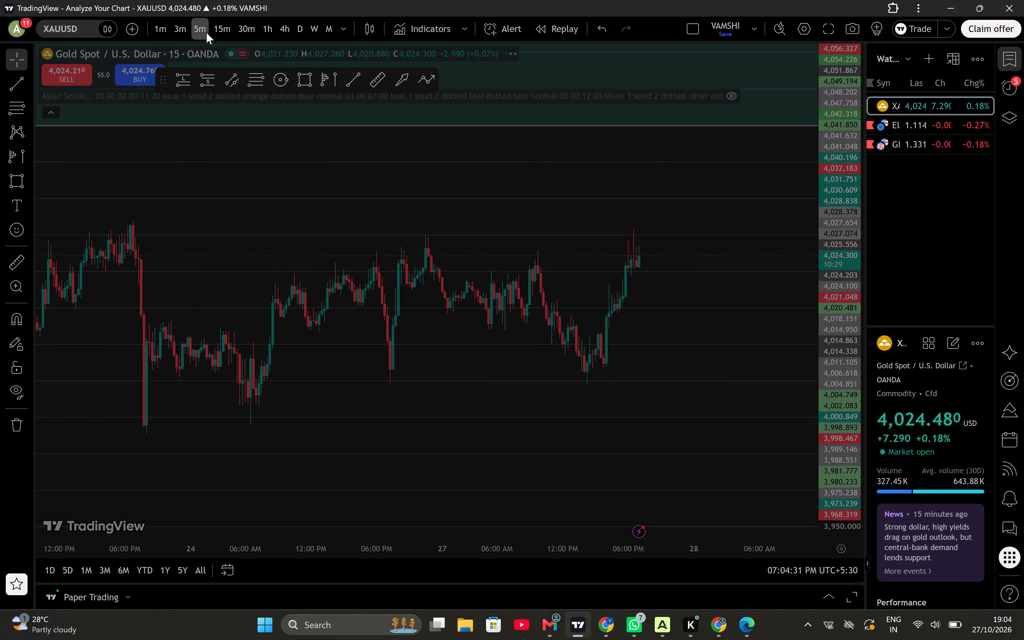
Switch to Atlas Funded and review the 1-Step $5,000 account's equity curve, profit target, drawdown limits and open positions.
{"action": "left_click", "coordinate": [661, 633]}
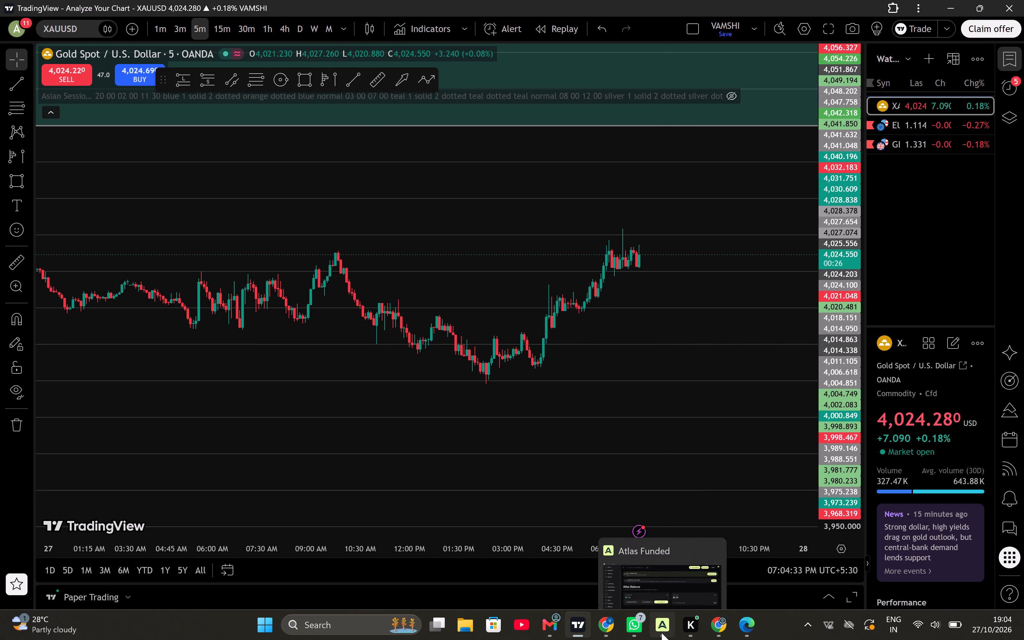
{"action": "scroll", "coordinate": [574, 331], "scroll_direction": "up", "scroll_amount": 2}
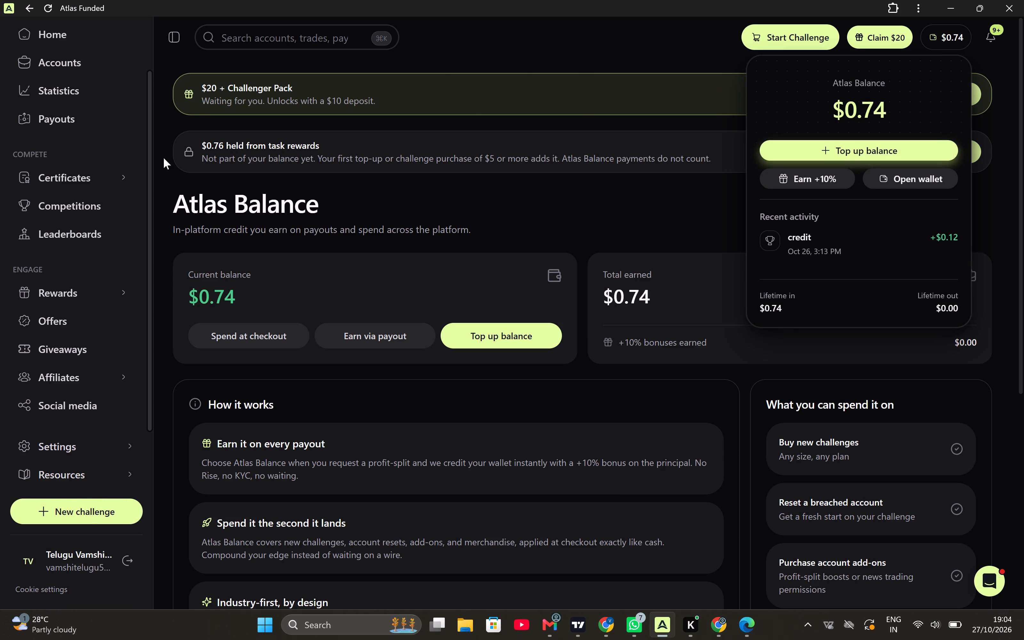
{"action": "left_click", "coordinate": [89, 72]}
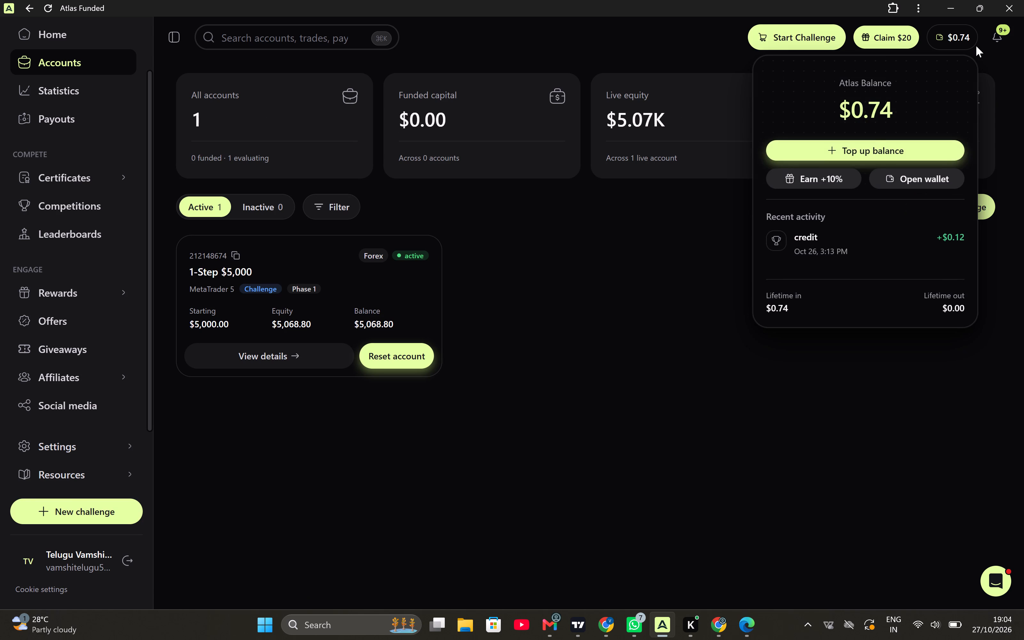
{"action": "left_click", "coordinate": [315, 354]}
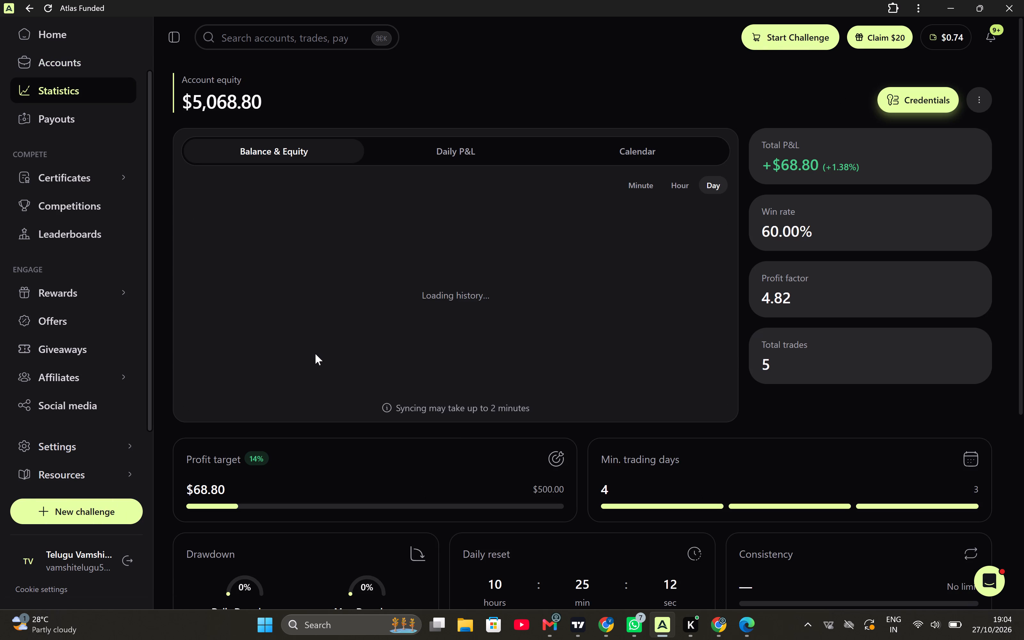
{"action": "scroll", "coordinate": [436, 533], "scroll_direction": "down", "scroll_amount": 5}
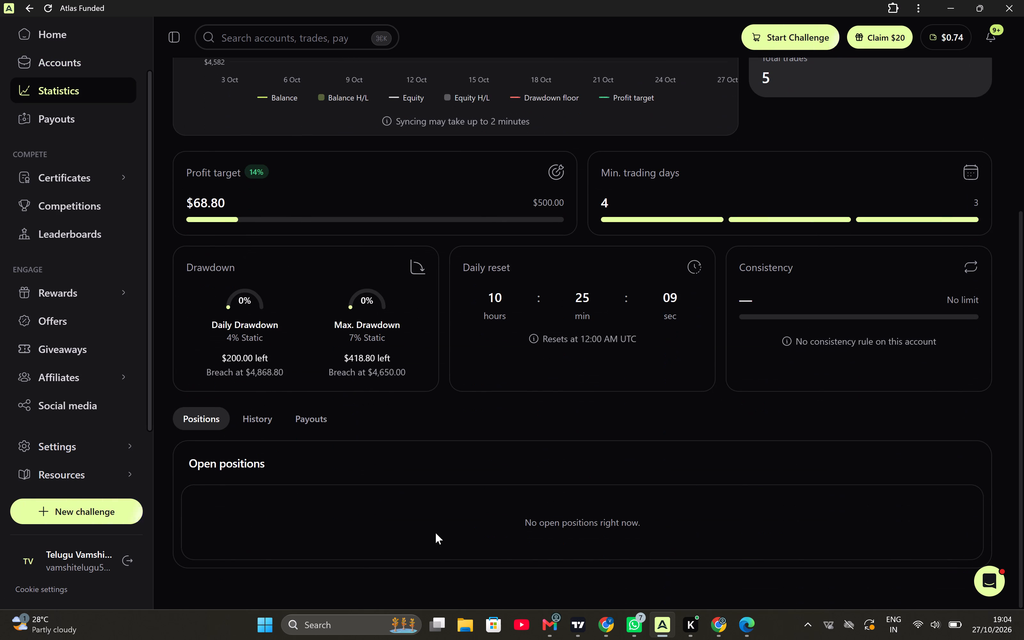
{"action": "scroll", "coordinate": [576, 284], "scroll_direction": "up", "scroll_amount": 2}
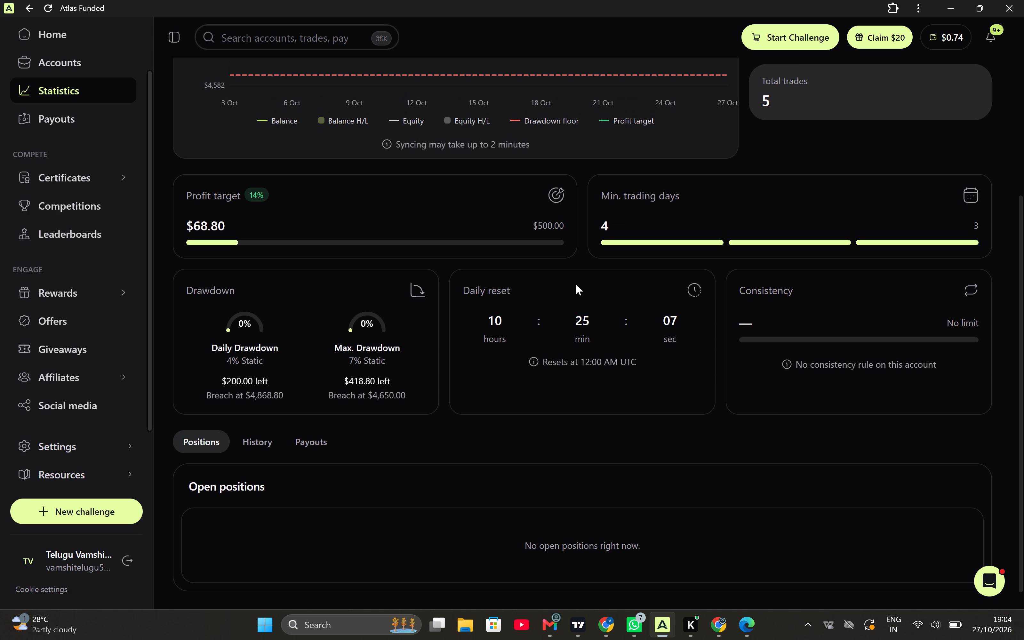
{"action": "scroll", "coordinate": [576, 284], "scroll_direction": "down", "scroll_amount": 3}
{"action": "scroll", "coordinate": [576, 284], "scroll_direction": "up", "scroll_amount": 3}
{"action": "scroll", "coordinate": [576, 284], "scroll_direction": "down", "scroll_amount": 2}
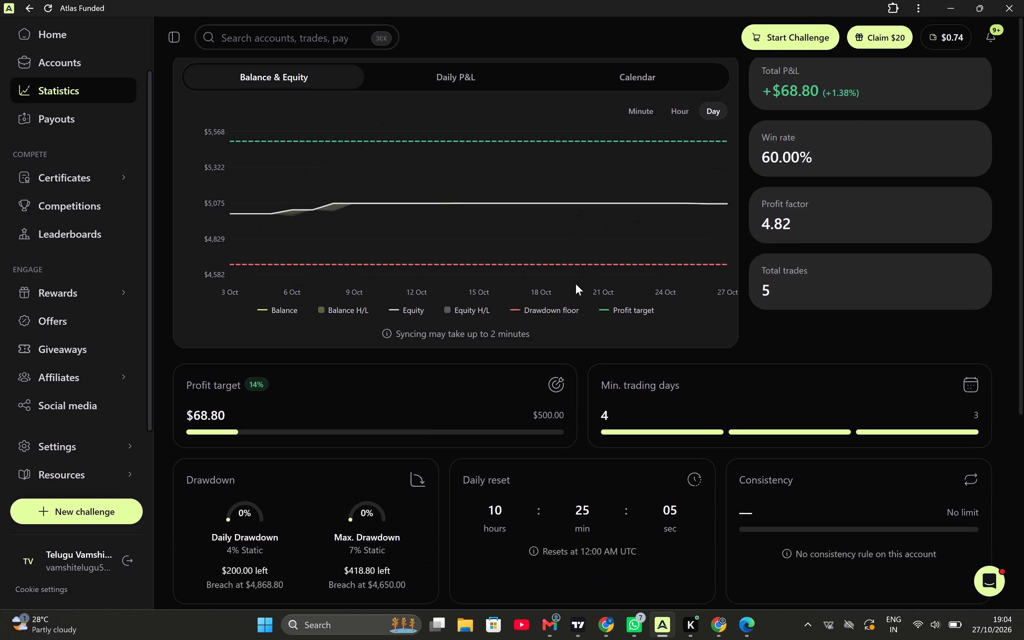
{"action": "scroll", "coordinate": [576, 284], "scroll_direction": "down", "scroll_amount": 1}
Review the trade history of the 1-Step $5,000 account.
{"action": "left_click", "coordinate": [251, 412]}
{"action": "scroll", "coordinate": [428, 498], "scroll_direction": "down", "scroll_amount": 5}
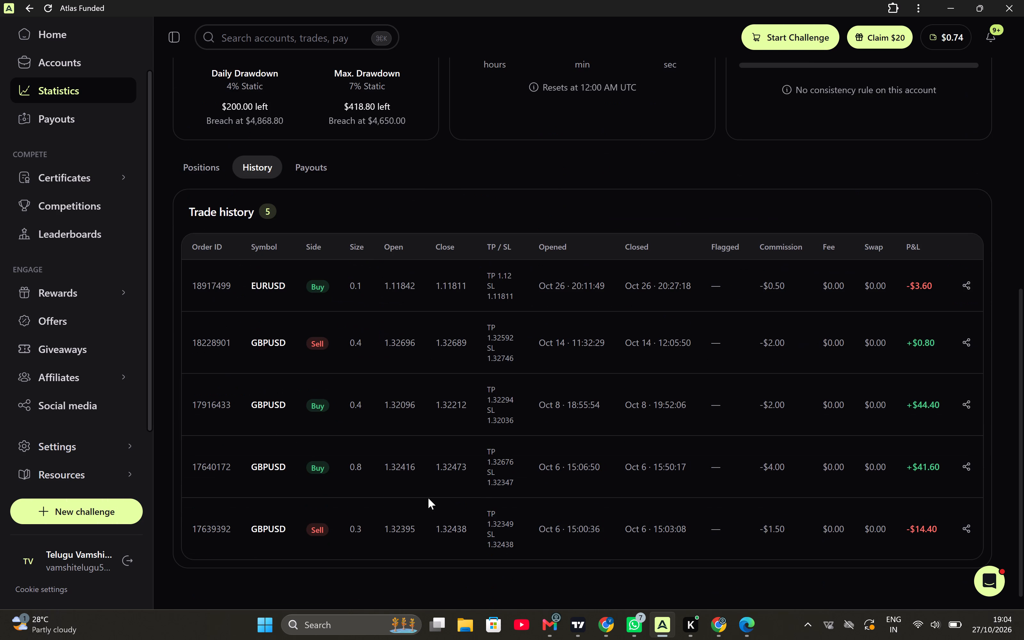
{"action": "scroll", "coordinate": [600, 443], "scroll_direction": "left", "scroll_amount": 2}
Preview the share card for the EURUSD buy trade in the Square and Post formats, and close it.
{"action": "left_click_drag", "start_coordinate": [981, 288], "coordinate": [971, 288]}
{"action": "left_click", "coordinate": [971, 288]}
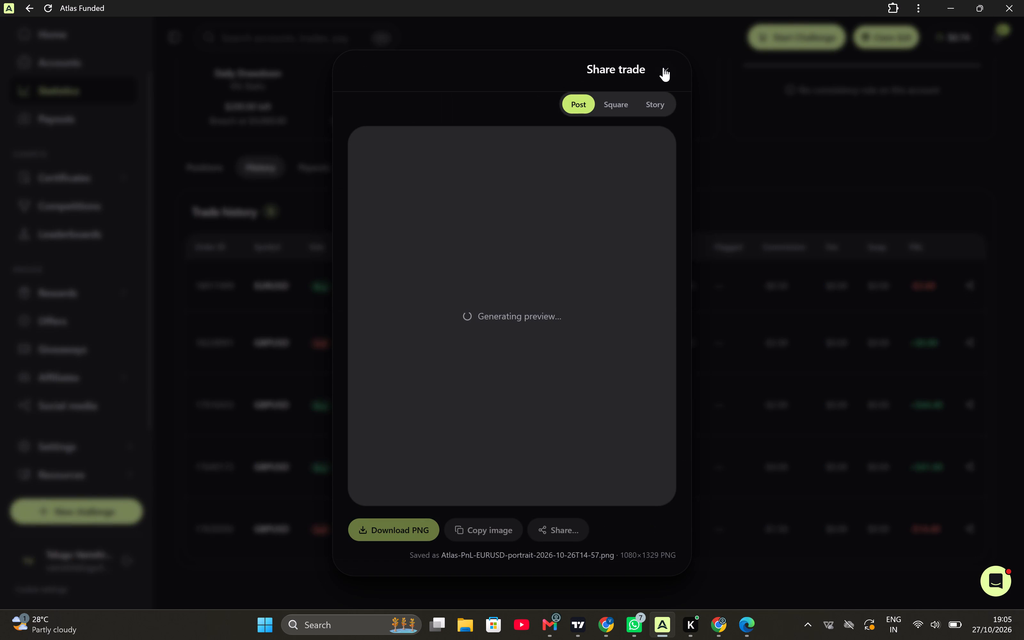
{"action": "left_click", "coordinate": [622, 106]}
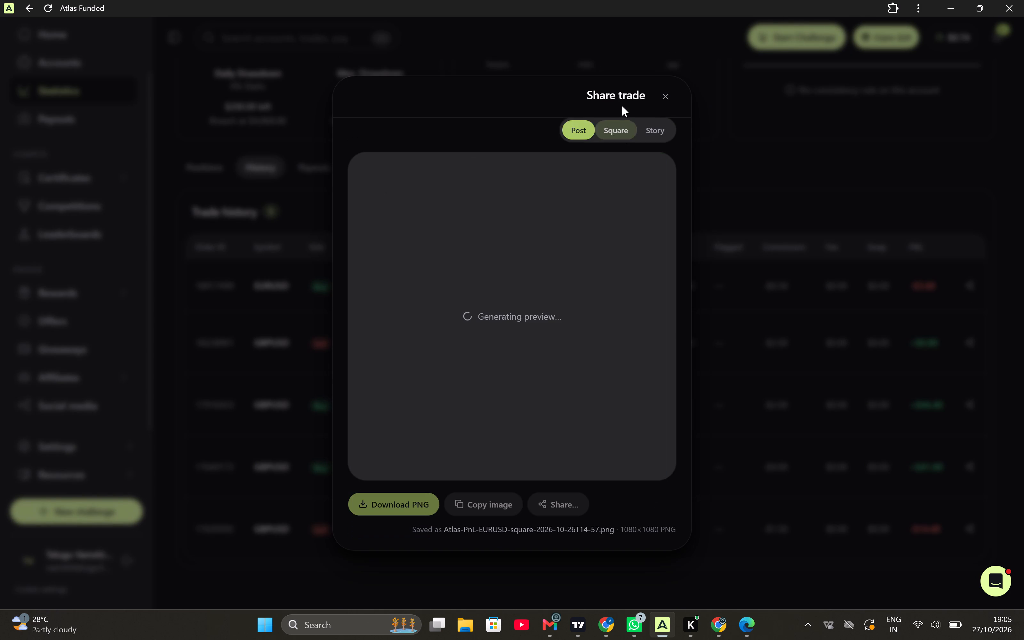
{"action": "left_click", "coordinate": [578, 136]}
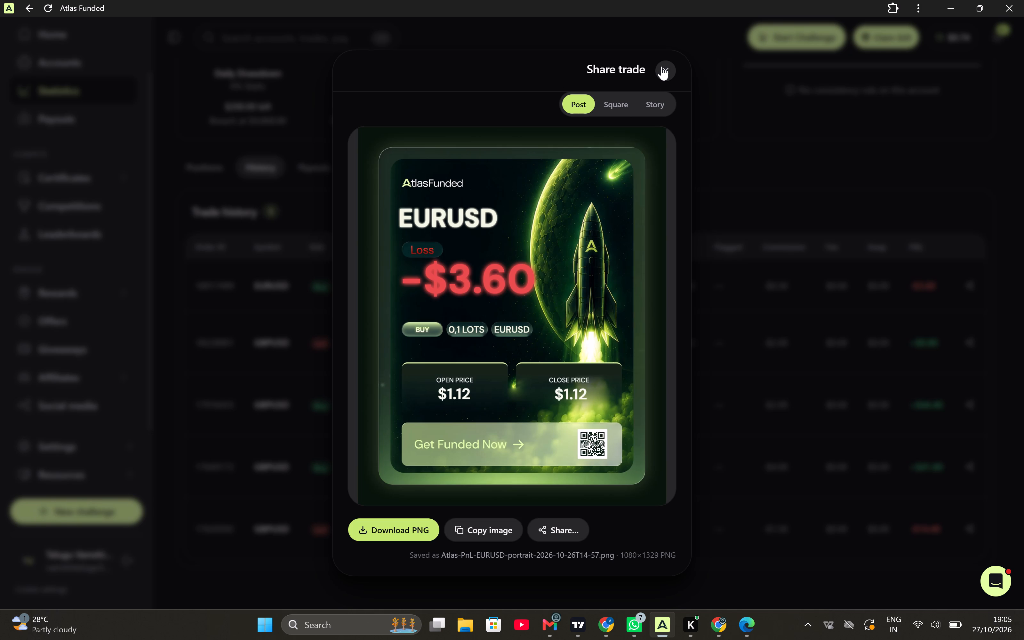
{"action": "left_click", "coordinate": [661, 66]}
{"action": "scroll", "coordinate": [664, 233], "scroll_direction": "up", "scroll_amount": 3}
{"action": "scroll", "coordinate": [664, 233], "scroll_direction": "down", "scroll_amount": 10}
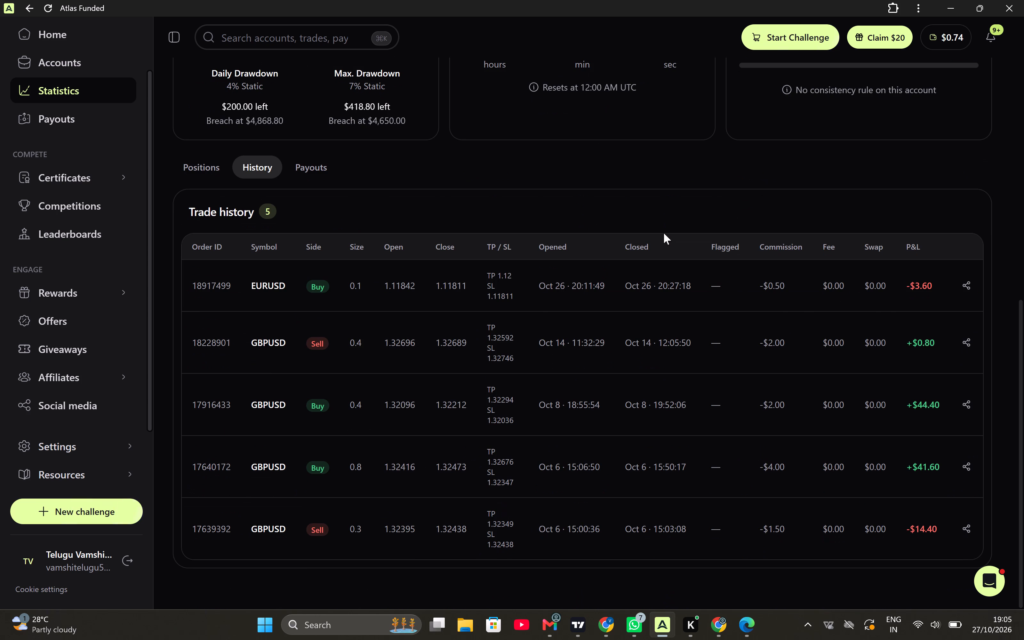
{"action": "scroll", "coordinate": [664, 233], "scroll_direction": "up", "scroll_amount": 4}
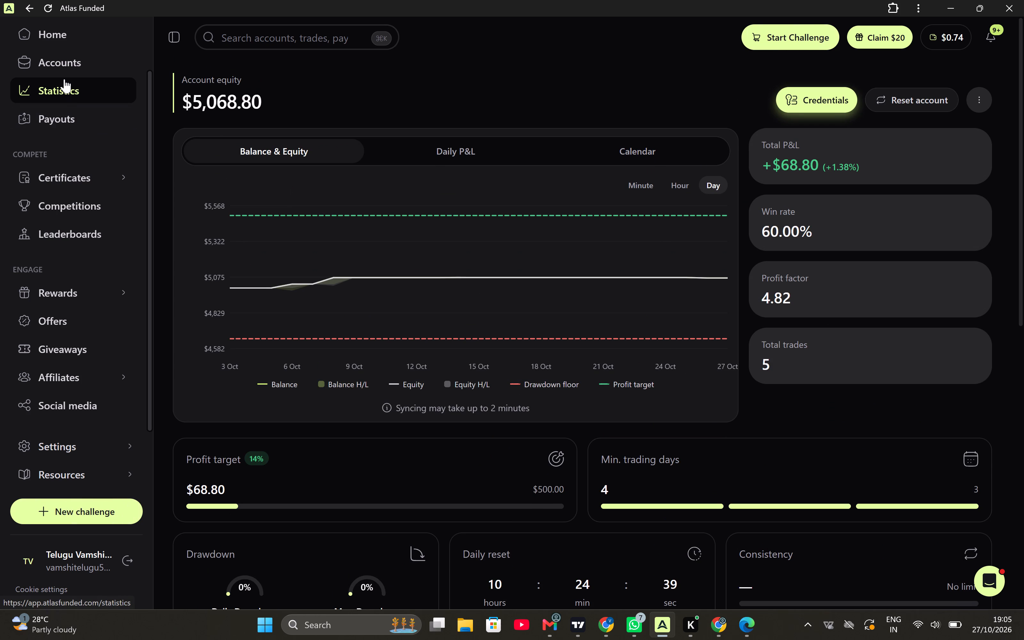
Return to the accounts overview and check the notifications.
{"action": "left_click", "coordinate": [68, 71]}
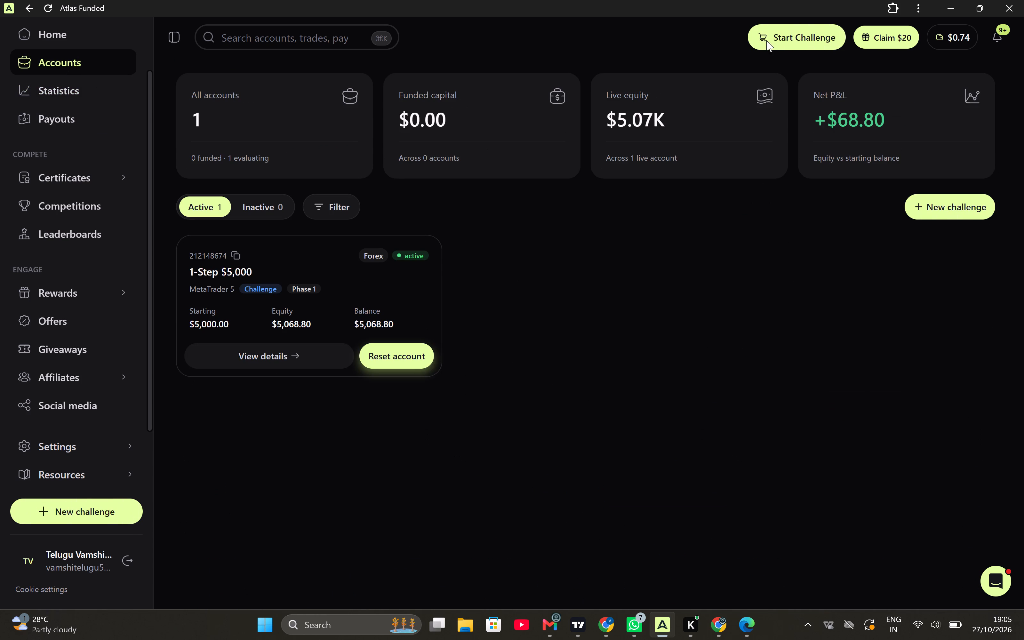
{"action": "left_click", "coordinate": [1000, 36]}
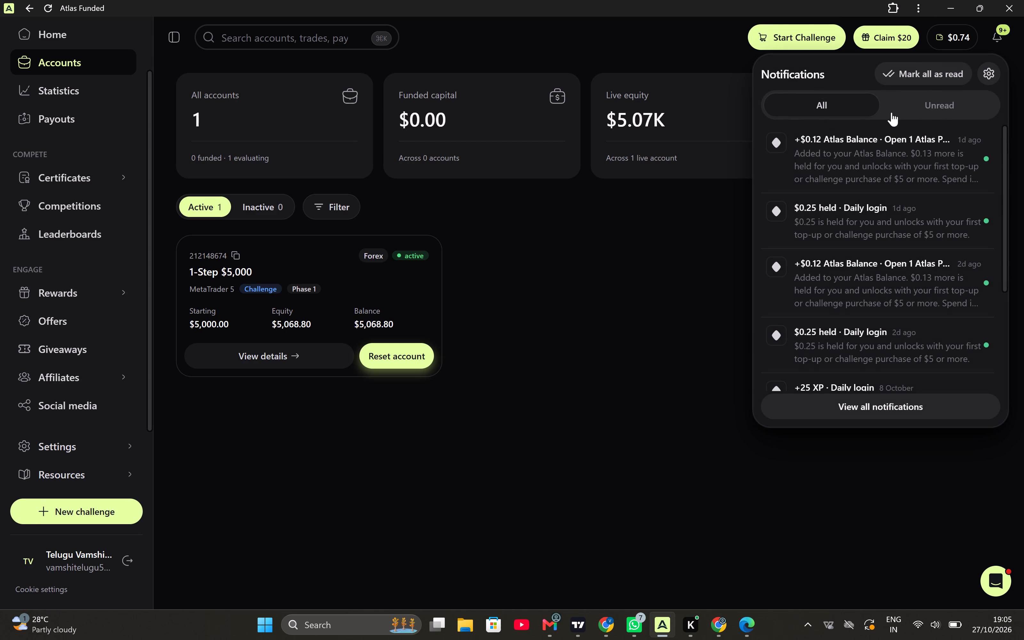
{"action": "left_click", "coordinate": [660, 261]}
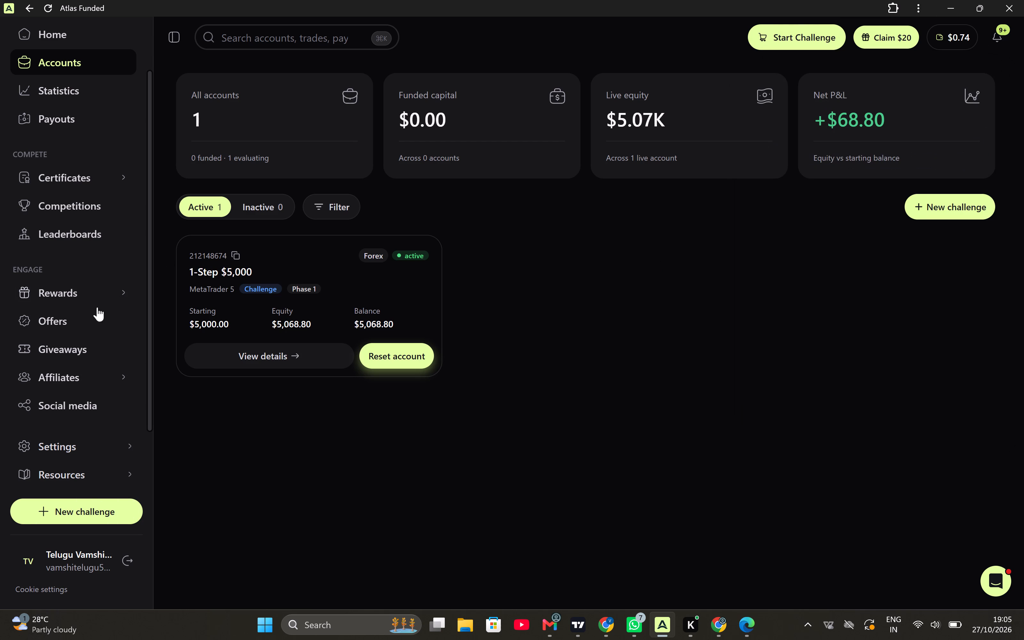
Open the sealed Giveaway Starter Pack from the reward packs and close the prize reveal.
{"action": "left_click", "coordinate": [204, 315]}
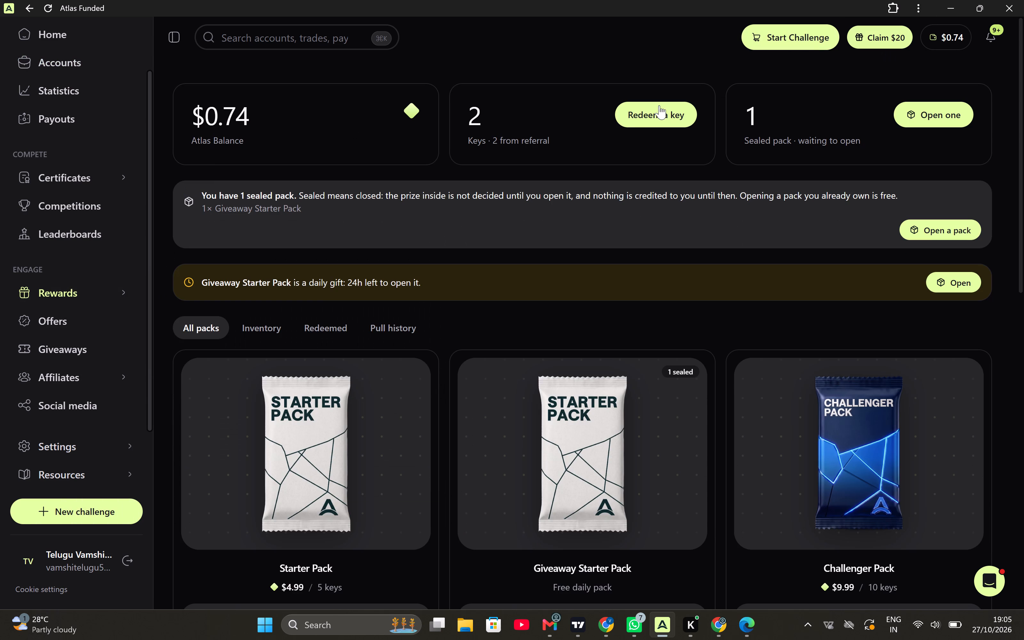
{"action": "left_click", "coordinate": [905, 116]}
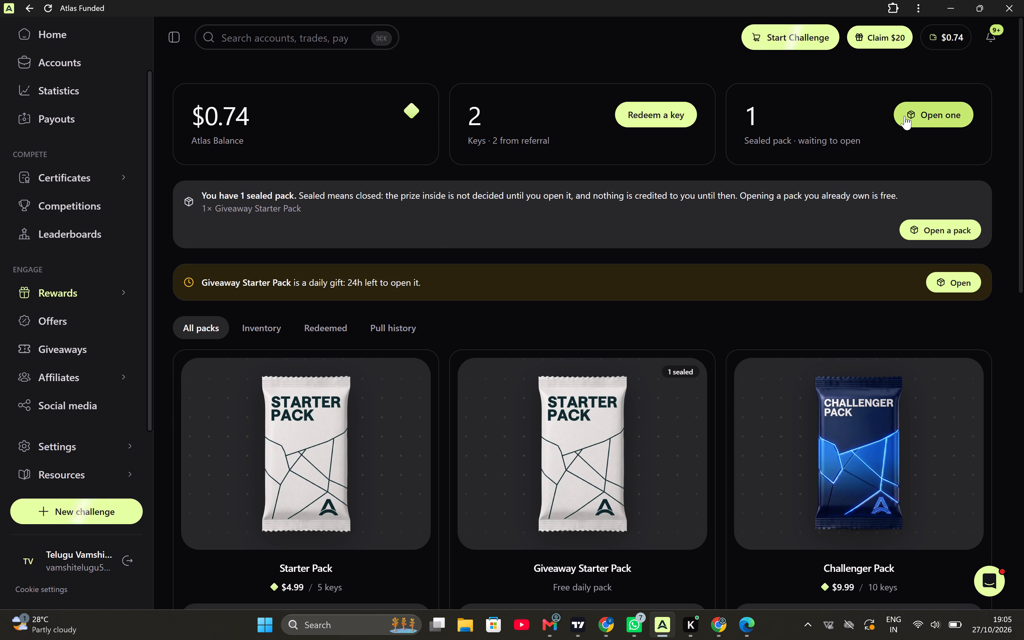
{"action": "left_click", "coordinate": [579, 299]}
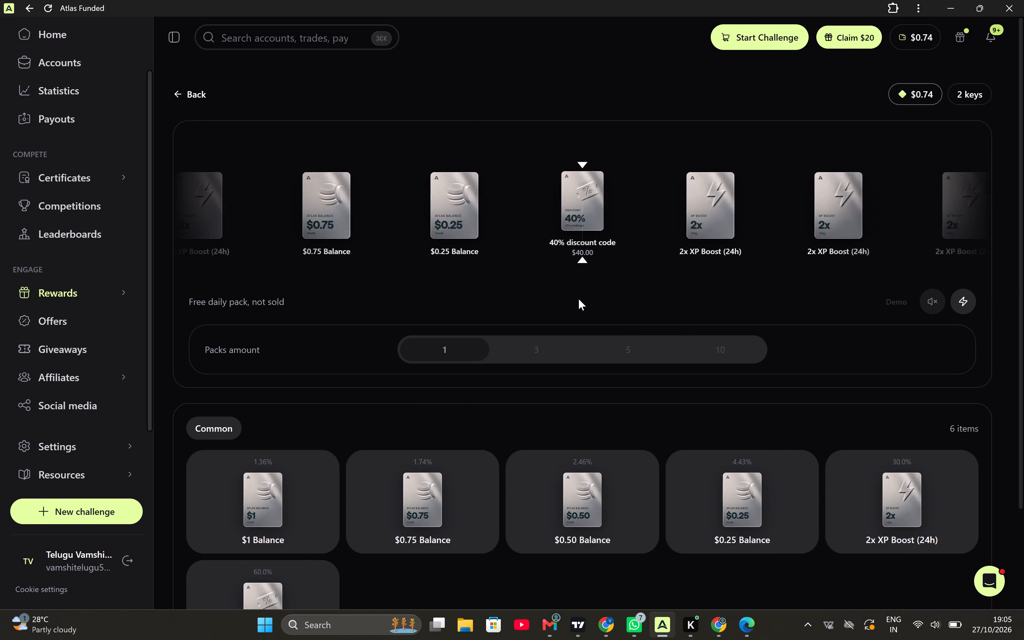
{"action": "left_click", "coordinate": [572, 342]}
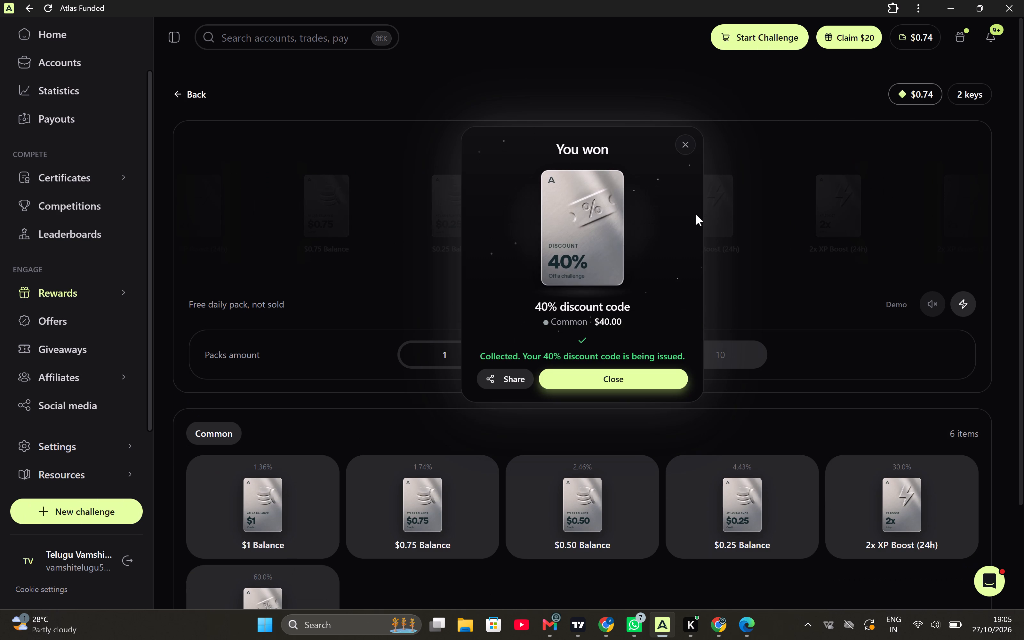
{"action": "left_click", "coordinate": [630, 374]}
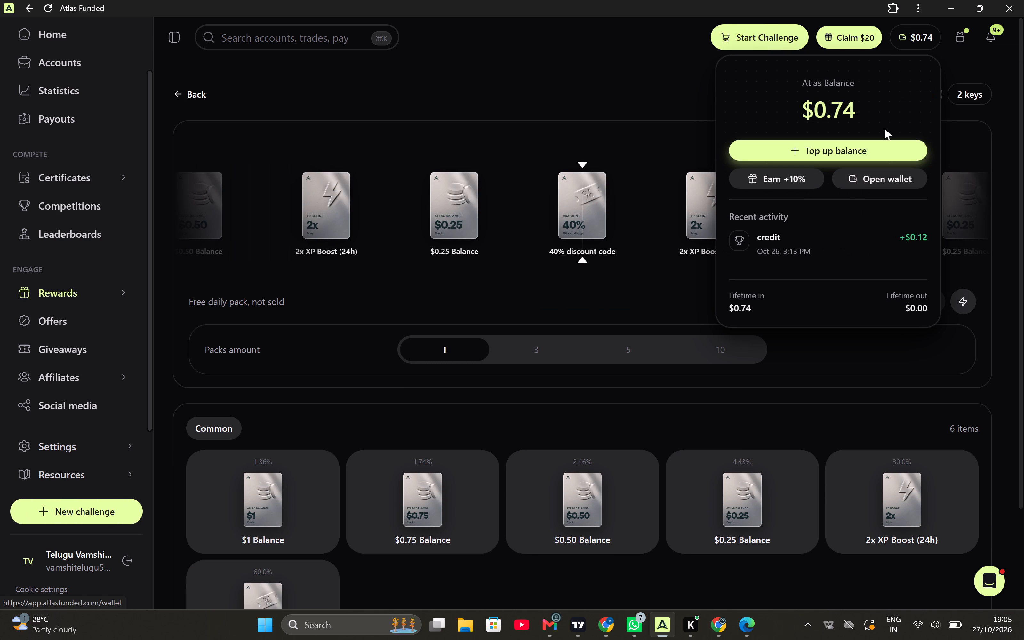
Open the rewards waiting for collection and claim the reward for the daily Packs task.
{"action": "left_click", "coordinate": [962, 36]}
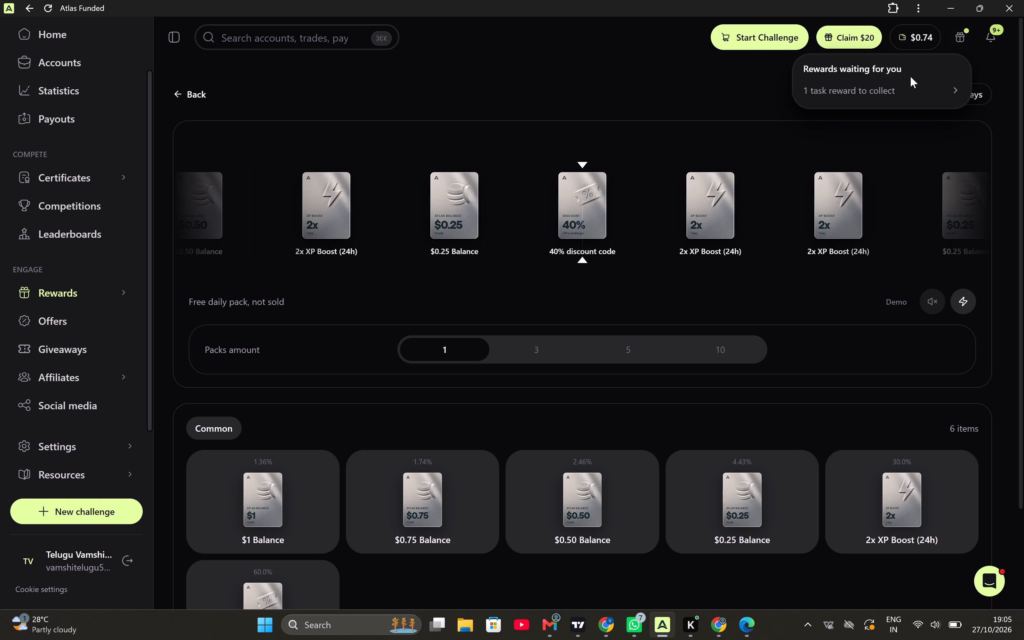
{"action": "left_click", "coordinate": [882, 92]}
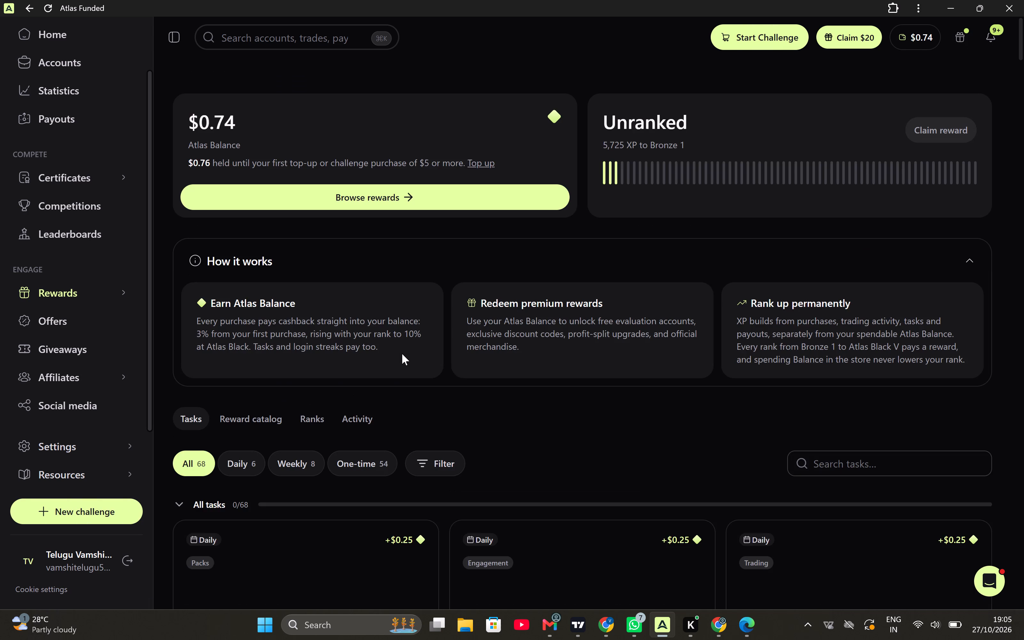
{"action": "scroll", "coordinate": [402, 354], "scroll_direction": "down", "scroll_amount": 3}
{"action": "left_click", "coordinate": [362, 390]}
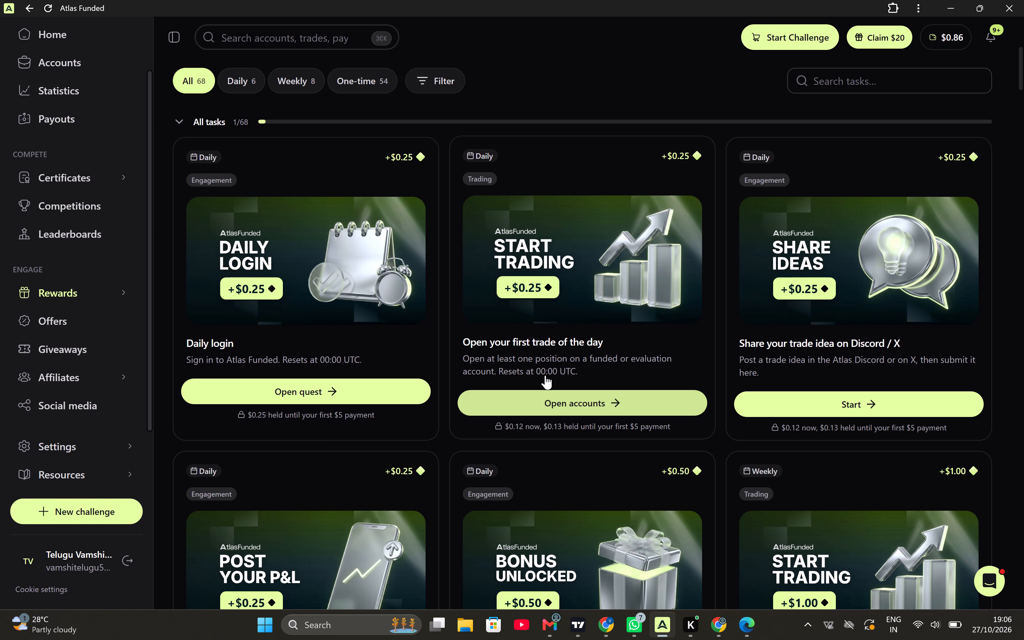
Switch to TradingView and examine the EURUSD 5-minute chart around the long position and the grey zone below it.
{"action": "left_click", "coordinate": [948, 2]}
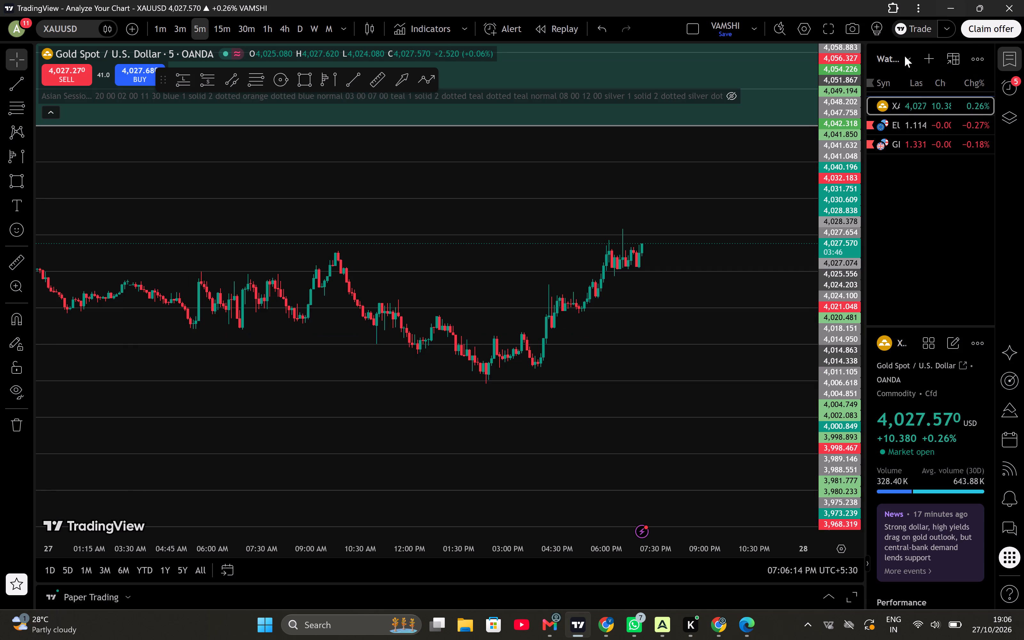
{"action": "left_click_drag", "start_coordinate": [704, 313], "coordinate": [664, 344]}
{"action": "left_click", "coordinate": [918, 121]}
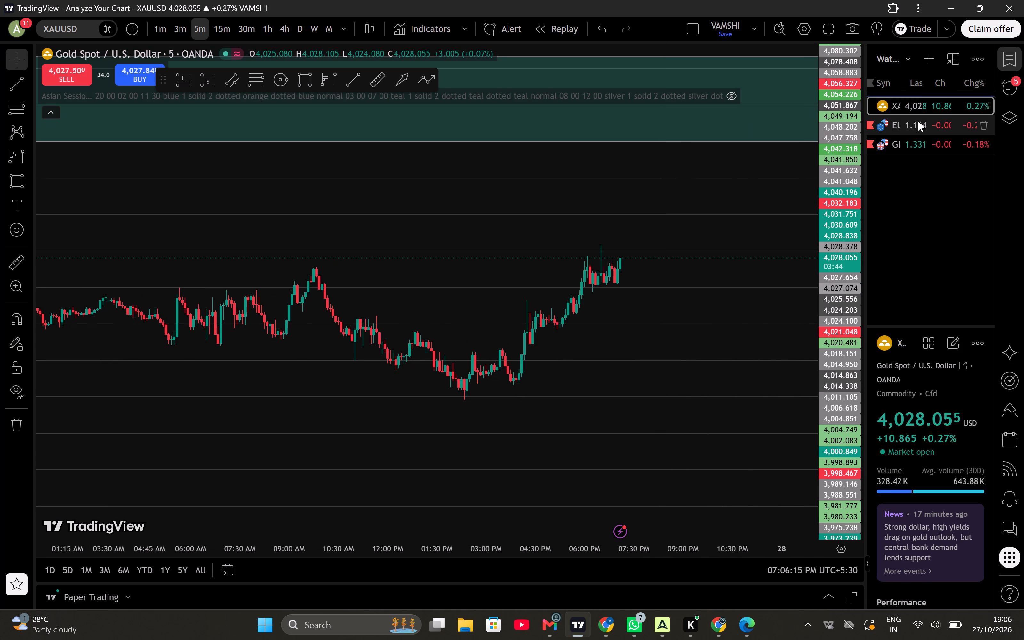
{"action": "left_click_drag", "start_coordinate": [751, 267], "coordinate": [740, 274]}
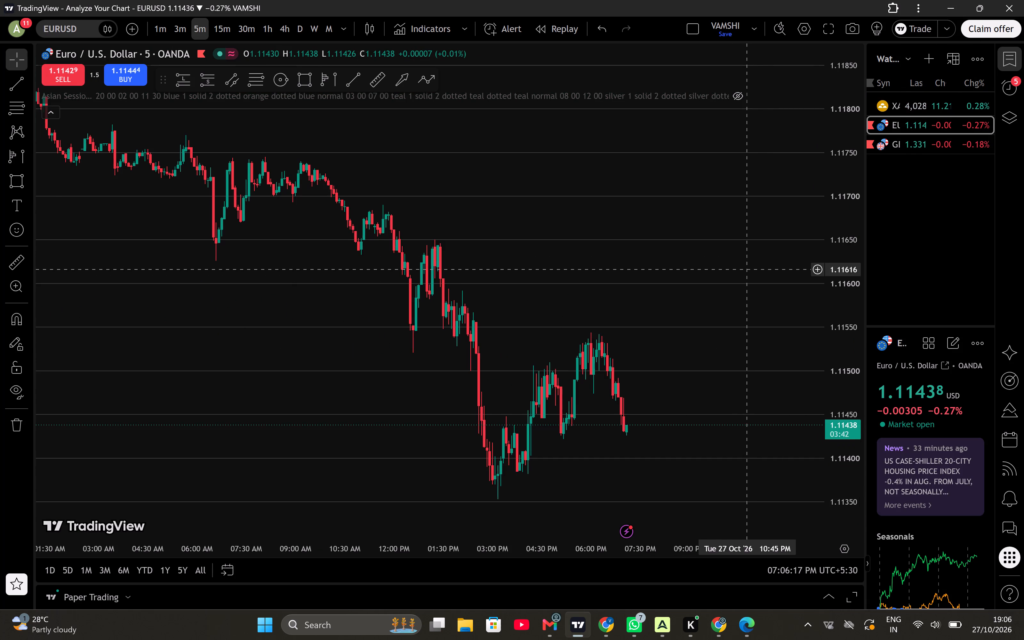
{"action": "left_click_drag", "start_coordinate": [740, 274], "coordinate": [637, 285]}
{"action": "left_click_drag", "start_coordinate": [602, 312], "coordinate": [570, 229]}
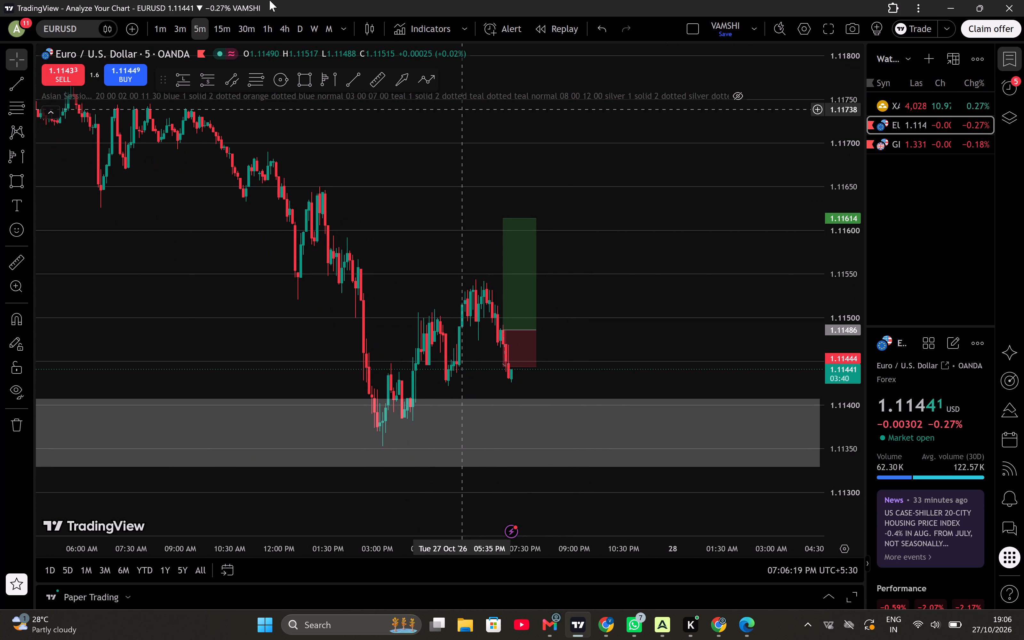
Change the EURUSD chart to the 15-minute timeframe and examine price between the lower and upper grey zones.
{"action": "left_click", "coordinate": [229, 29]}
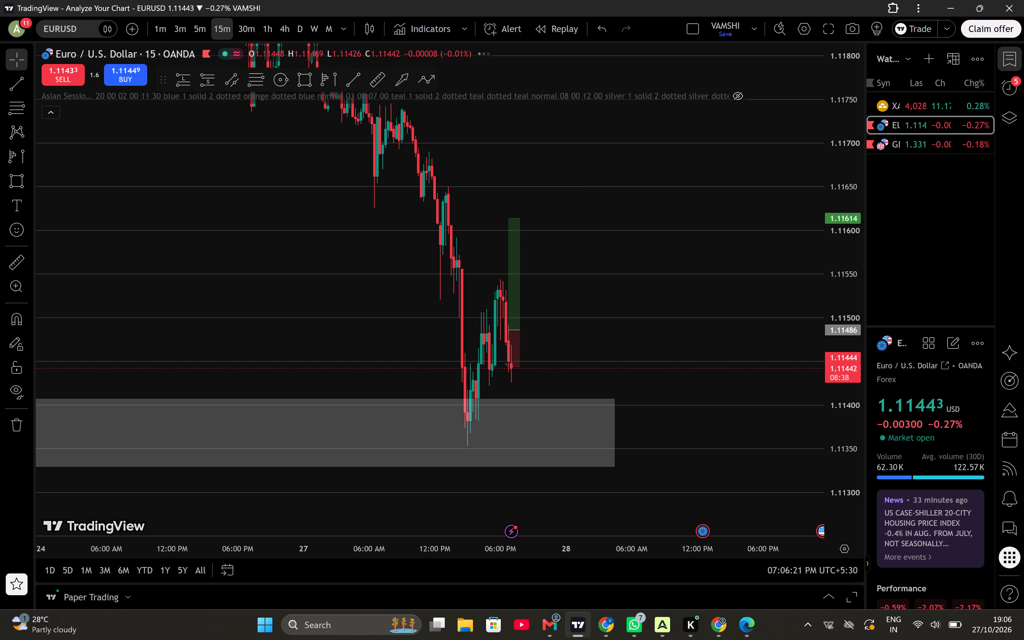
{"action": "scroll", "coordinate": [601, 217], "scroll_direction": "up", "scroll_amount": 1}
{"action": "left_click_drag", "start_coordinate": [583, 264], "coordinate": [664, 264]}
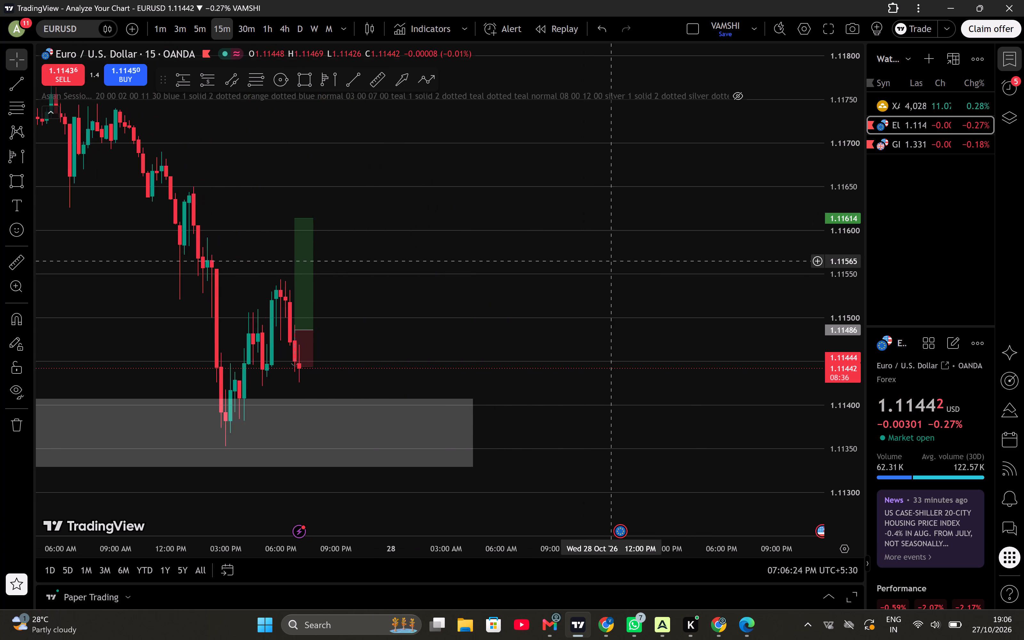
{"action": "left_click_drag", "start_coordinate": [664, 264], "coordinate": [698, 269]}
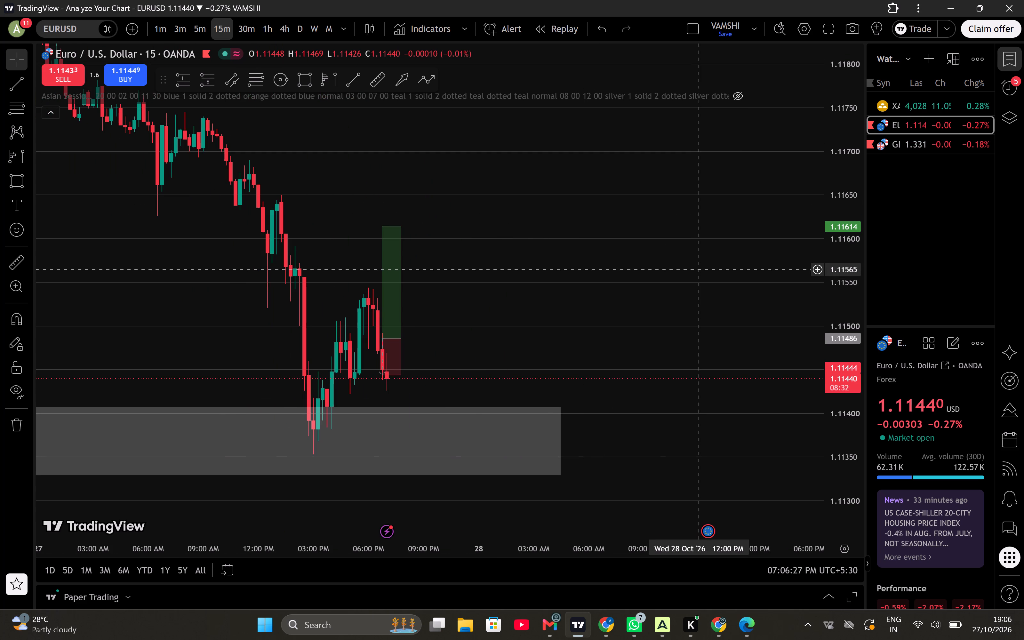
{"action": "left_click_drag", "start_coordinate": [698, 269], "coordinate": [716, 321]}
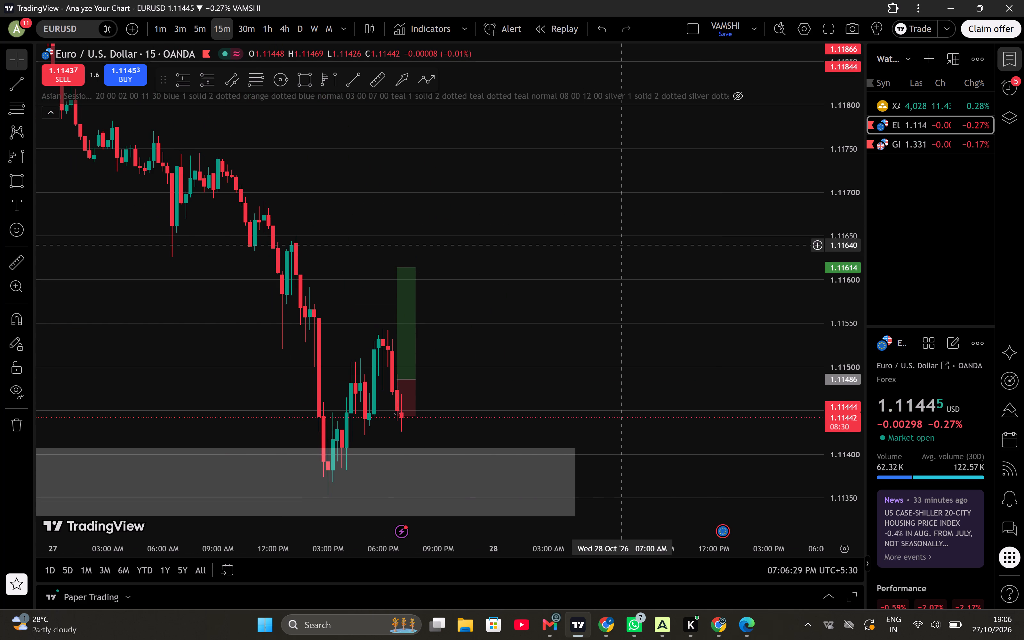
{"action": "left_click_drag", "start_coordinate": [619, 241], "coordinate": [616, 262]}
{"action": "left_click_drag", "start_coordinate": [838, 76], "coordinate": [838, 211]}
{"action": "left_click_drag", "start_coordinate": [606, 259], "coordinate": [604, 313]}
Measure the distance from the current EURUSD price up to the lower edge of the upper grey zone, and clear the measurement.
{"action": "left_click", "coordinate": [364, 79]}
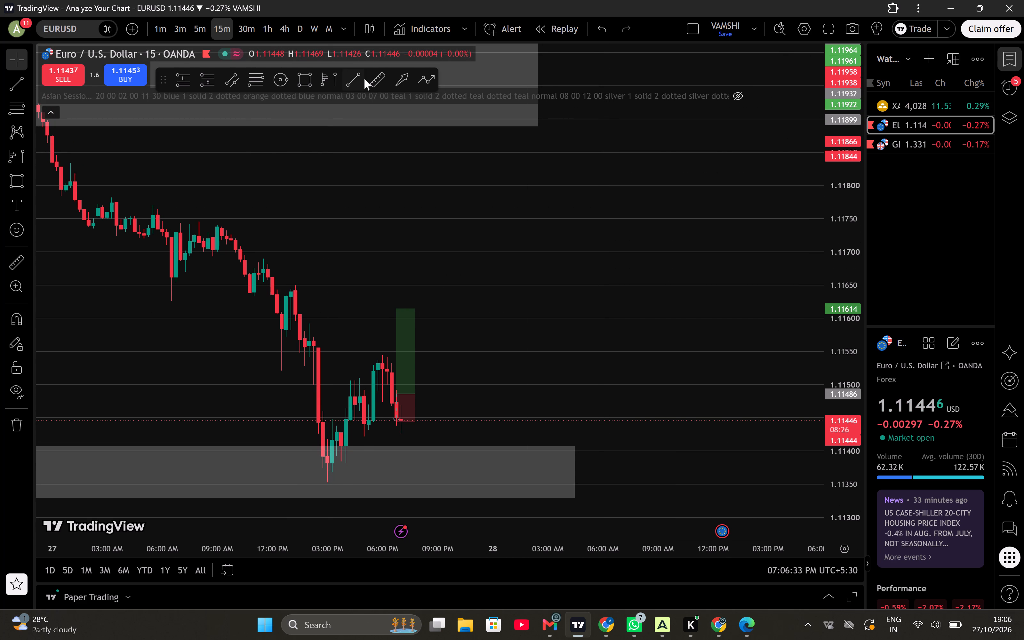
{"action": "left_click", "coordinate": [367, 81]}
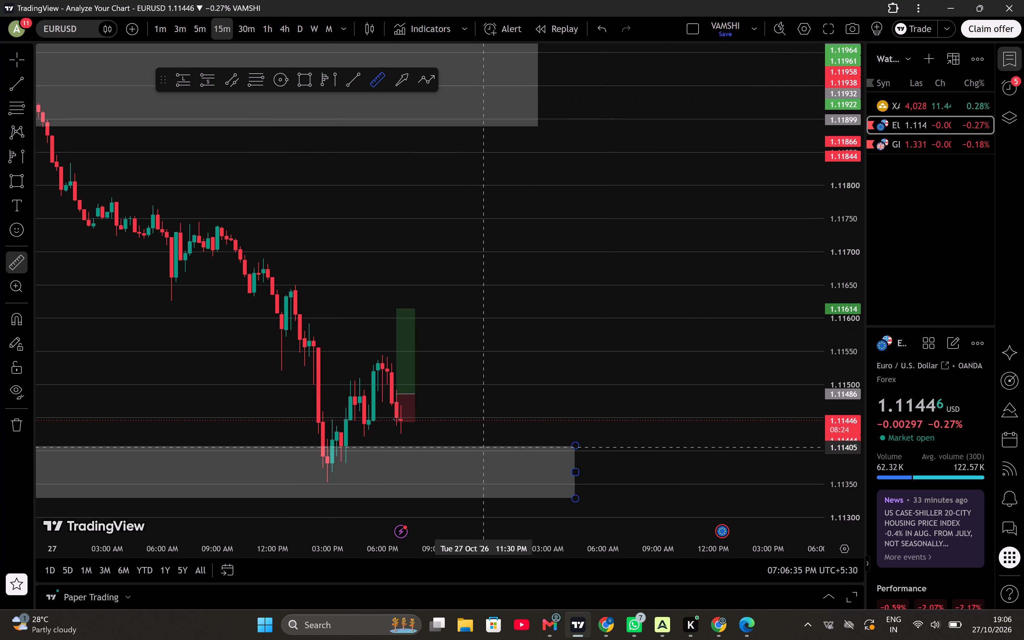
{"action": "left_click", "coordinate": [450, 418]}
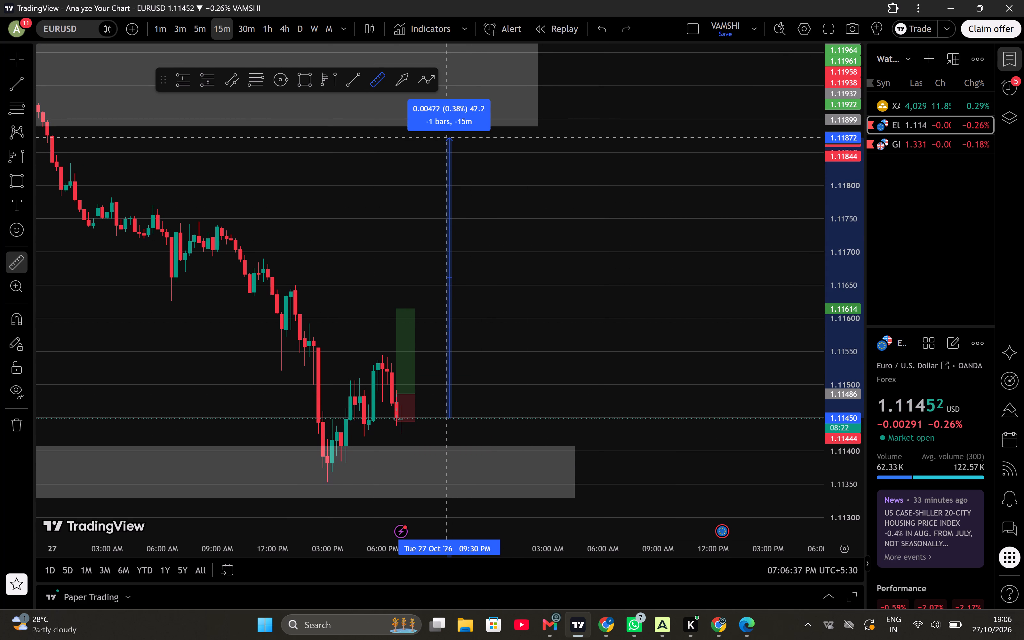
{"action": "left_click", "coordinate": [444, 127]}
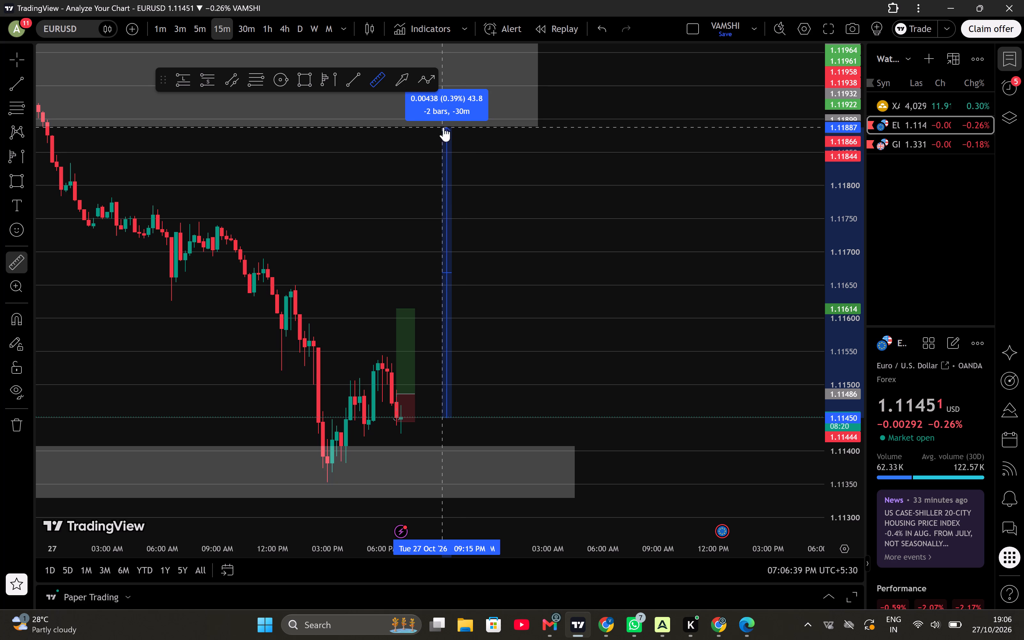
{"action": "left_click", "coordinate": [544, 162]}
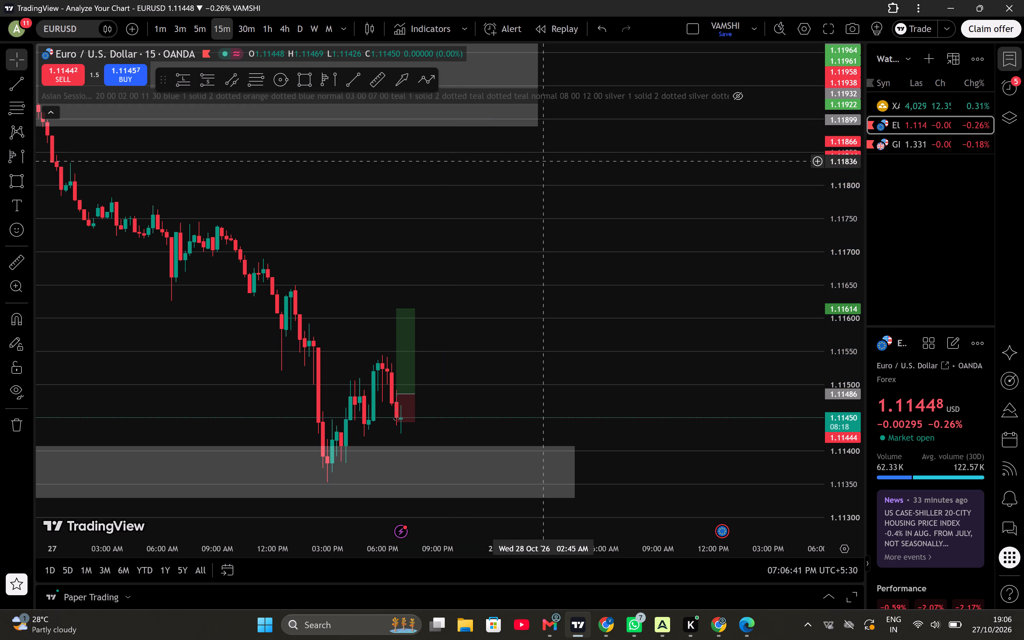
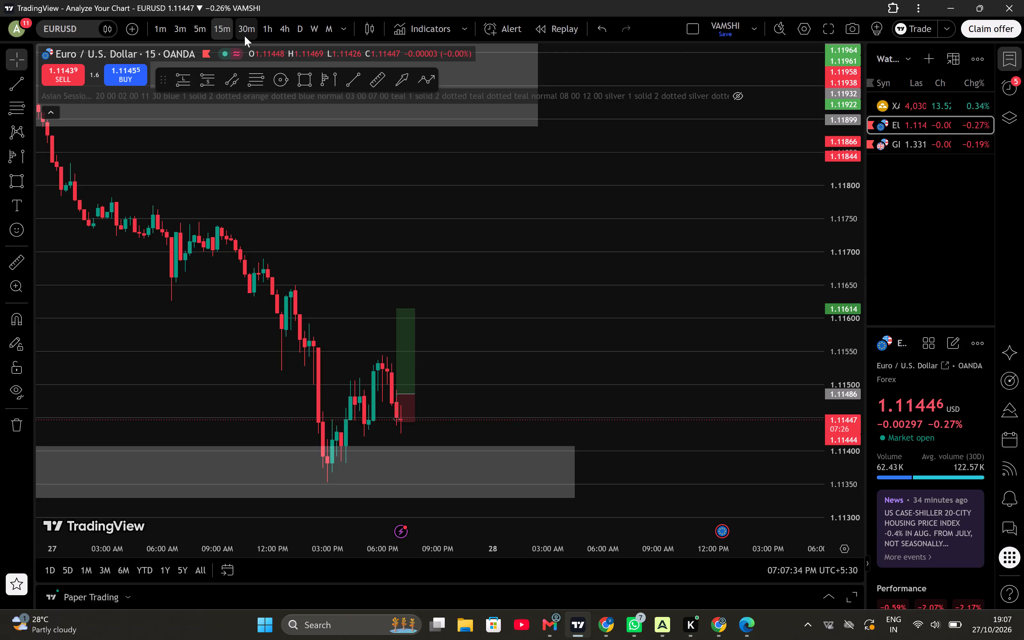
Change the EURUSD chart to the 30-minute timeframe and examine price around the long position and the lower grey zone.
{"action": "left_click", "coordinate": [244, 36]}
{"action": "scroll", "coordinate": [434, 338], "scroll_direction": "up", "scroll_amount": 1}
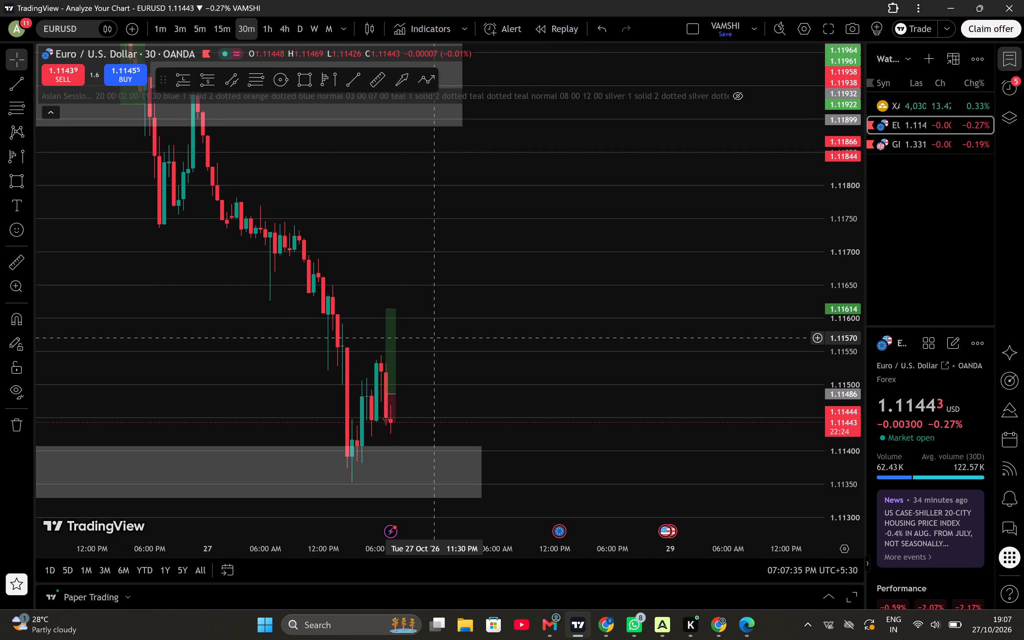
{"action": "left_click_drag", "start_coordinate": [497, 373], "coordinate": [551, 388]}
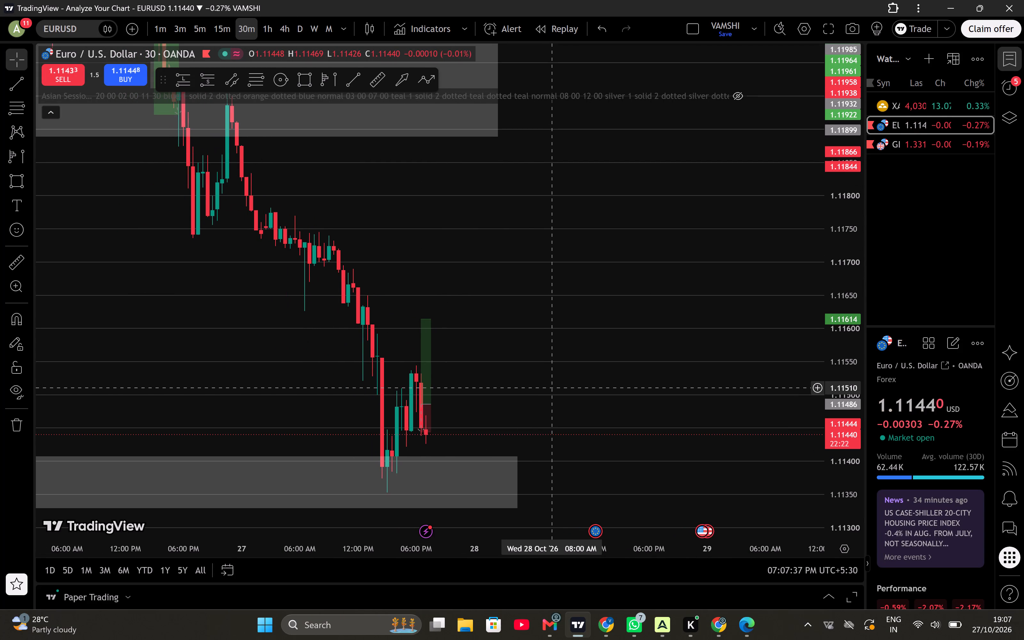
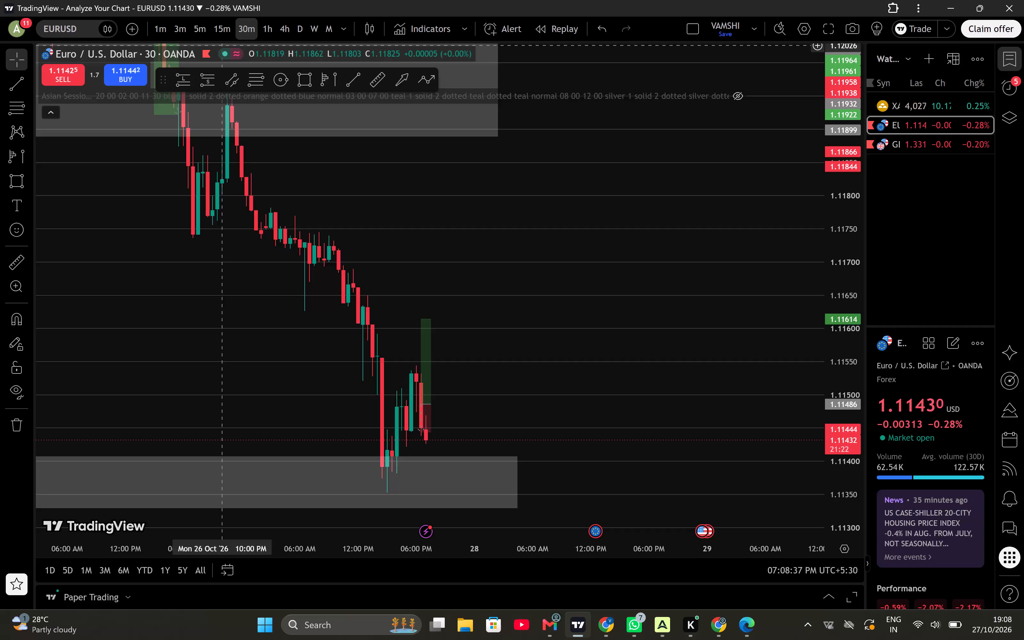
Examine EURUSD price around the long position and the lower grey zone on the 5-minute timeframe, finishing on the 15-minute timeframe.
{"action": "left_click", "coordinate": [206, 32]}
{"action": "scroll", "coordinate": [504, 327], "scroll_direction": "up", "scroll_amount": 1}
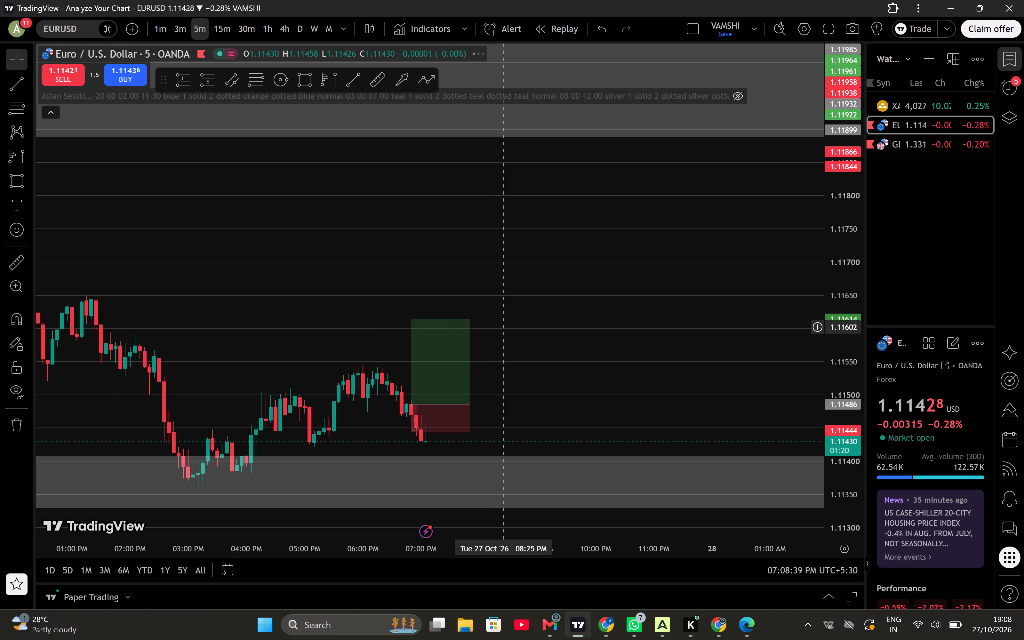
{"action": "scroll", "coordinate": [504, 327], "scroll_direction": "up", "scroll_amount": 1}
{"action": "left_click_drag", "start_coordinate": [851, 472], "coordinate": [881, 160]}
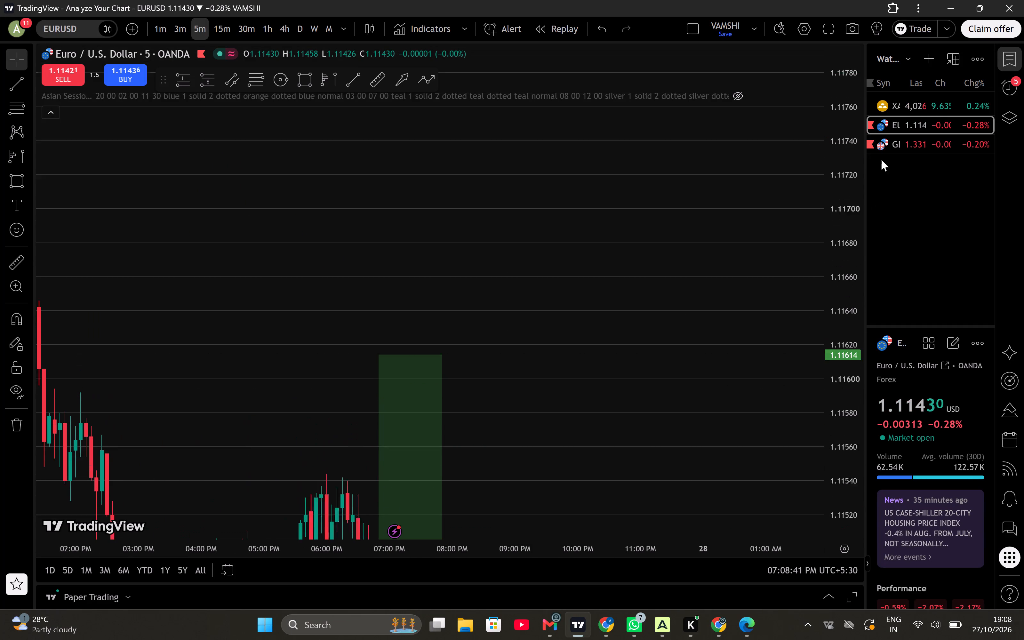
{"action": "left_click_drag", "start_coordinate": [625, 368], "coordinate": [745, 0]}
{"action": "left_click_drag", "start_coordinate": [704, 231], "coordinate": [678, 197]}
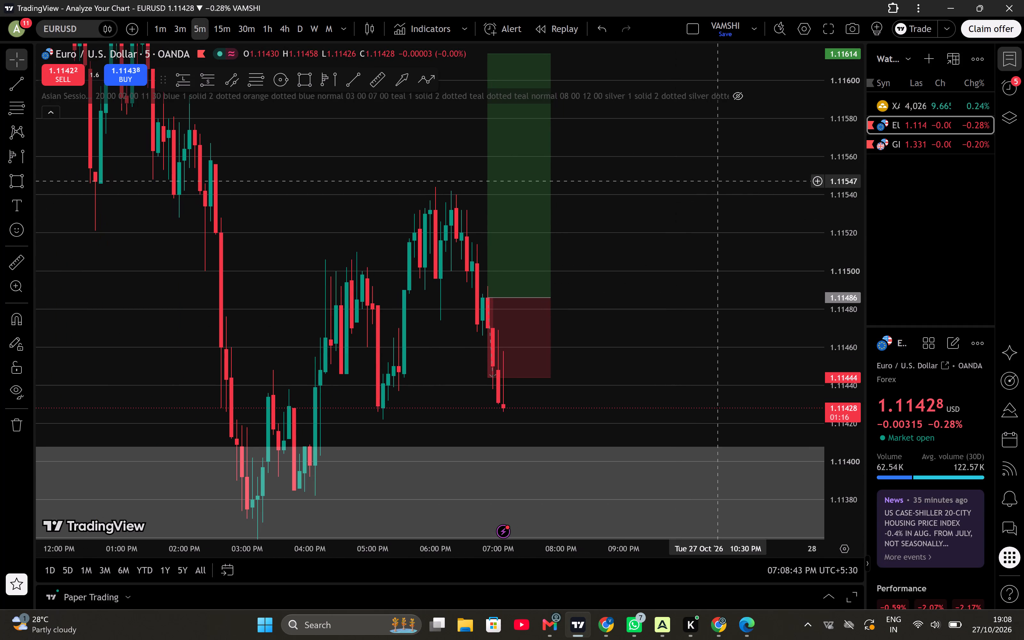
{"action": "left_click_drag", "start_coordinate": [827, 104], "coordinate": [839, 244]}
{"action": "left_click_drag", "start_coordinate": [695, 253], "coordinate": [587, 297]}
{"action": "scroll", "coordinate": [587, 297], "scroll_direction": "up", "scroll_amount": 1}
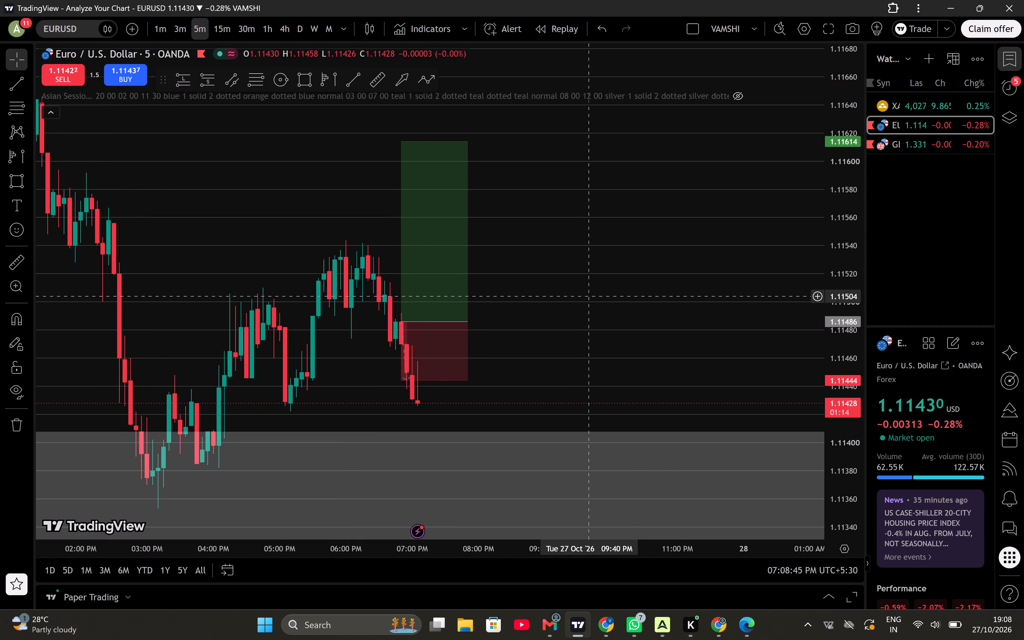
{"action": "left_click_drag", "start_coordinate": [679, 286], "coordinate": [749, 295]}
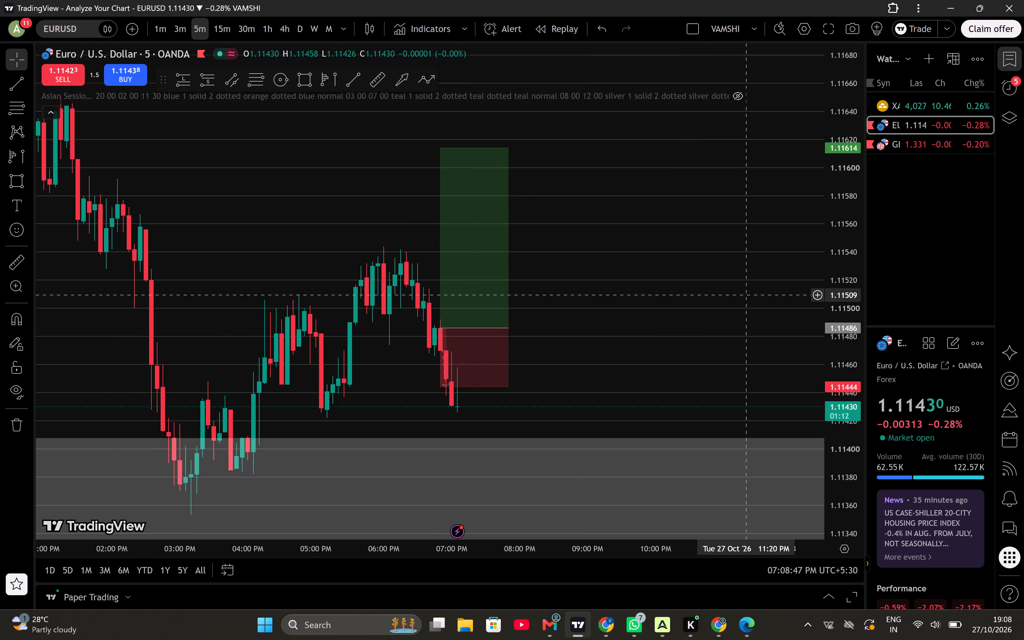
{"action": "left_click_drag", "start_coordinate": [666, 272], "coordinate": [678, 277]}
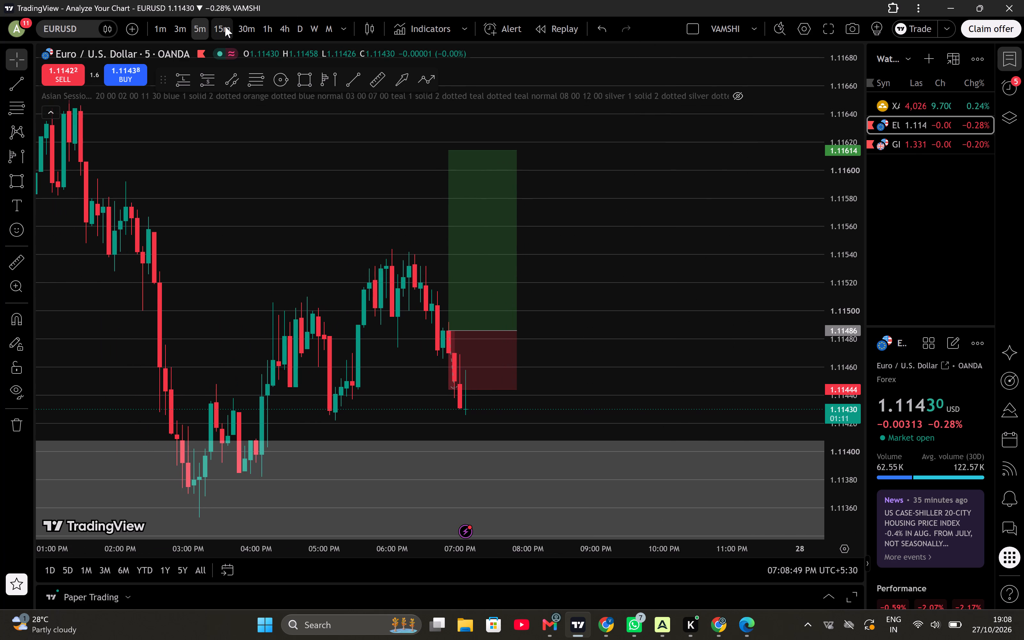
{"action": "left_click", "coordinate": [225, 26]}
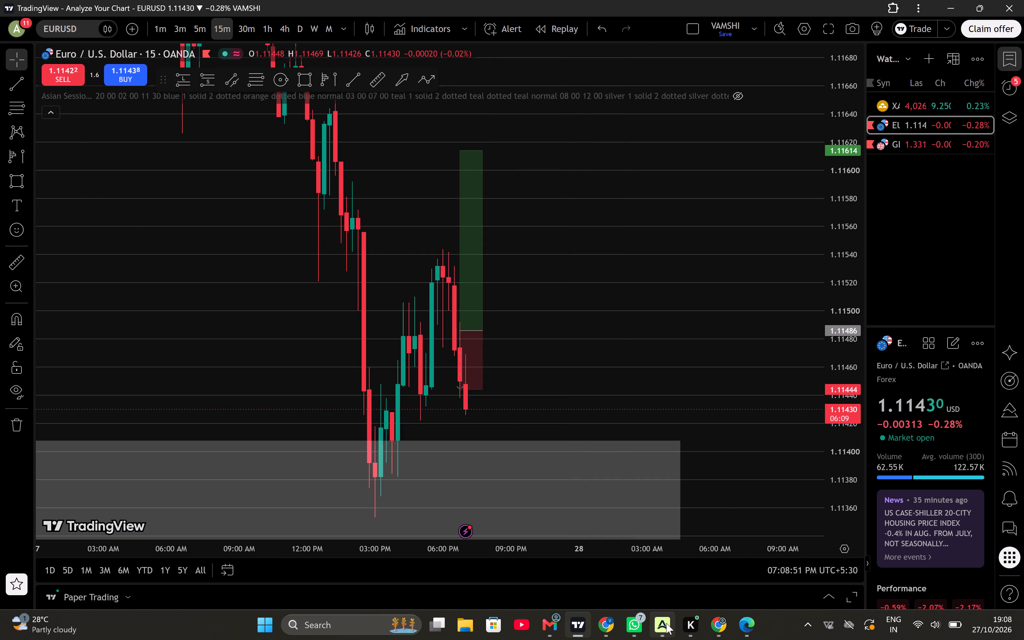
Switch to Atlas Funded, look through the daily and weekly reward tasks, and return to the TradingView chart.
{"action": "left_click", "coordinate": [666, 623]}
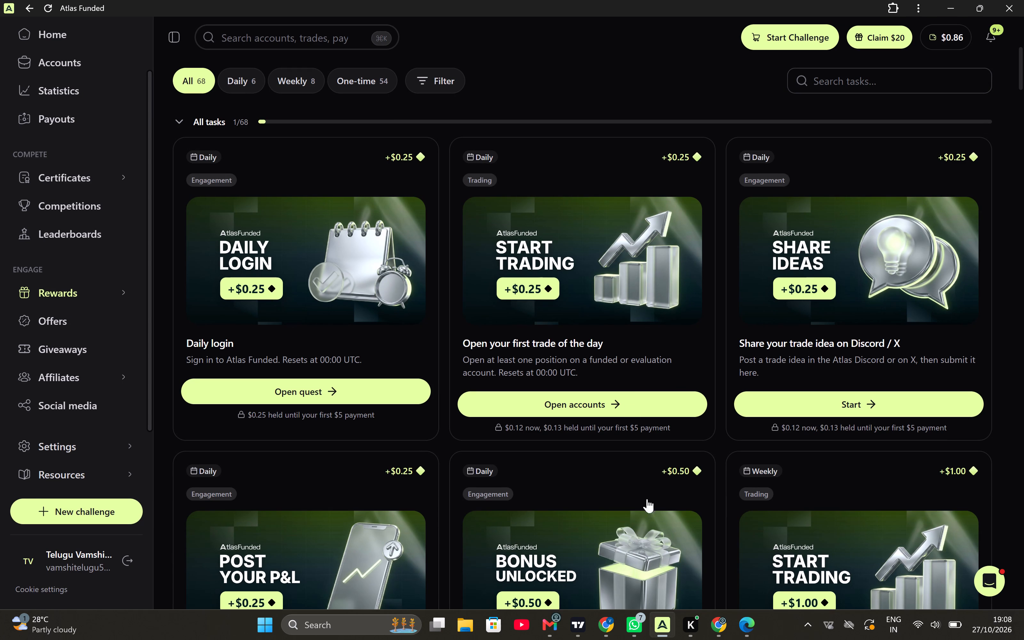
{"action": "scroll", "coordinate": [627, 391], "scroll_direction": "down", "scroll_amount": 1}
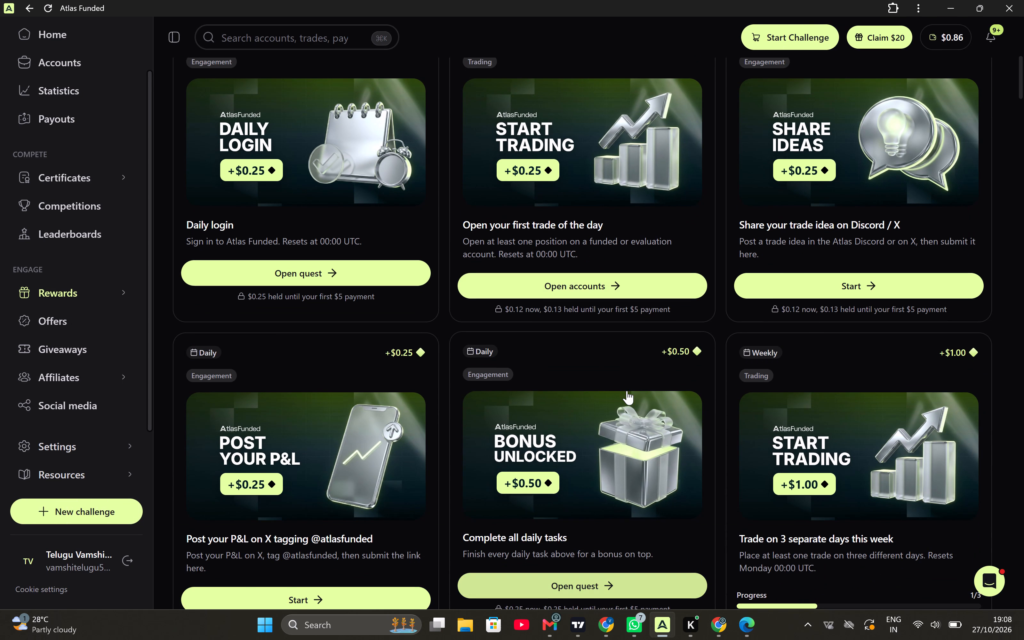
{"action": "scroll", "coordinate": [611, 459], "scroll_direction": "down", "scroll_amount": 1}
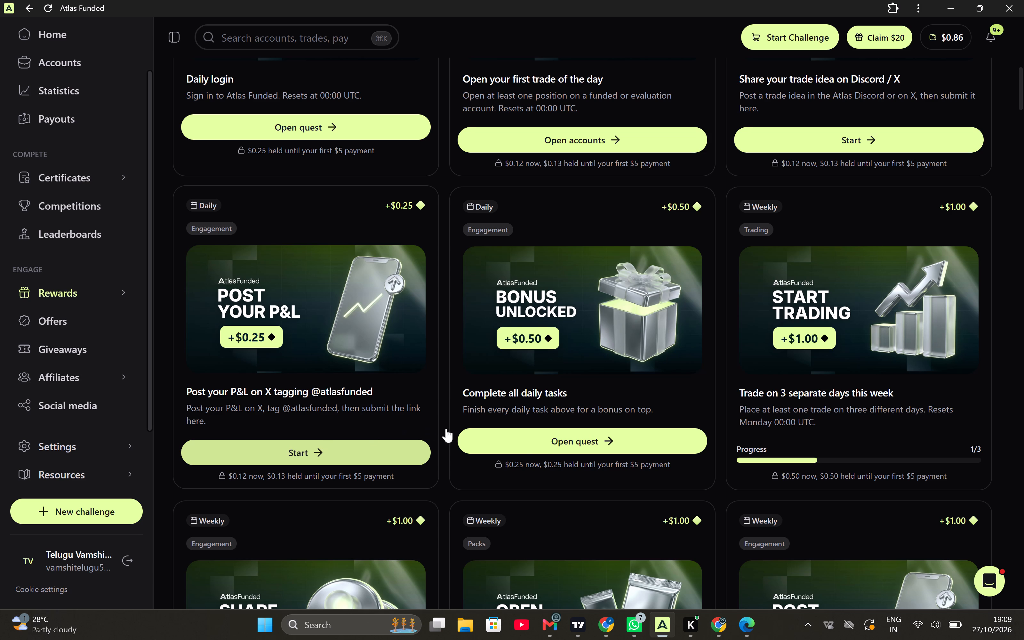
{"action": "left_click", "coordinate": [954, 13]}
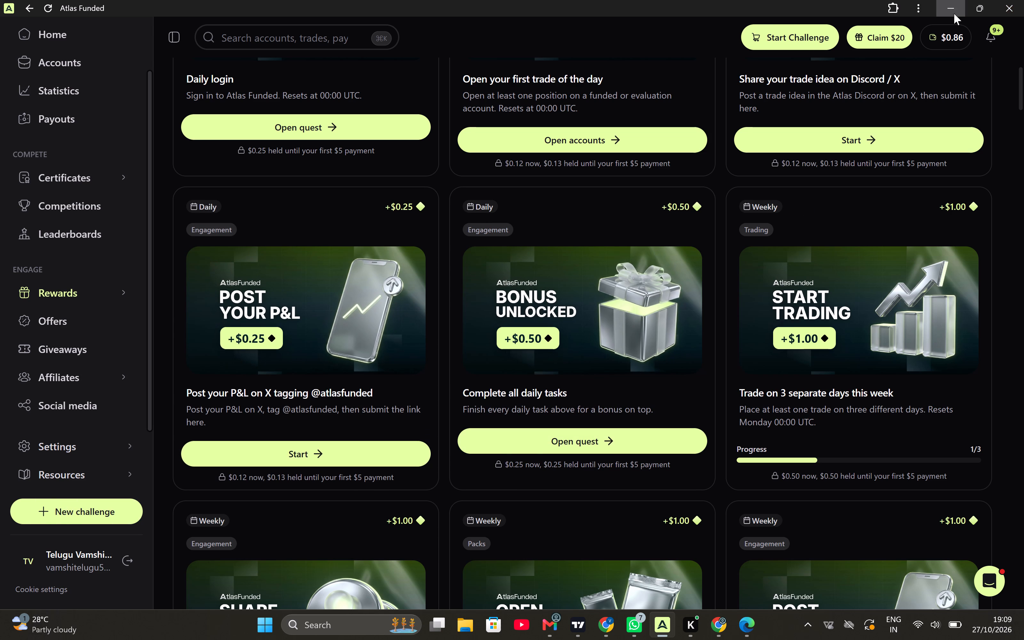
Examine EURUSD price at the long position's entry and stop on the 5-minute and 1-minute timeframes.
{"action": "left_click_drag", "start_coordinate": [645, 241], "coordinate": [679, 259]}
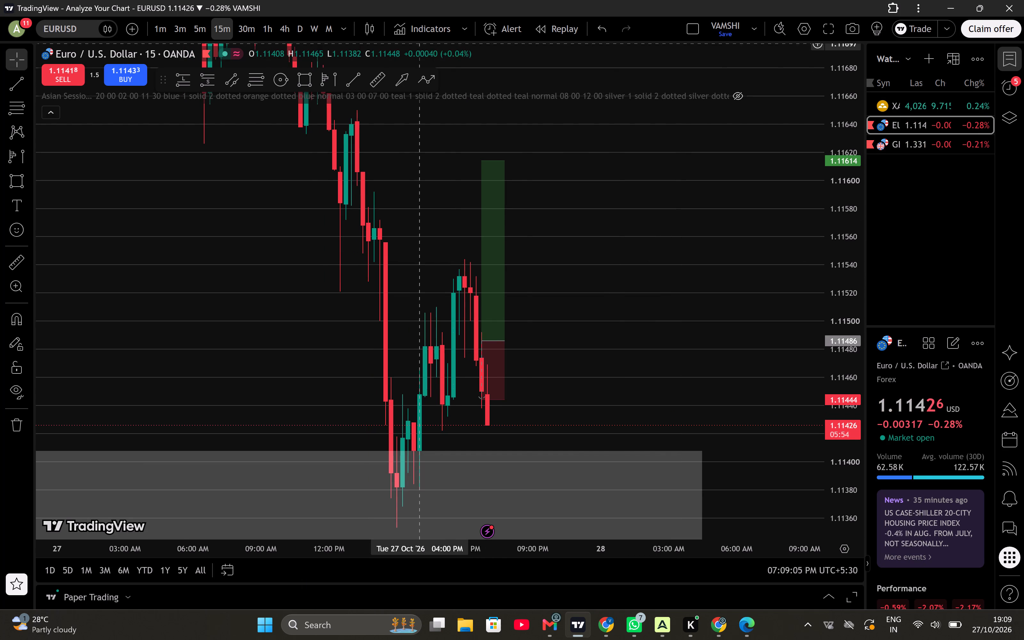
{"action": "left_click", "coordinate": [205, 34]}
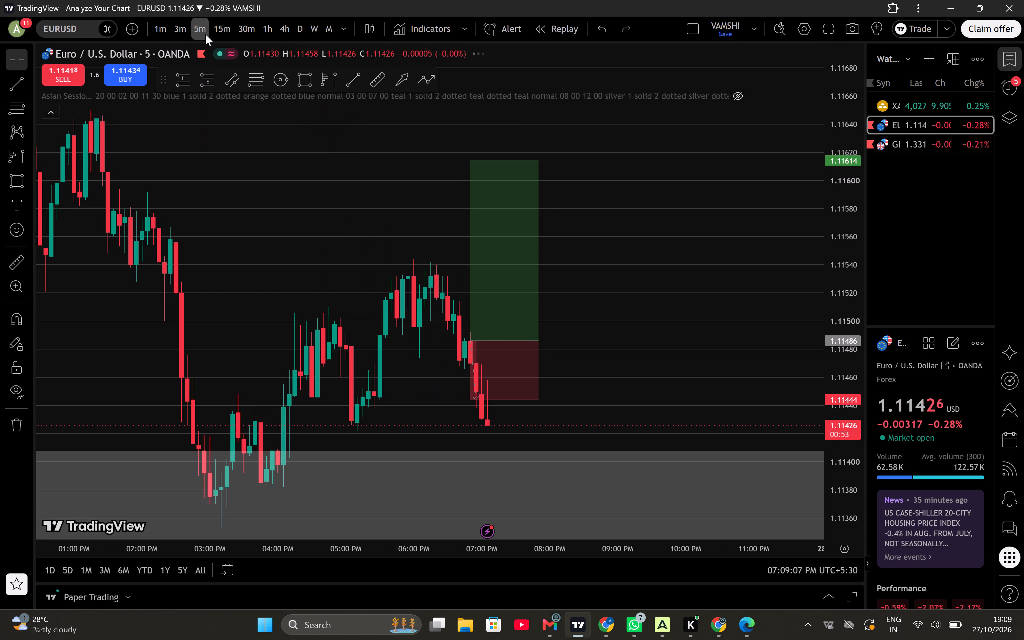
{"action": "left_click_drag", "start_coordinate": [654, 383], "coordinate": [667, 345]}
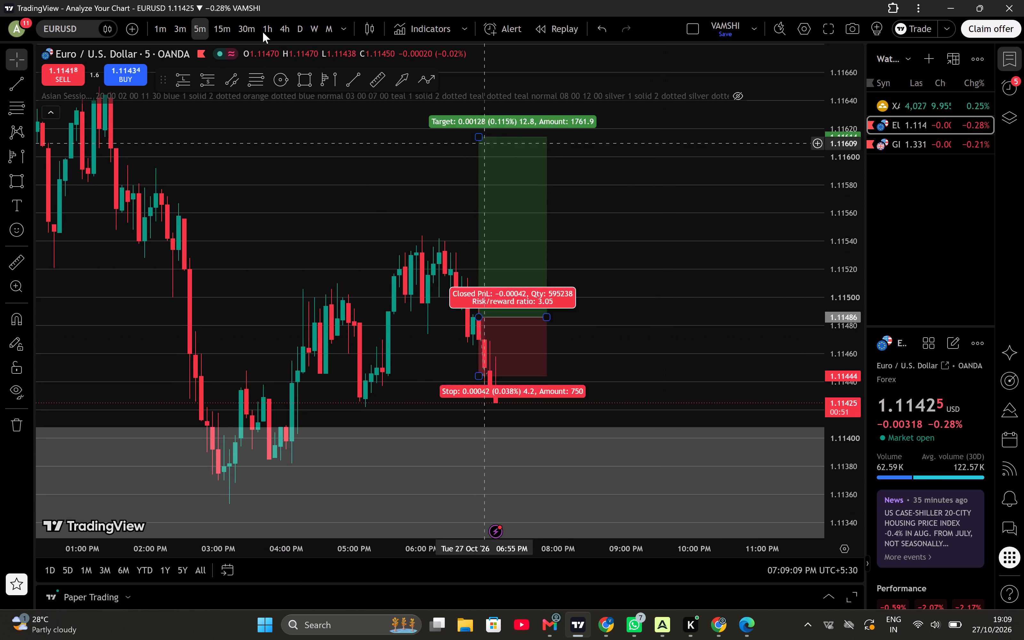
{"action": "left_click", "coordinate": [159, 24]}
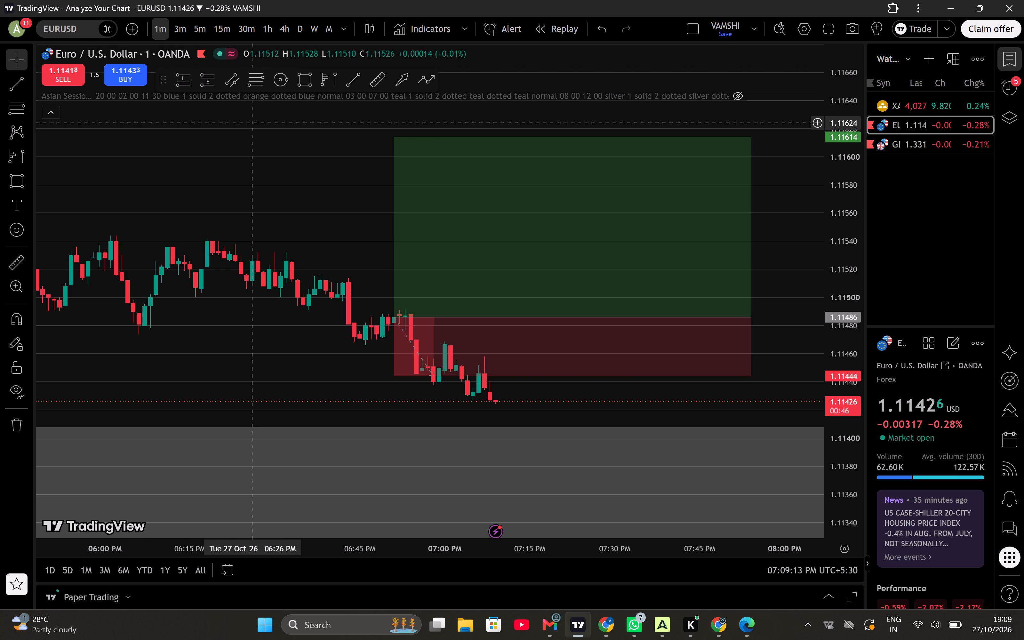
{"action": "scroll", "coordinate": [251, 123], "scroll_direction": "down", "scroll_amount": 2}
{"action": "left_click_drag", "start_coordinate": [456, 299], "coordinate": [372, 302]}
{"action": "scroll", "coordinate": [372, 302], "scroll_direction": "up", "scroll_amount": 2}
{"action": "left_click_drag", "start_coordinate": [832, 341], "coordinate": [844, 182]}
{"action": "left_click_drag", "start_coordinate": [756, 311], "coordinate": [775, 193]}
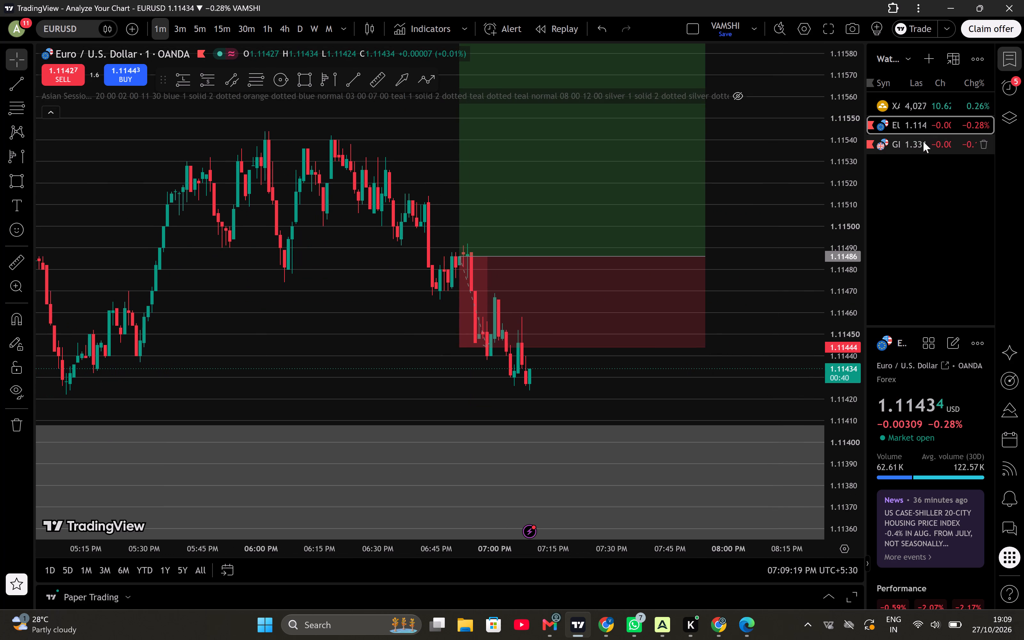
Open the GBPUSD chart from the watchlist and examine recent price around the grey zones.
{"action": "left_click", "coordinate": [920, 142]}
{"action": "left_click", "coordinate": [920, 142]}
{"action": "left_click_drag", "start_coordinate": [618, 337], "coordinate": [743, 247]}
{"action": "scroll", "coordinate": [743, 247], "scroll_direction": "down", "scroll_amount": 2}
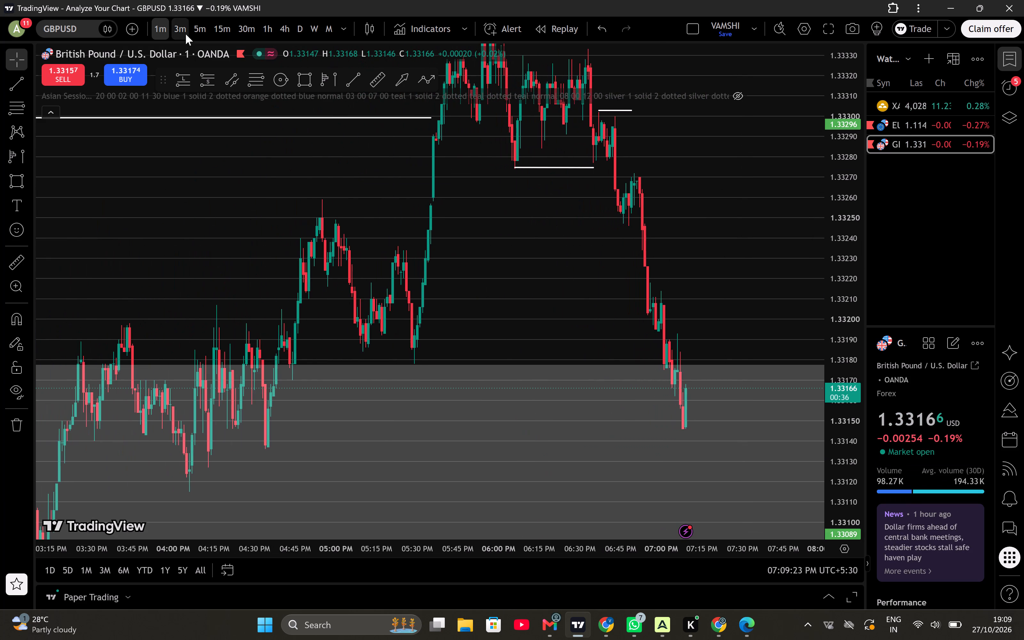
Examine GBPUSD price between the upper grey zones and the lower grey zone on the 5-minute timeframe, finishing on the 15-minute timeframe.
{"action": "left_click", "coordinate": [206, 23]}
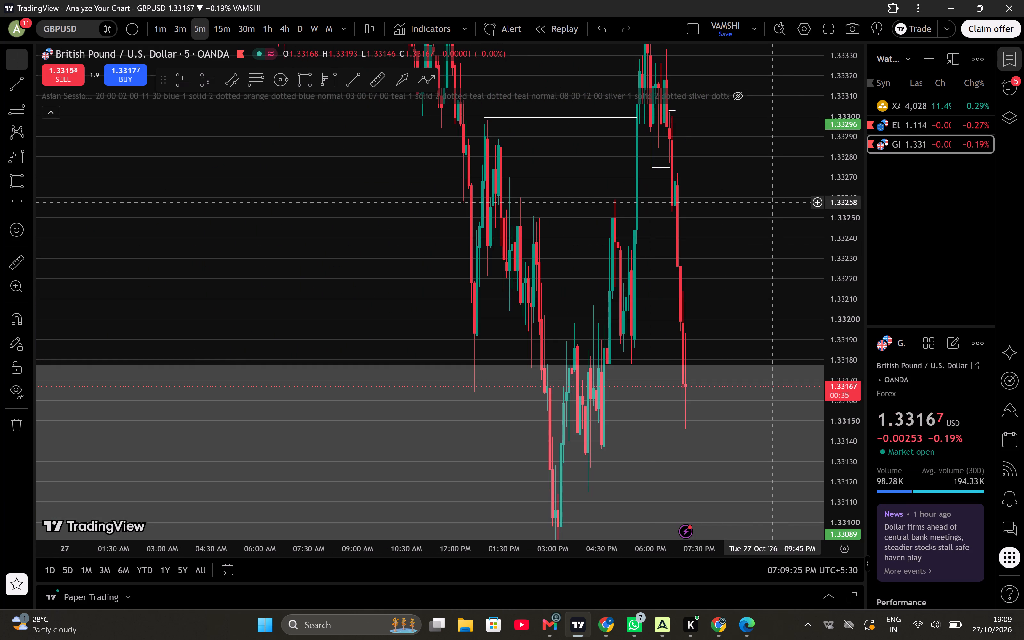
{"action": "left_click_drag", "start_coordinate": [840, 129], "coordinate": [846, 513]}
{"action": "left_click_drag", "start_coordinate": [780, 311], "coordinate": [707, 459]}
{"action": "scroll", "coordinate": [707, 459], "scroll_direction": "up", "scroll_amount": 1}
{"action": "left_click_drag", "start_coordinate": [826, 453], "coordinate": [828, 313]}
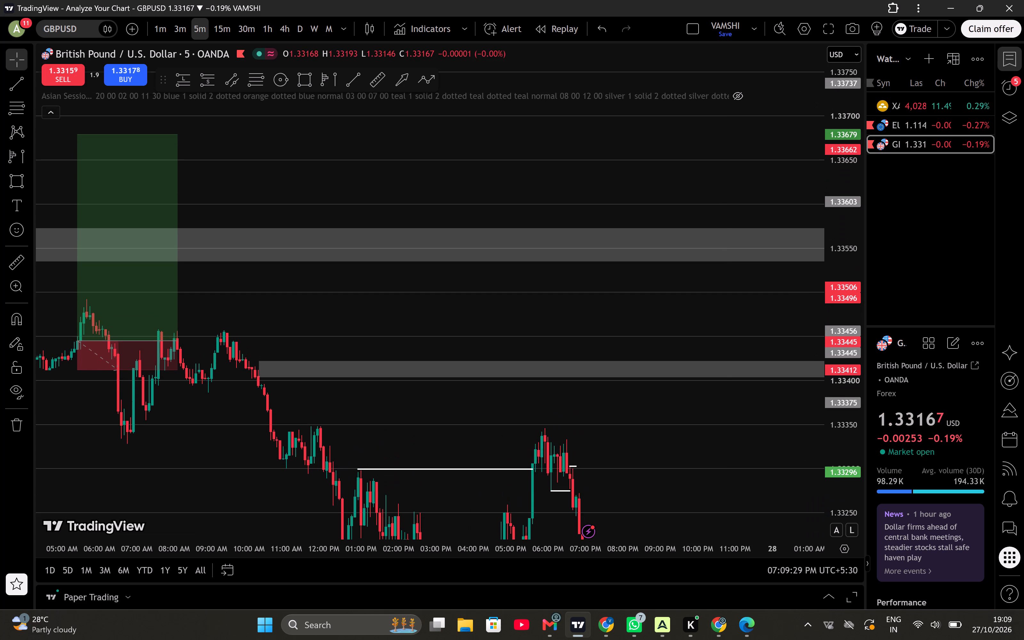
{"action": "left_click_drag", "start_coordinate": [685, 462], "coordinate": [710, 236]}
{"action": "scroll", "coordinate": [710, 236], "scroll_direction": "up", "scroll_amount": 1}
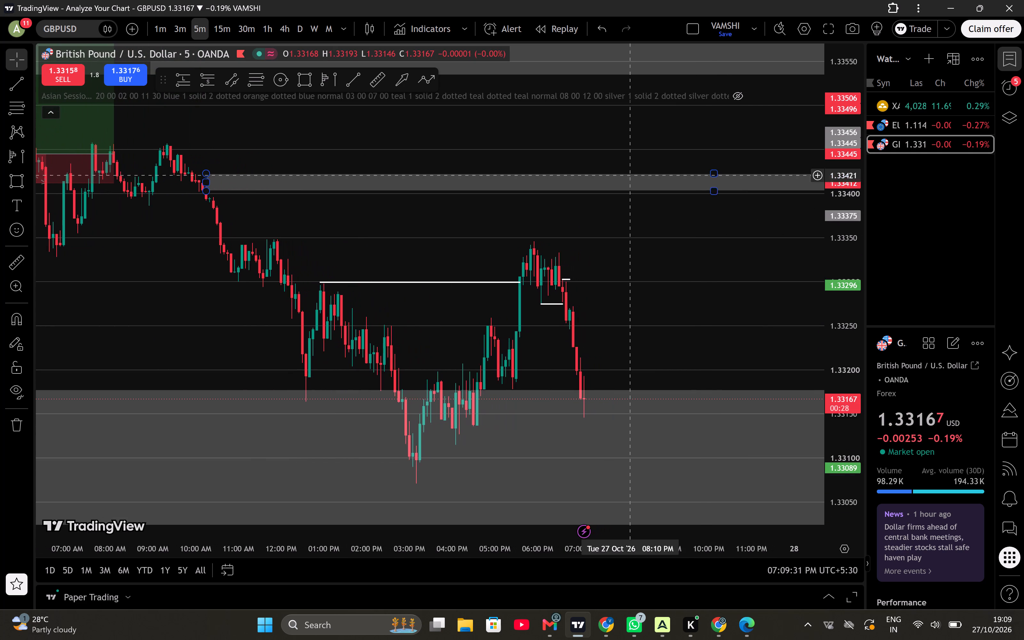
{"action": "left_click", "coordinate": [222, 26]}
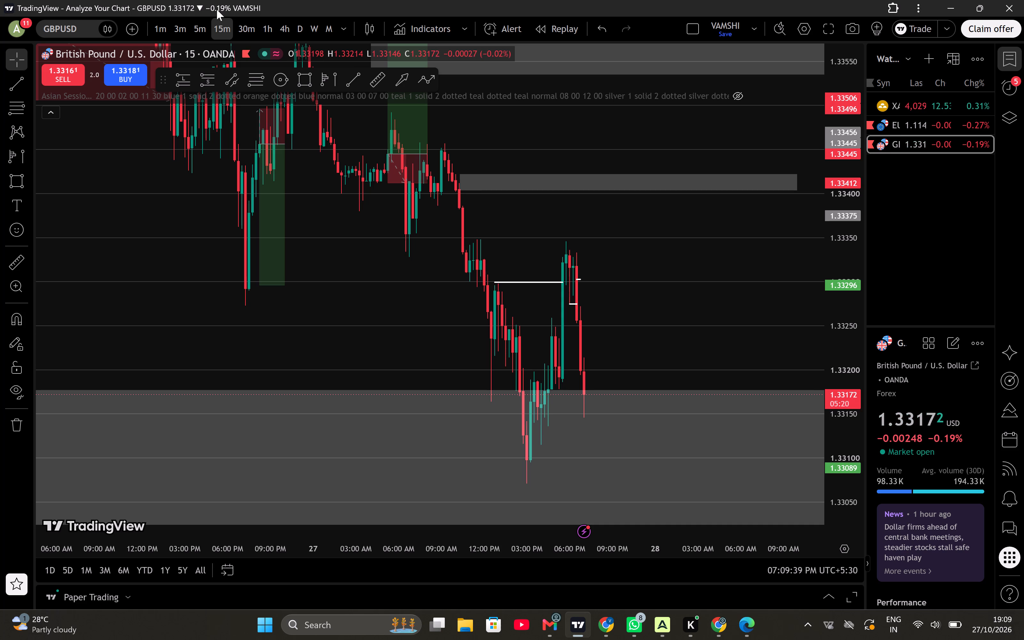
Examine GBPUSD's recent swings, past positions and grey zones on the 30-minute timeframe, and return to the 15-minute timeframe.
{"action": "left_click", "coordinate": [250, 35]}
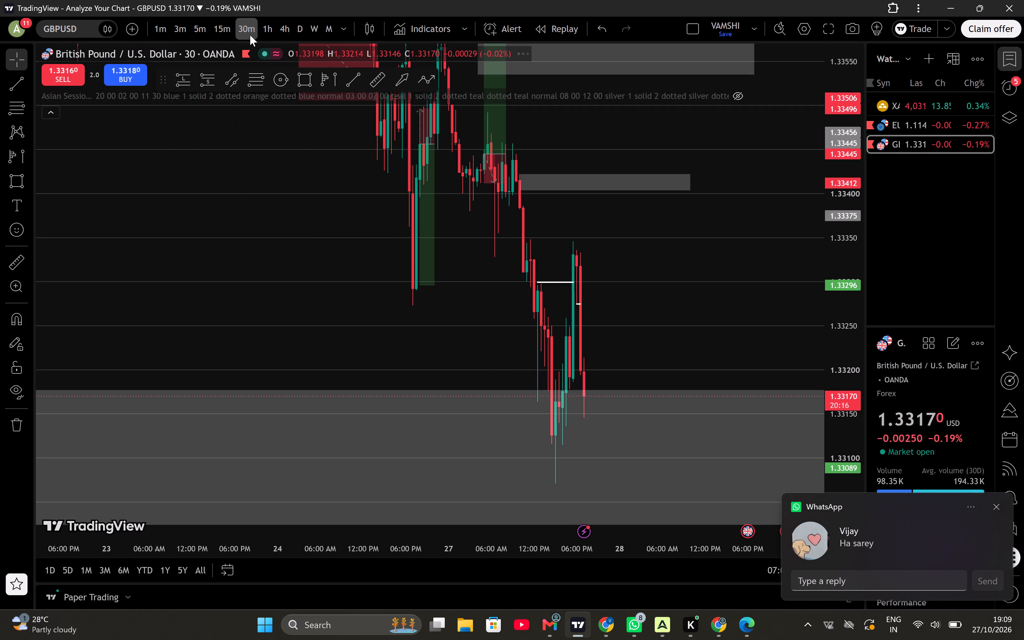
{"action": "left_click_drag", "start_coordinate": [835, 197], "coordinate": [840, 251]}
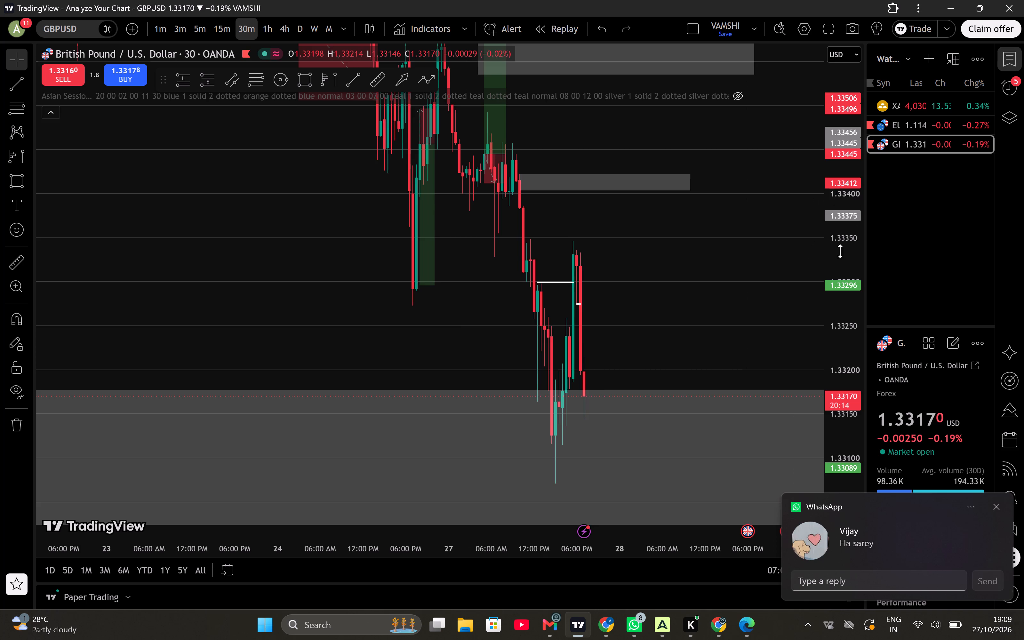
{"action": "left_click_drag", "start_coordinate": [840, 251], "coordinate": [842, 447]}
{"action": "left_click_drag", "start_coordinate": [720, 302], "coordinate": [729, 408]}
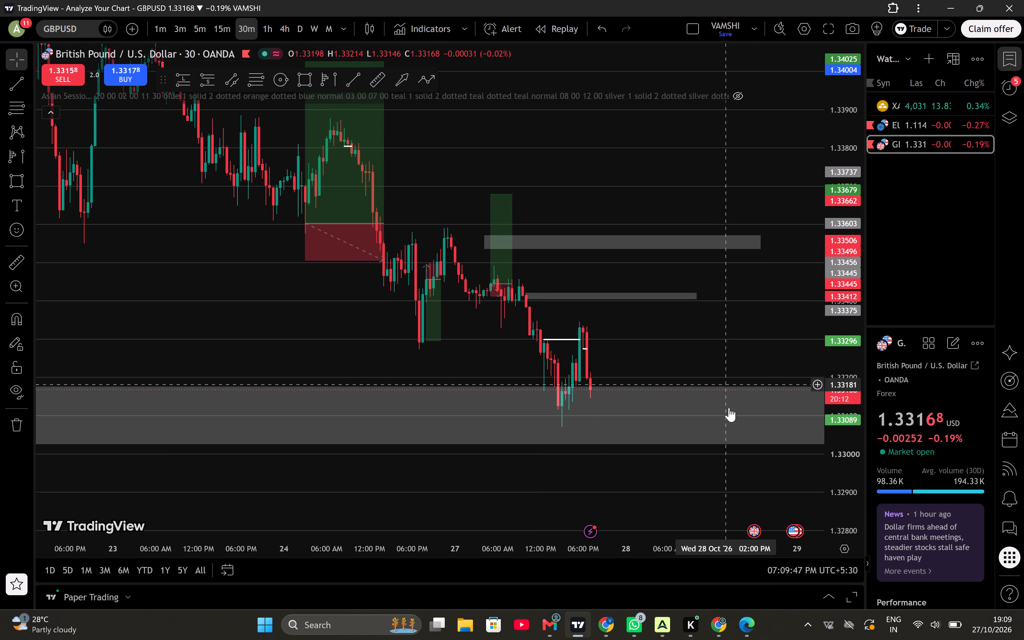
{"action": "left_click_drag", "start_coordinate": [859, 428], "coordinate": [856, 232]}
{"action": "left_click_drag", "start_coordinate": [721, 294], "coordinate": [677, 268]}
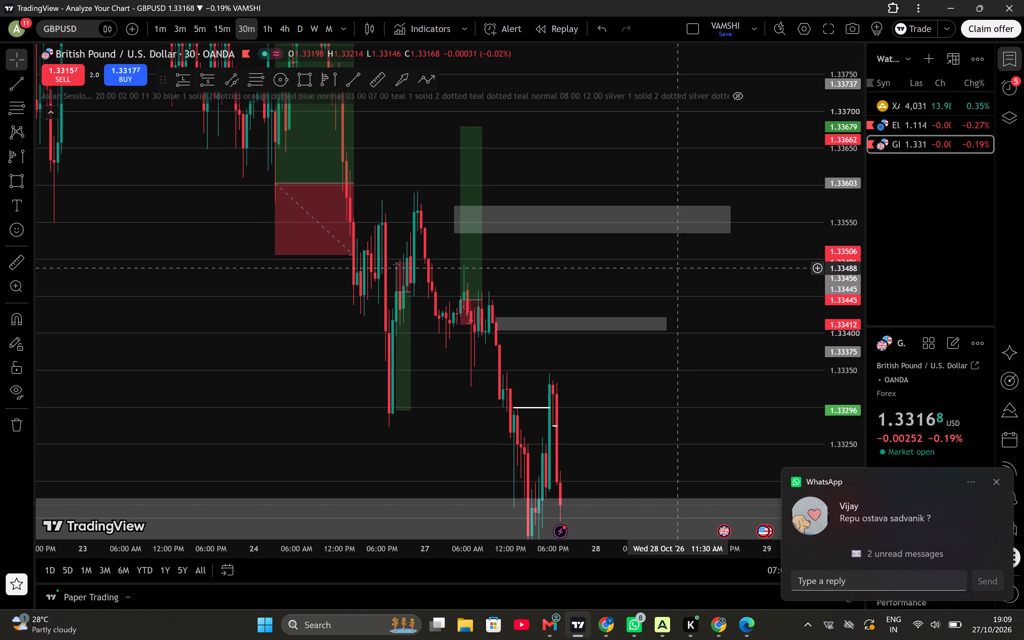
{"action": "left_click_drag", "start_coordinate": [636, 375], "coordinate": [685, 274]}
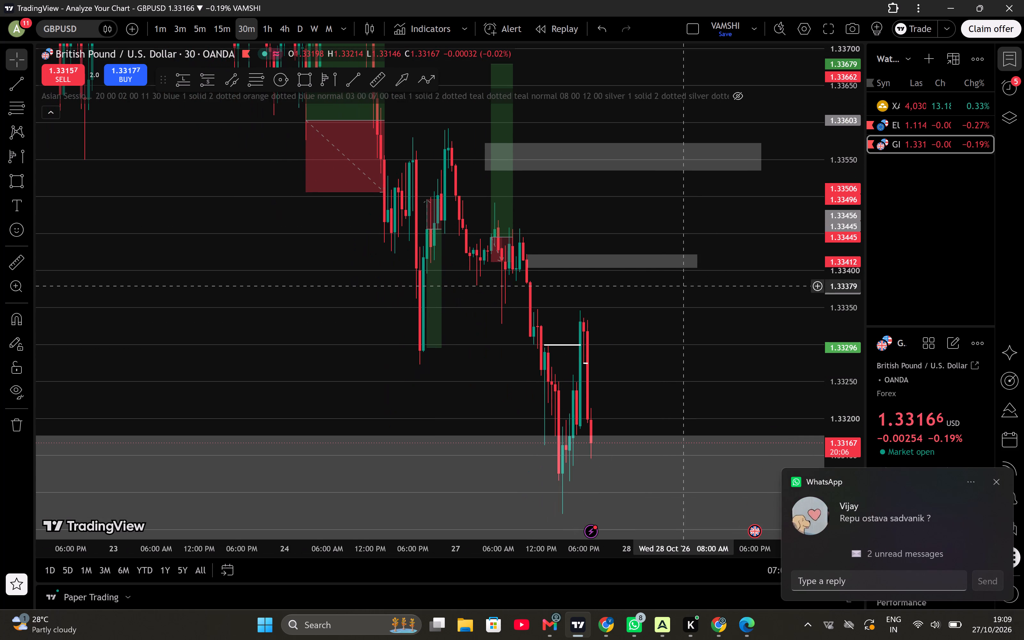
{"action": "scroll", "coordinate": [677, 307], "scroll_direction": "up", "scroll_amount": 1}
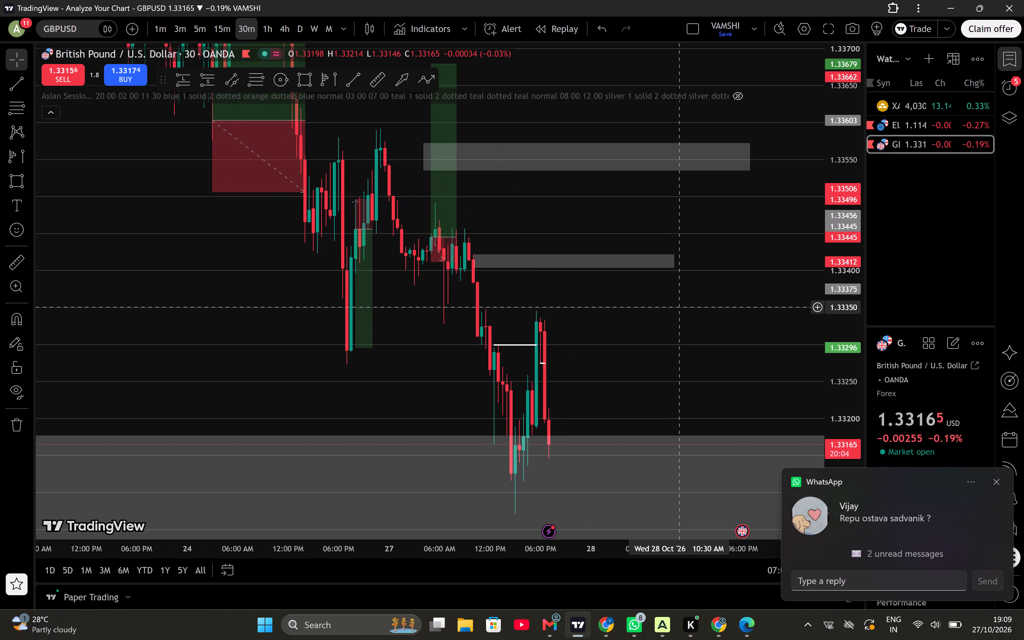
{"action": "scroll", "coordinate": [677, 307], "scroll_direction": "up", "scroll_amount": 1}
{"action": "left_click_drag", "start_coordinate": [858, 380], "coordinate": [855, 349]}
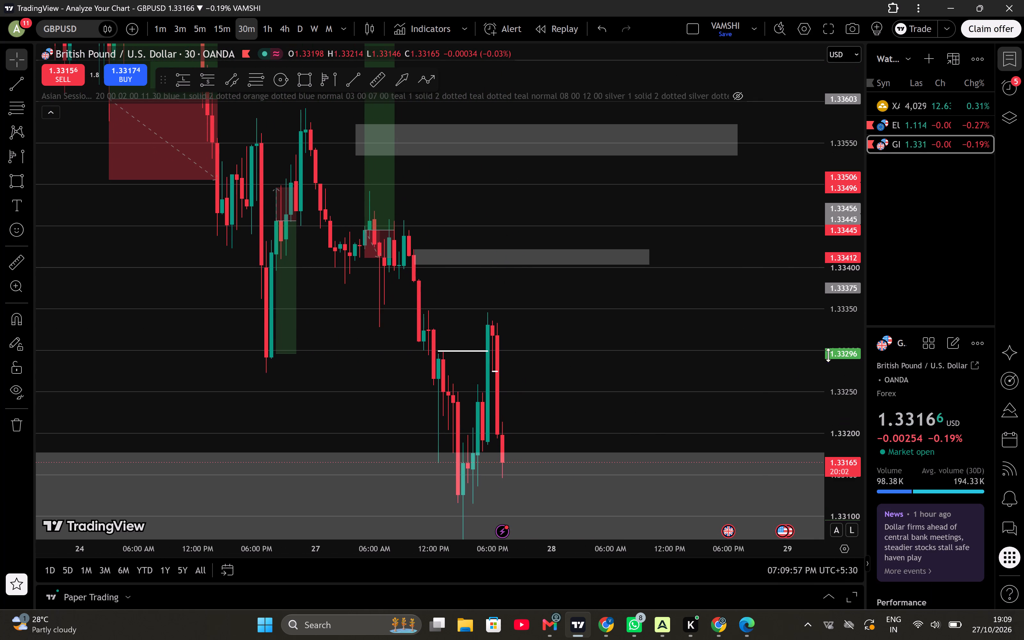
{"action": "left_click_drag", "start_coordinate": [738, 379], "coordinate": [774, 341]}
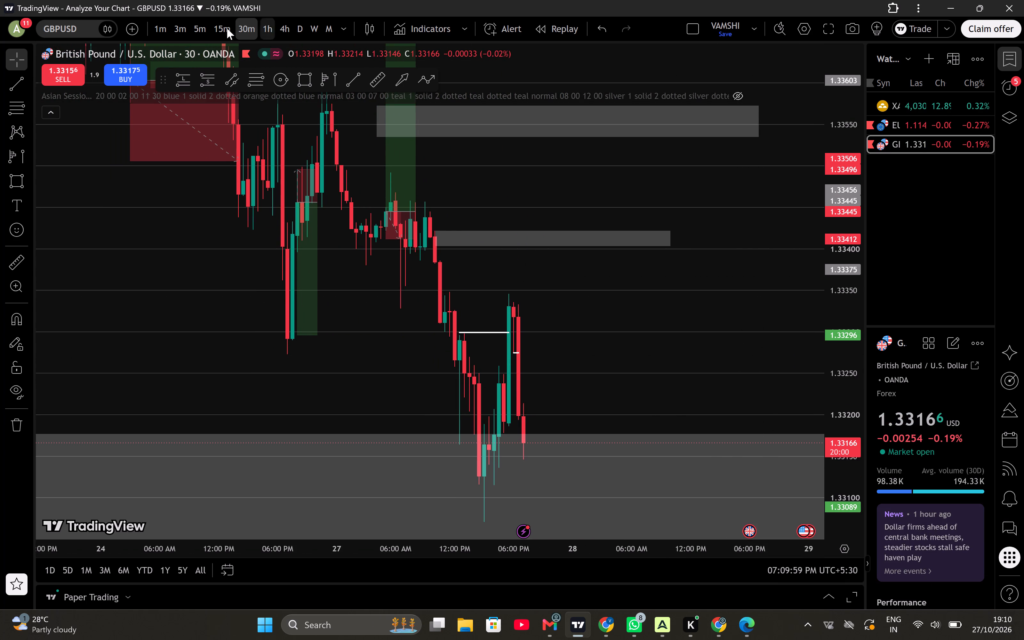
{"action": "left_click", "coordinate": [219, 25]}
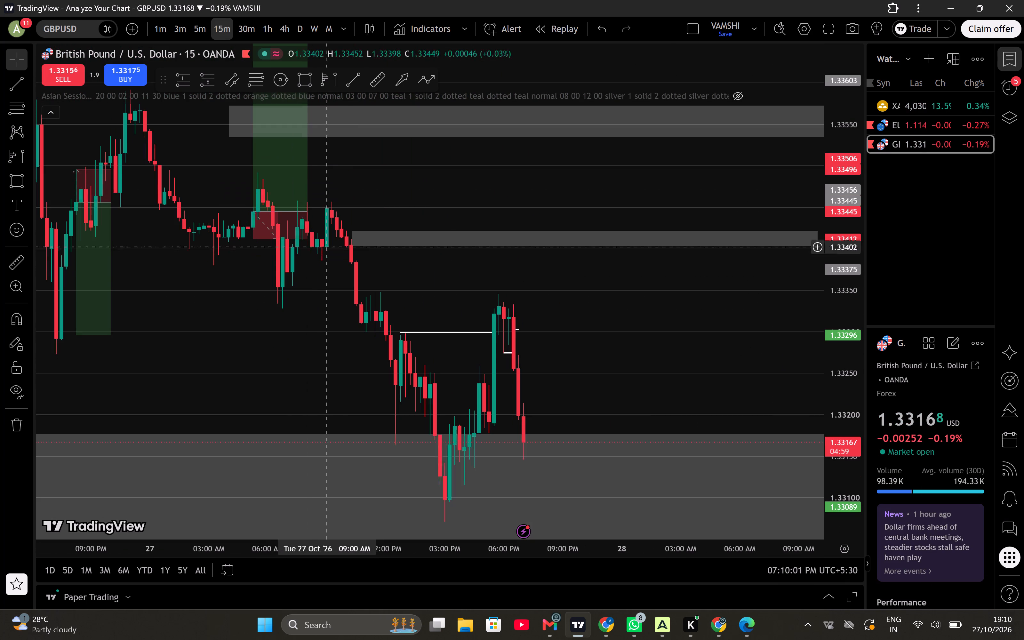
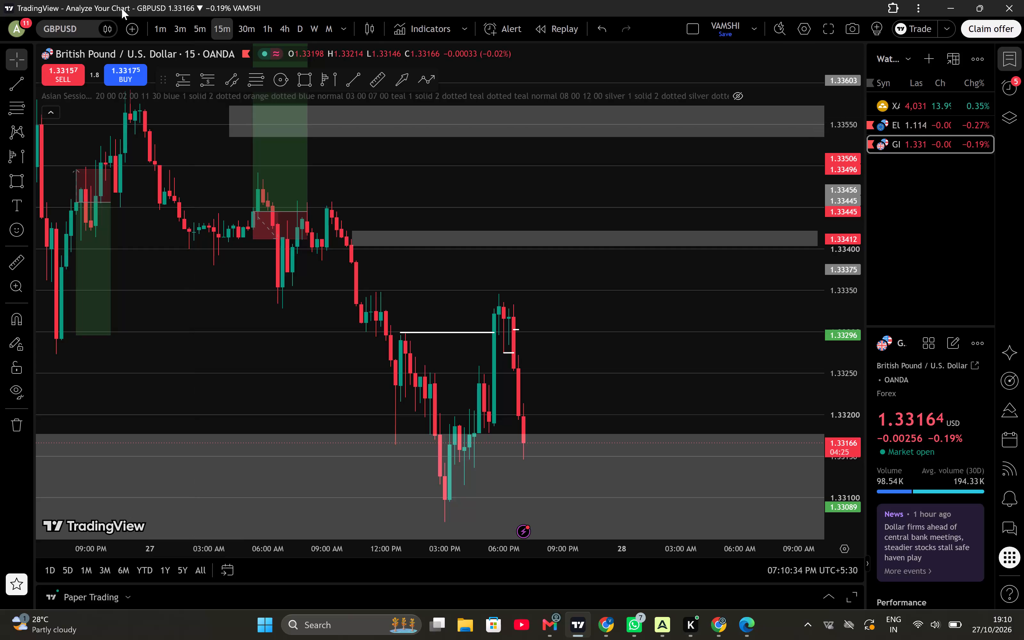
Examine GBPUSD price on the 5-minute timeframe around the lower grey zone and the white structure lines.
{"action": "left_click", "coordinate": [196, 35]}
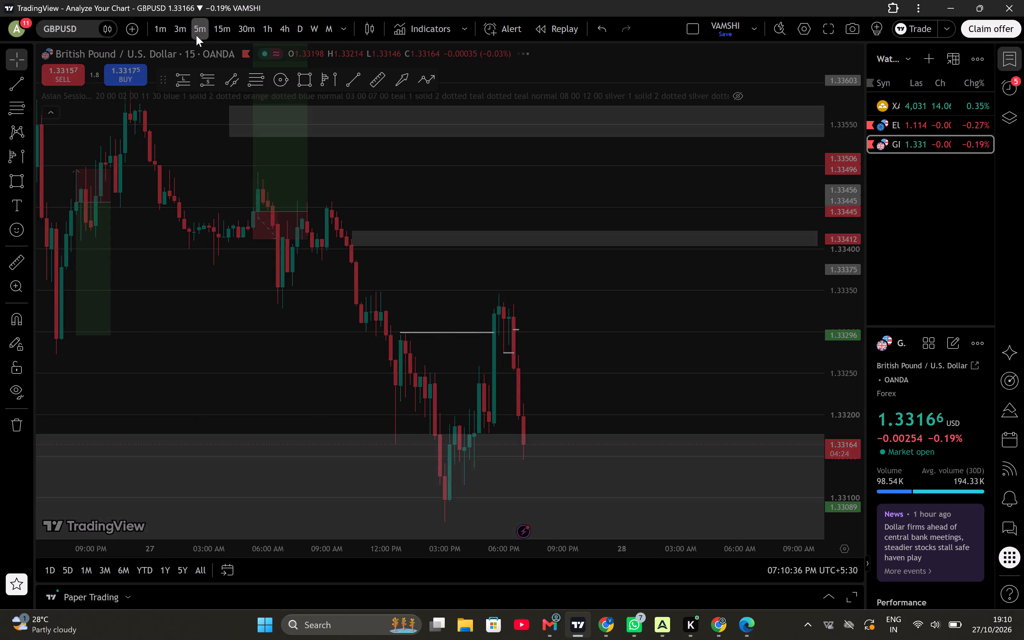
{"action": "left_click_drag", "start_coordinate": [545, 286], "coordinate": [536, 236]}
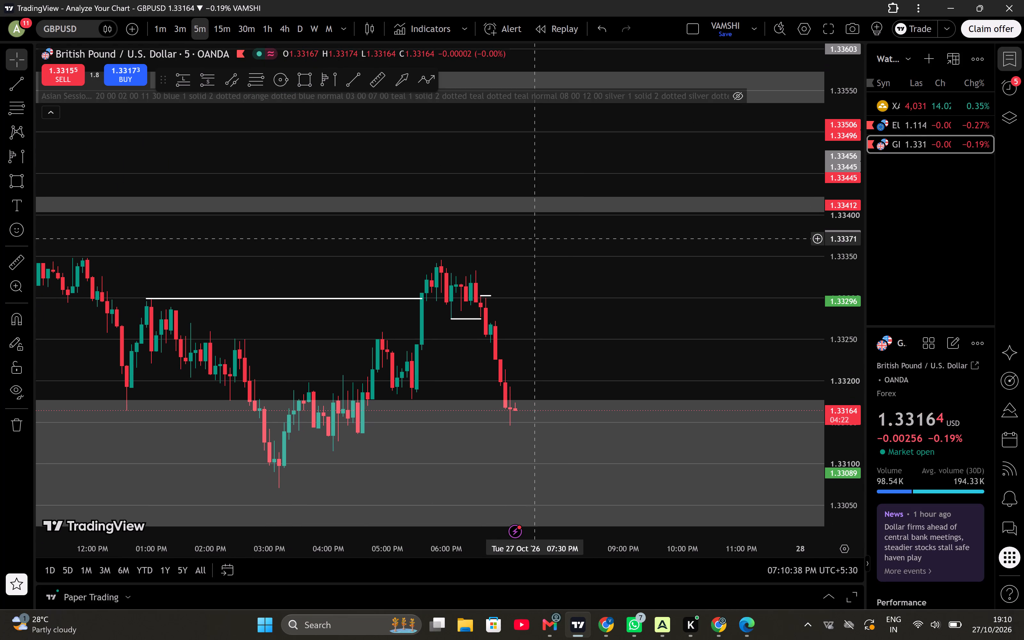
{"action": "left_click", "coordinate": [787, 309]}
{"action": "left_click_drag", "start_coordinate": [787, 309], "coordinate": [833, 312]}
{"action": "left_click_drag", "start_coordinate": [732, 322], "coordinate": [763, 348]}
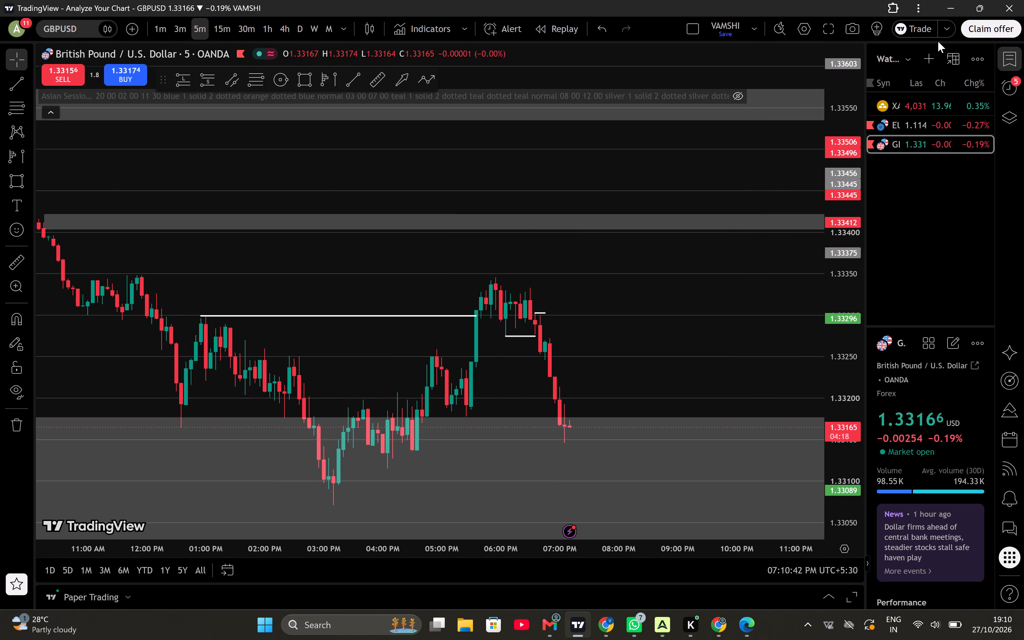
Open the EURUSD chart from the watchlist on the 5-minute timeframe.
{"action": "left_click", "coordinate": [909, 126]}
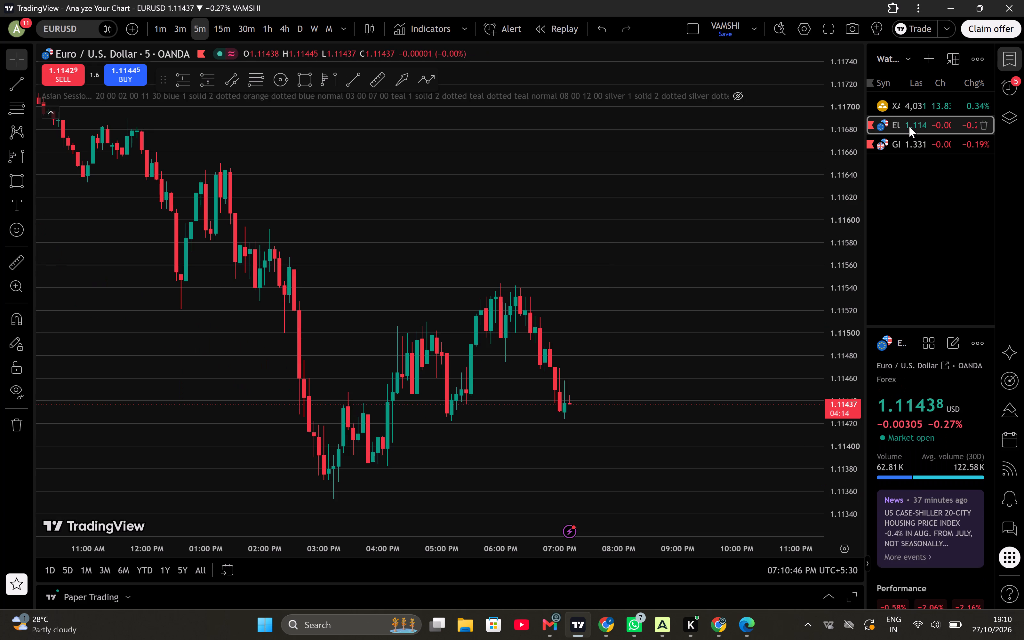
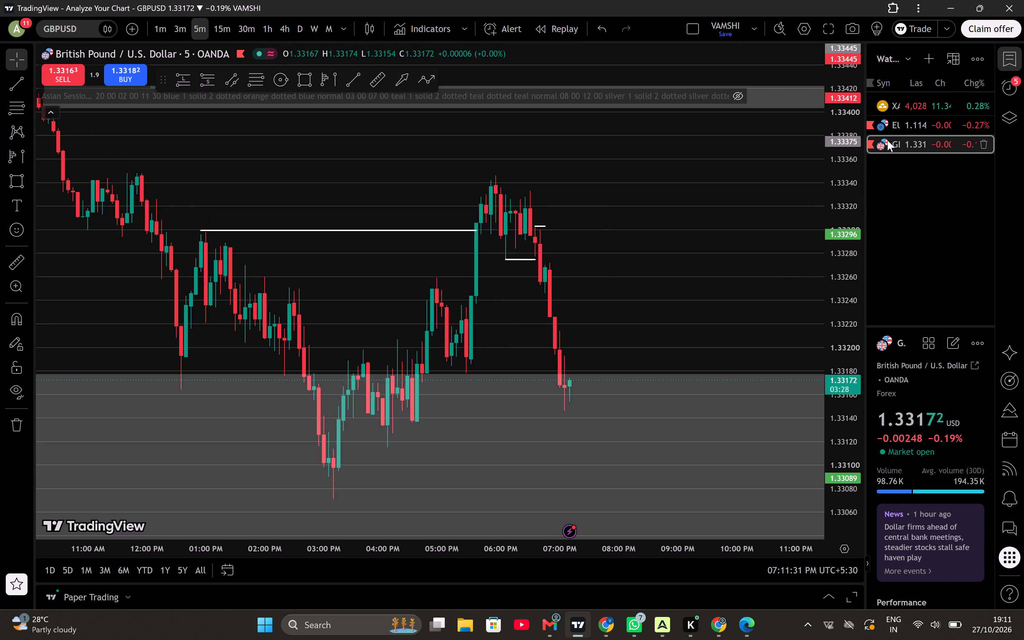
Examine the GBPUSD drop into the lower grey zone on the 3-minute timeframe.
{"action": "left_click_drag", "start_coordinate": [765, 243], "coordinate": [656, 288]}
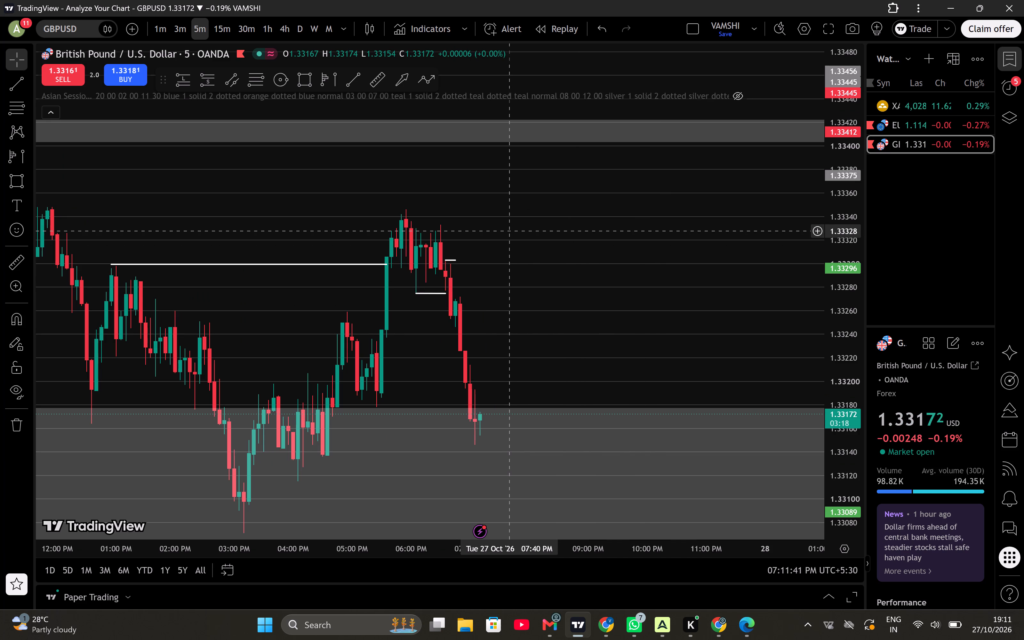
{"action": "left_click", "coordinate": [181, 28]}
{"action": "left_click_drag", "start_coordinate": [553, 386], "coordinate": [735, 366]}
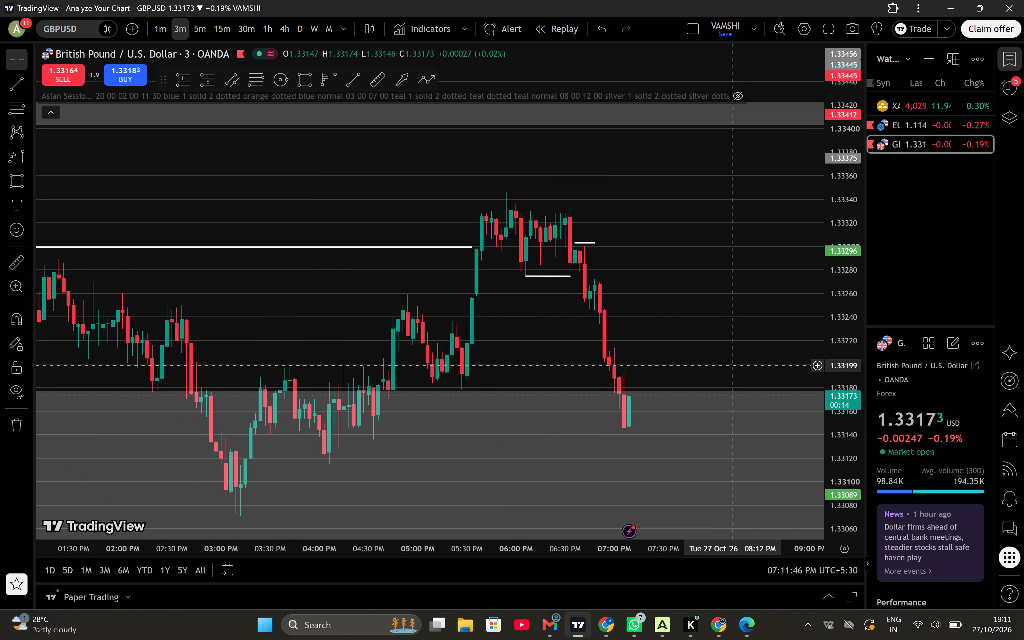
{"action": "scroll", "coordinate": [735, 366], "scroll_direction": "down", "scroll_amount": 2}
{"action": "left_click_drag", "start_coordinate": [804, 330], "coordinate": [743, 324]}
{"action": "scroll", "coordinate": [743, 324], "scroll_direction": "up", "scroll_amount": 1}
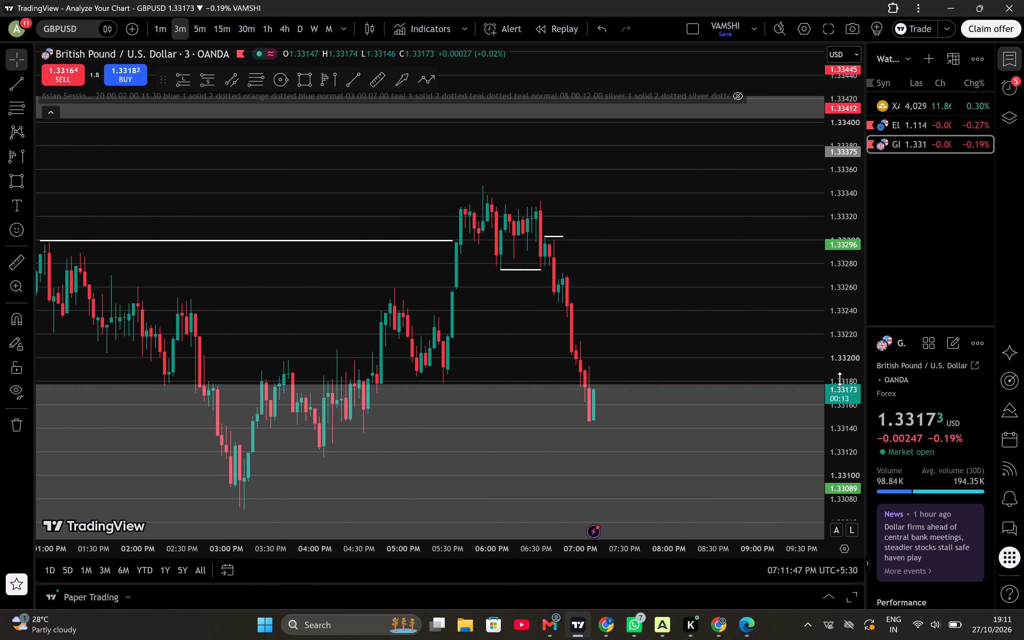
{"action": "left_click_drag", "start_coordinate": [840, 379], "coordinate": [833, 314]}
{"action": "left_click_drag", "start_coordinate": [724, 327], "coordinate": [746, 384]}
{"action": "left_click_drag", "start_coordinate": [728, 376], "coordinate": [716, 375]}
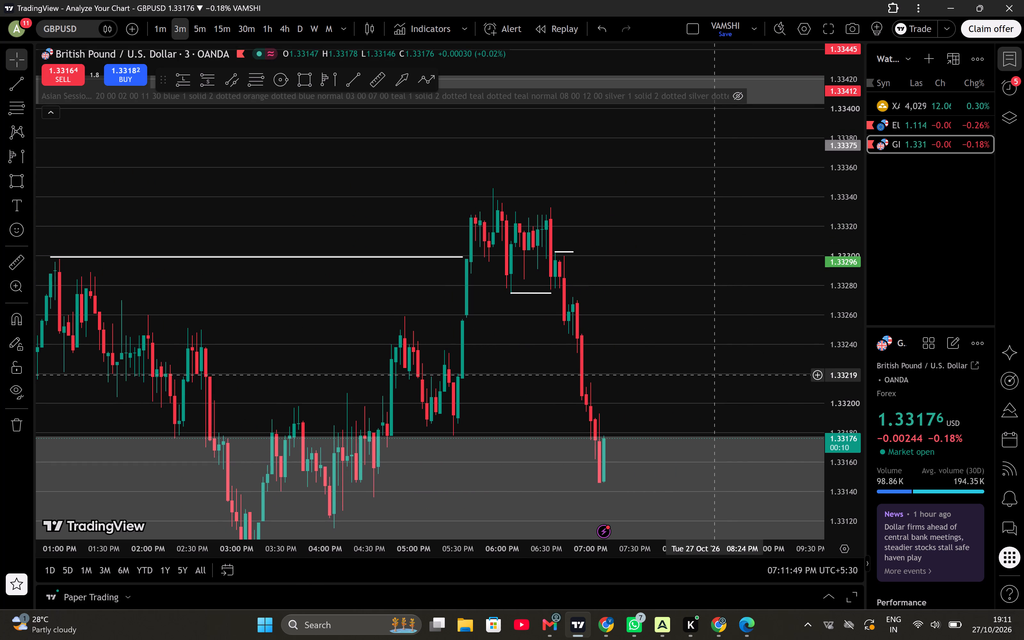
{"action": "left_click_drag", "start_coordinate": [716, 375], "coordinate": [702, 369]}
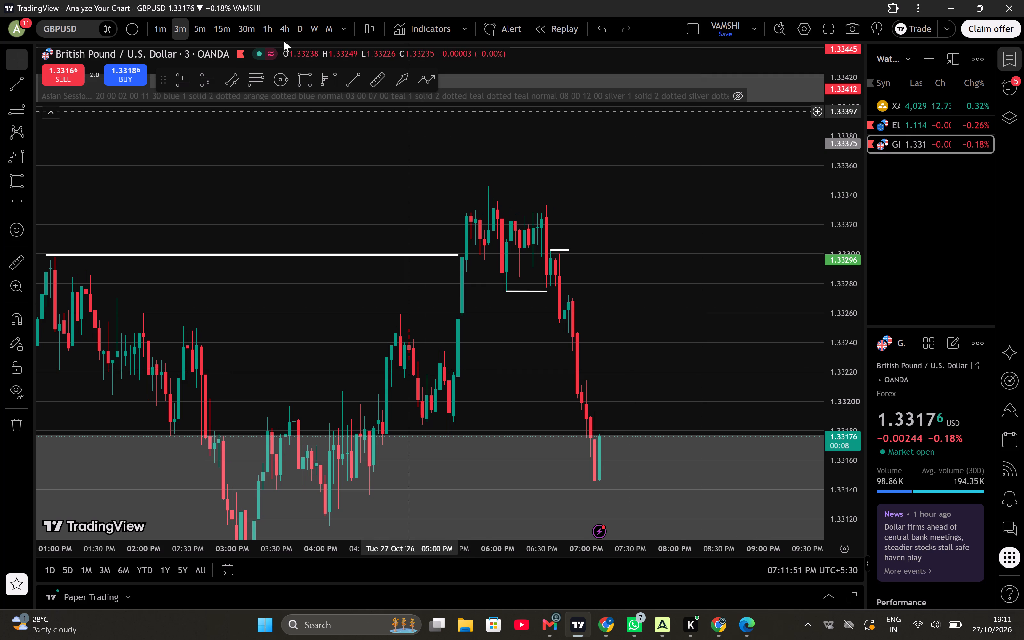
Examine GBPUSD on the 15-minute timeframe between the upper grey zones and the lower grey zone, with the price scale reset to automatic.
{"action": "left_click", "coordinate": [216, 28]}
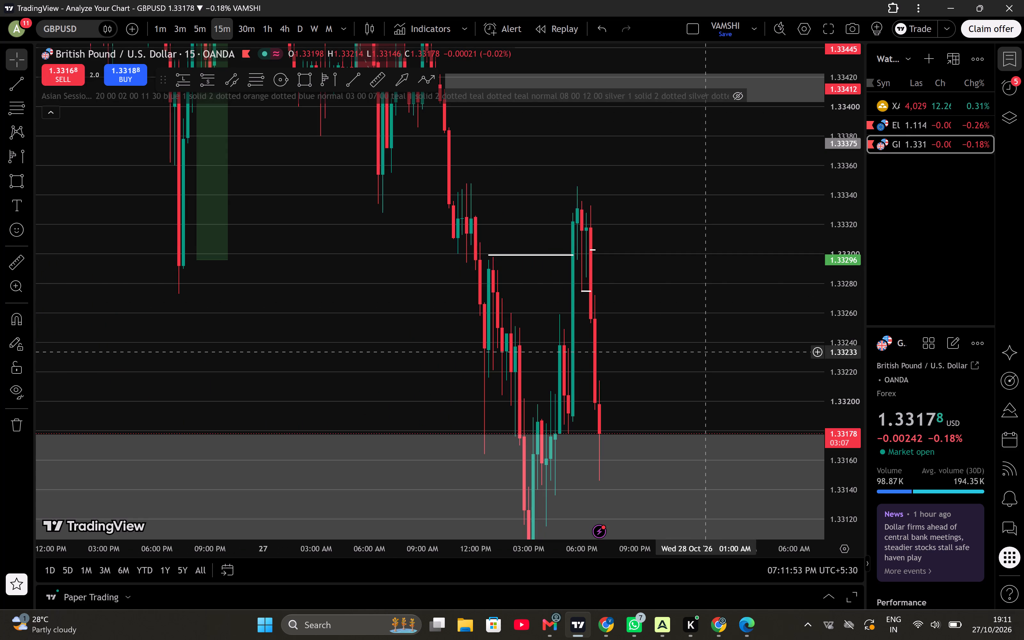
{"action": "left_click_drag", "start_coordinate": [846, 183], "coordinate": [863, 410]}
{"action": "left_click_drag", "start_coordinate": [755, 304], "coordinate": [708, 351]}
{"action": "left_click_drag", "start_coordinate": [708, 351], "coordinate": [664, 345]}
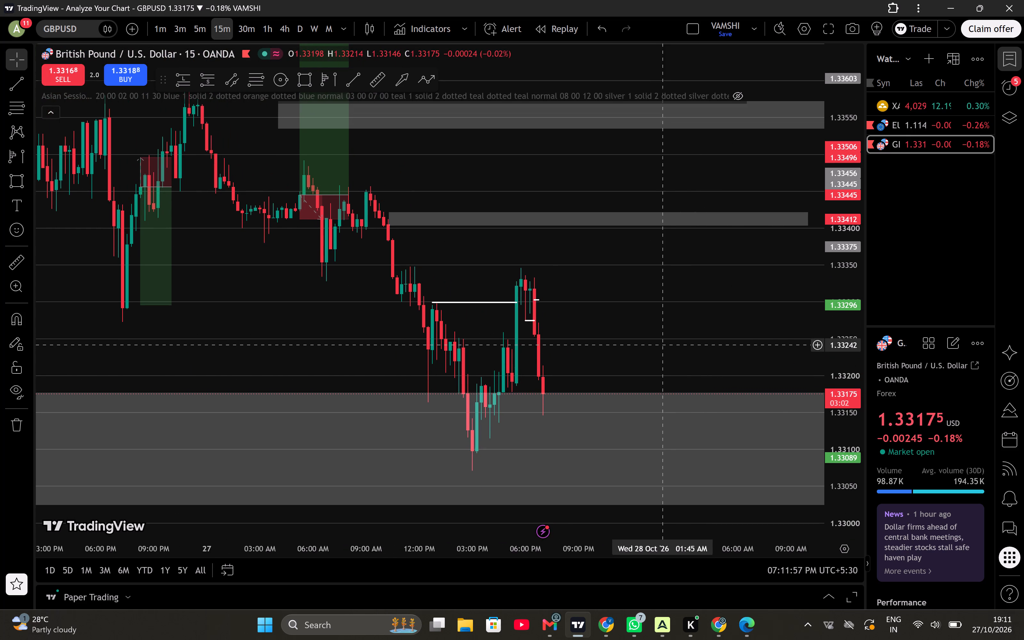
{"action": "scroll", "coordinate": [664, 345], "scroll_direction": "up", "scroll_amount": 1}
{"action": "left_click_drag", "start_coordinate": [840, 394], "coordinate": [844, 324]}
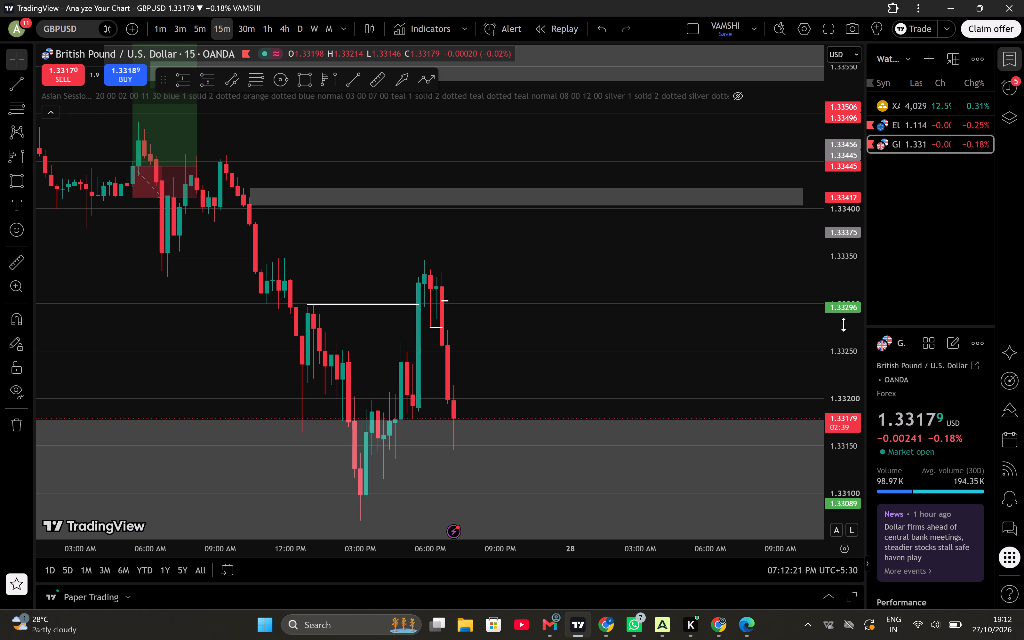
{"action": "double_click", "coordinate": [844, 324]}
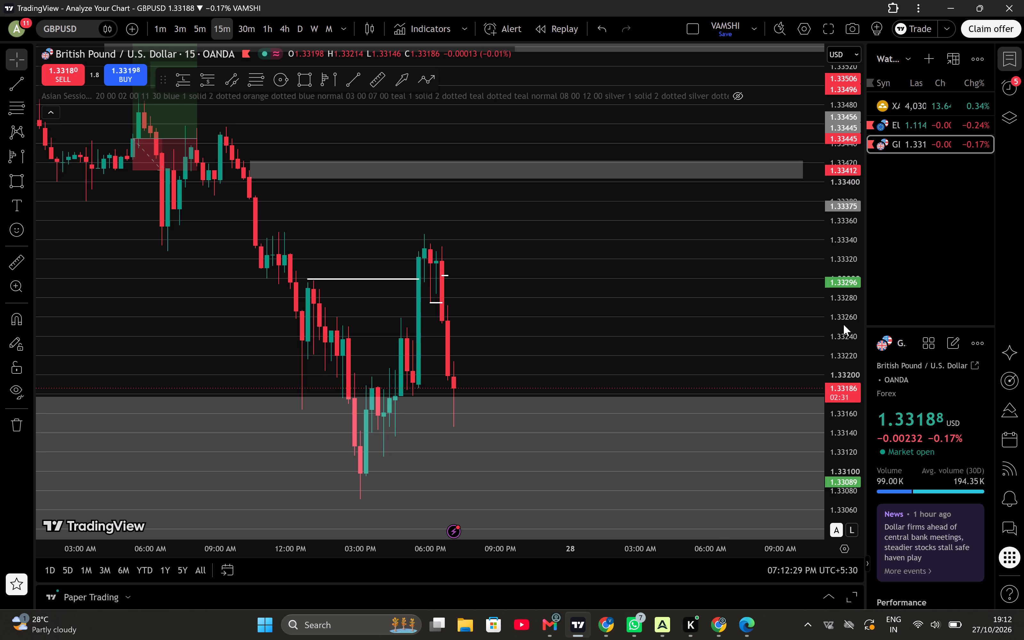
Check GBPUSD on the 3-minute and 5-minute timeframes for the price reaction at the lower grey zone.
{"action": "left_click", "coordinate": [184, 28]}
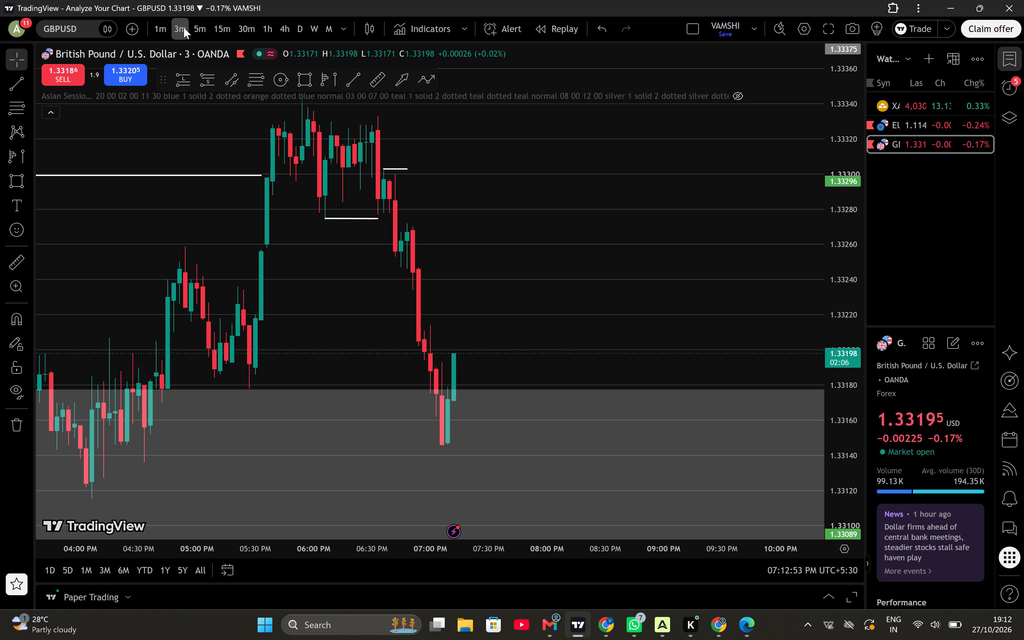
{"action": "left_click", "coordinate": [202, 24]}
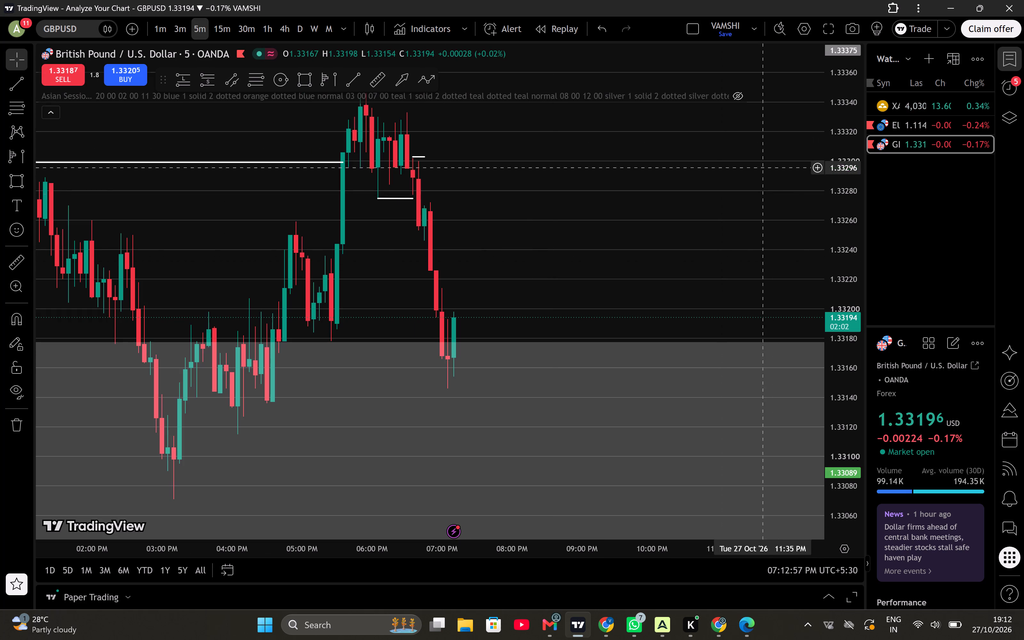
{"action": "left_click_drag", "start_coordinate": [840, 147], "coordinate": [834, 261]}
{"action": "left_click_drag", "start_coordinate": [596, 242], "coordinate": [606, 336]}
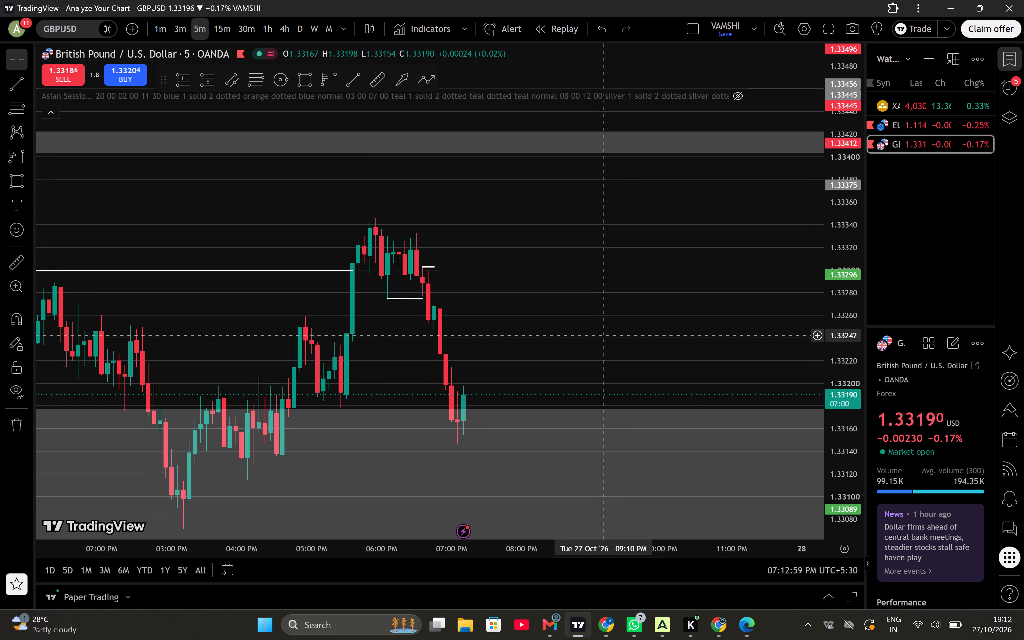
{"action": "scroll", "coordinate": [606, 336], "scroll_direction": "down", "scroll_amount": 1}
{"action": "left_click_drag", "start_coordinate": [636, 324], "coordinate": [562, 322]}
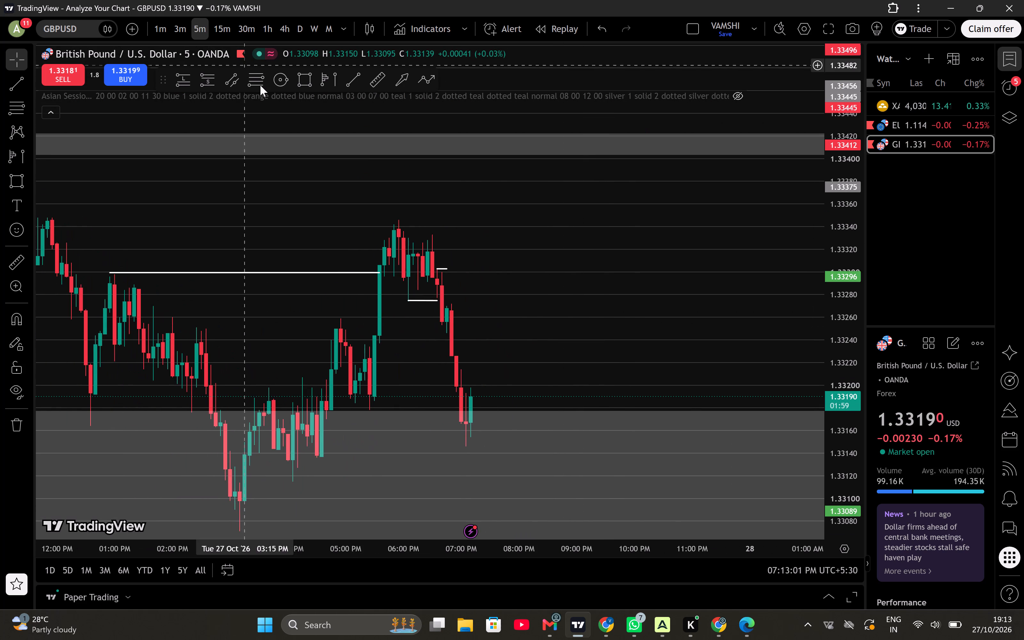
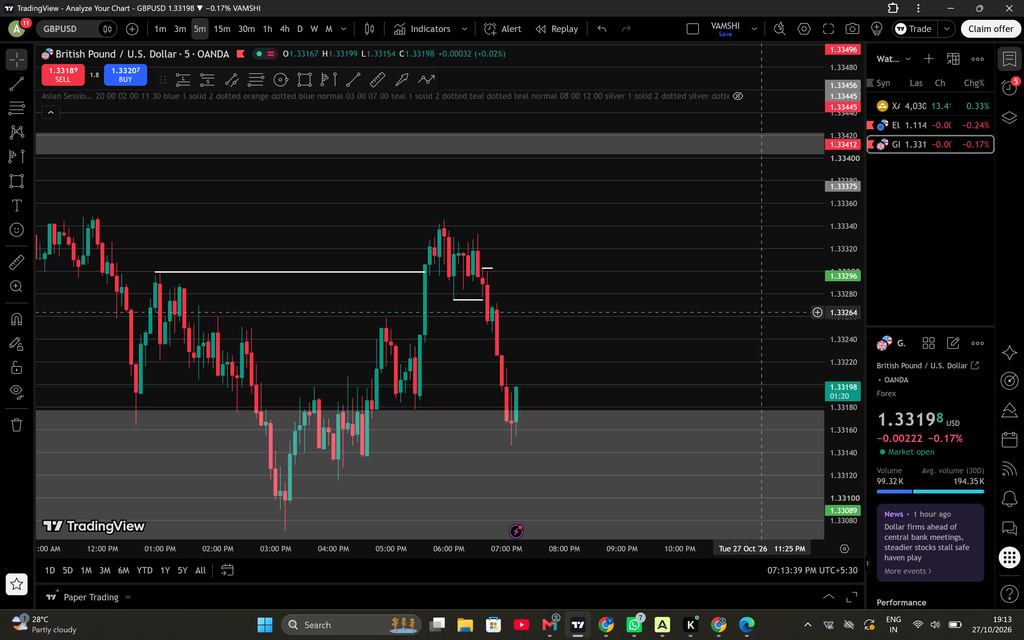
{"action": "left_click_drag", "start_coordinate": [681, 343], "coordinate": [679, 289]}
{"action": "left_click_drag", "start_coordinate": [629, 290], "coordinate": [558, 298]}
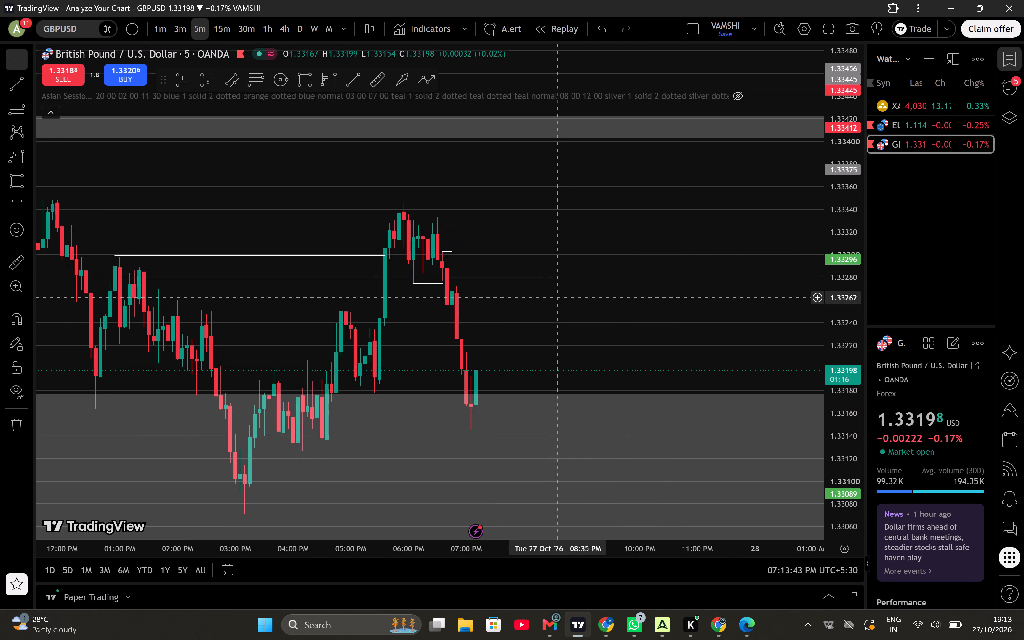
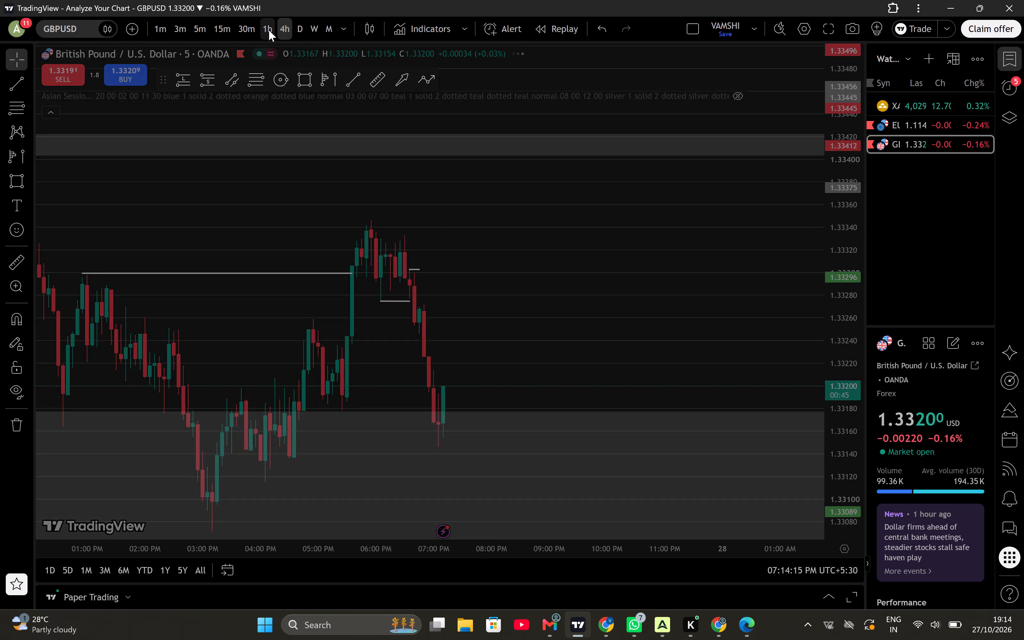
Place a long position on the 5-minute GBPUSD chart with entry at 1.33168 and stop at 1.33137.
{"action": "left_click", "coordinate": [269, 30]}
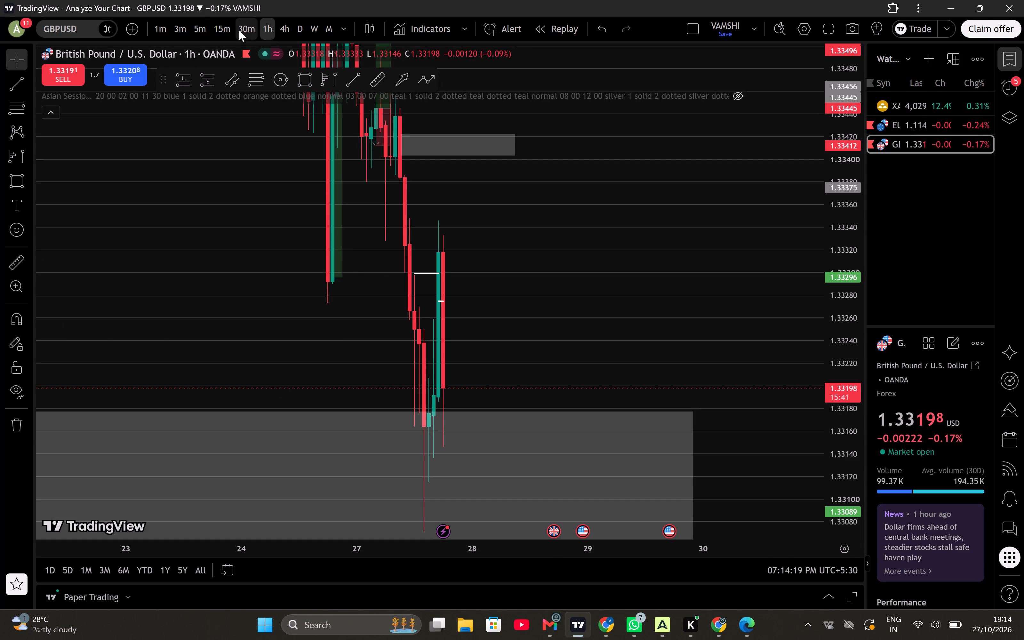
{"action": "left_click", "coordinate": [200, 29]}
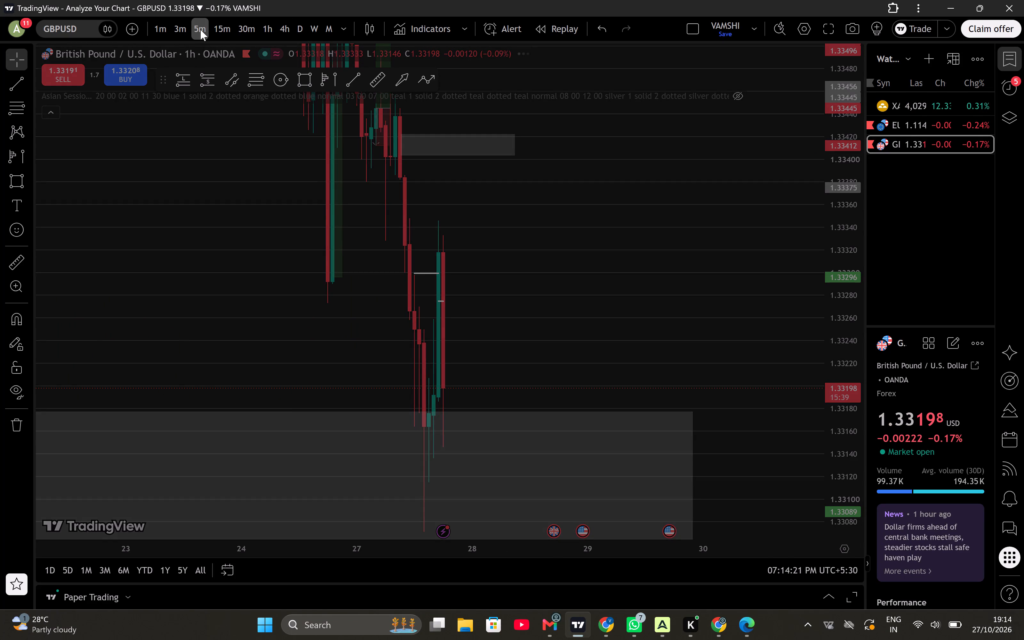
{"action": "left_click_drag", "start_coordinate": [467, 274], "coordinate": [523, 251]}
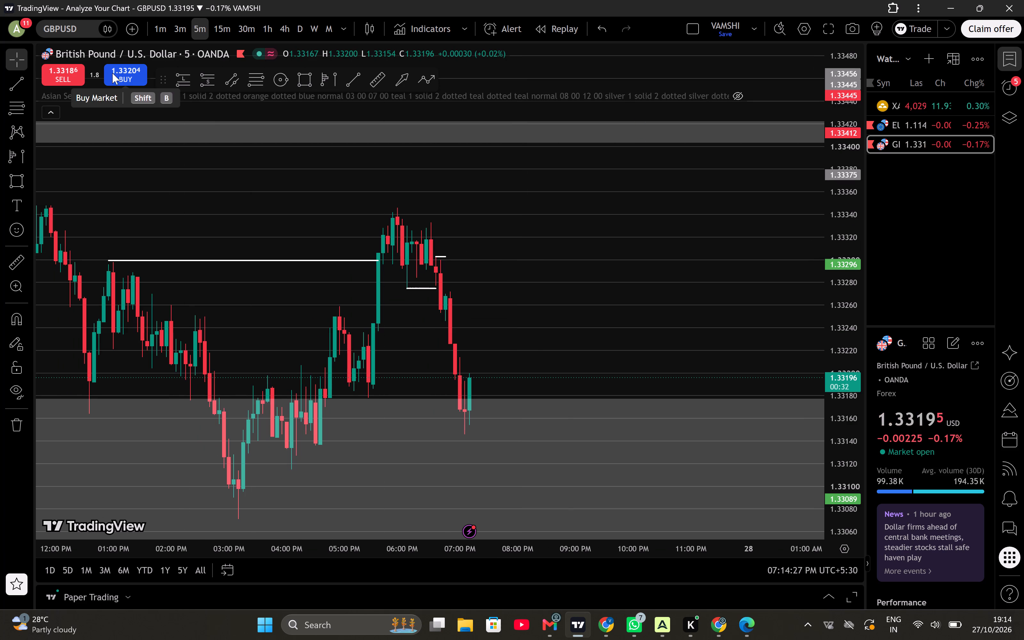
{"action": "left_click", "coordinate": [182, 81]}
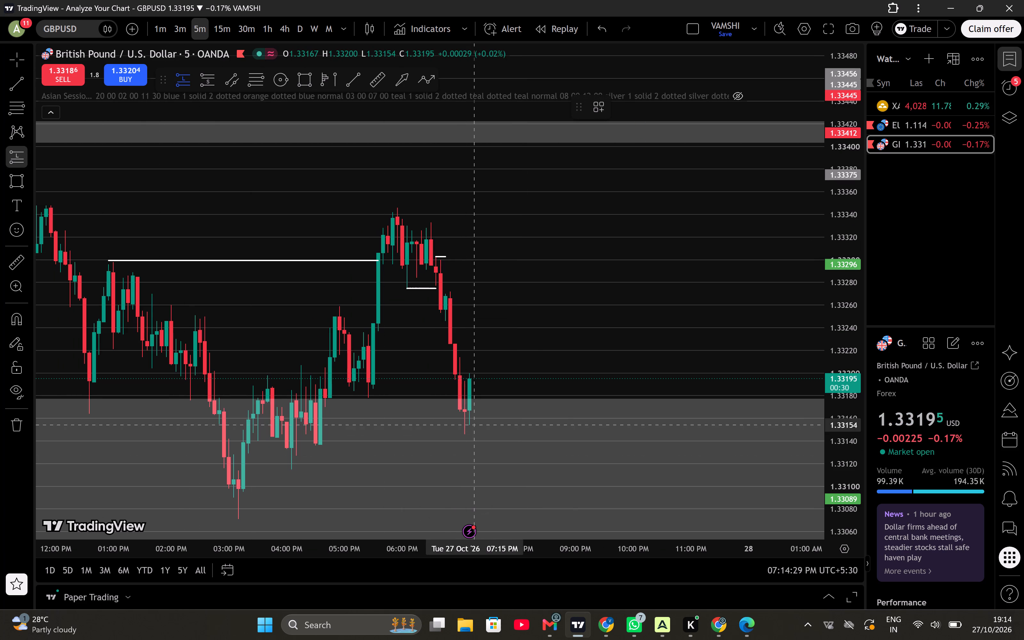
{"action": "left_click", "coordinate": [466, 409]}
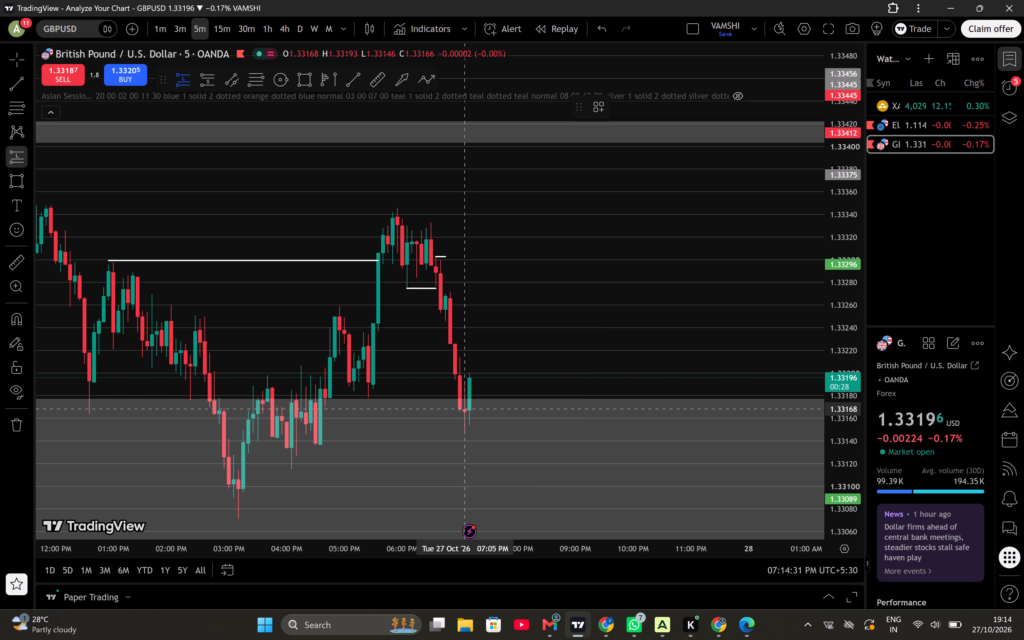
{"action": "left_click_drag", "start_coordinate": [464, 475], "coordinate": [485, 451]}
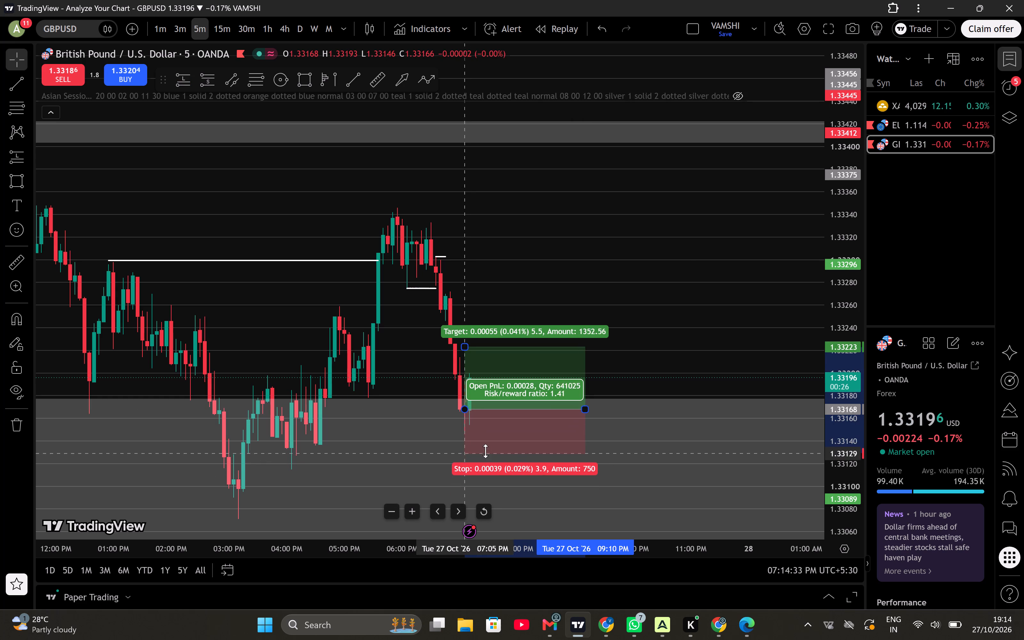
{"action": "left_click_drag", "start_coordinate": [485, 451], "coordinate": [486, 444]}
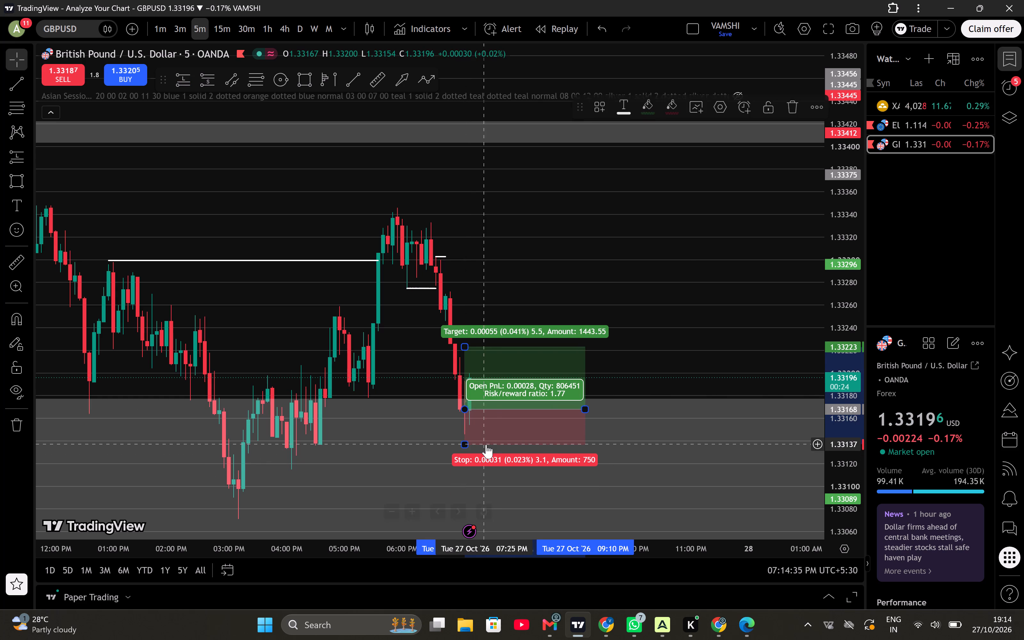
Set the long position's target to 1.33277, near the short white line under the recent highs.
{"action": "left_click_drag", "start_coordinate": [467, 346], "coordinate": [489, 278]}
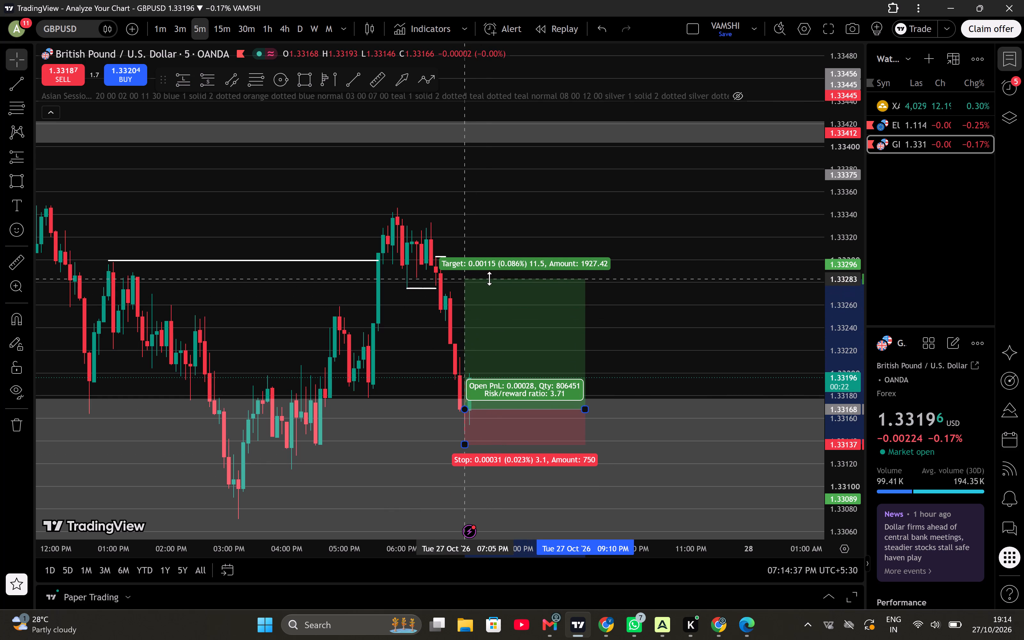
{"action": "left_click_drag", "start_coordinate": [489, 278], "coordinate": [484, 289]}
{"action": "left_click", "coordinate": [609, 356]}
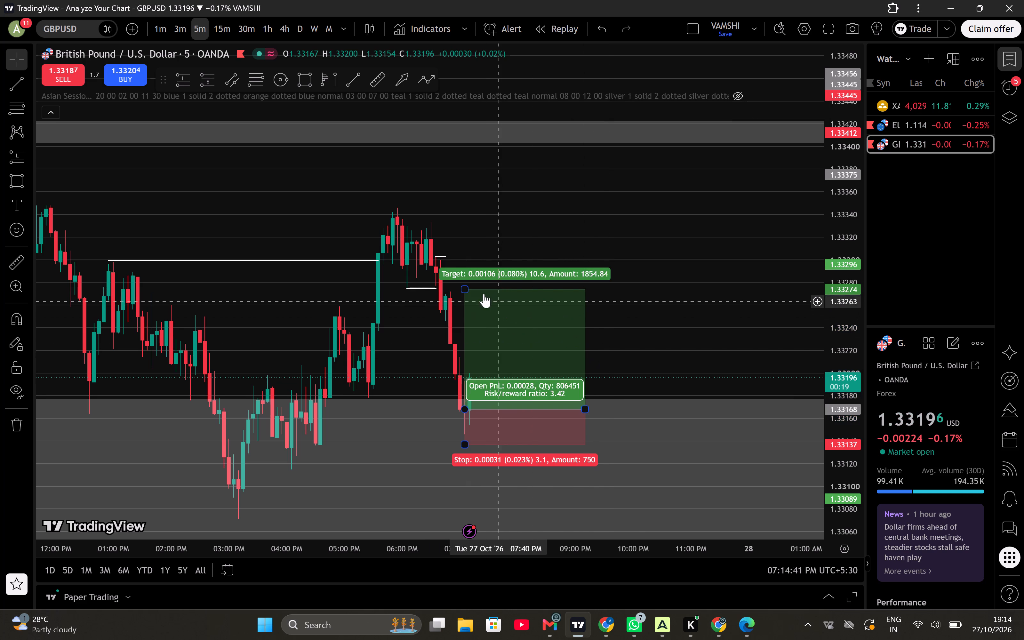
{"action": "left_click_drag", "start_coordinate": [467, 287], "coordinate": [476, 286]}
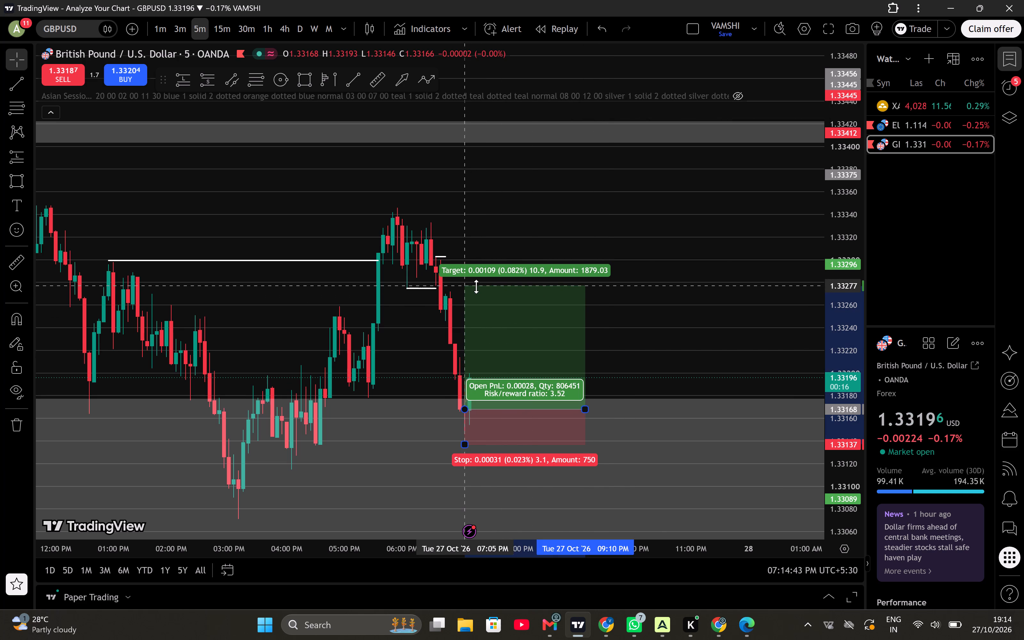
{"action": "left_click_drag", "start_coordinate": [476, 286], "coordinate": [475, 287]}
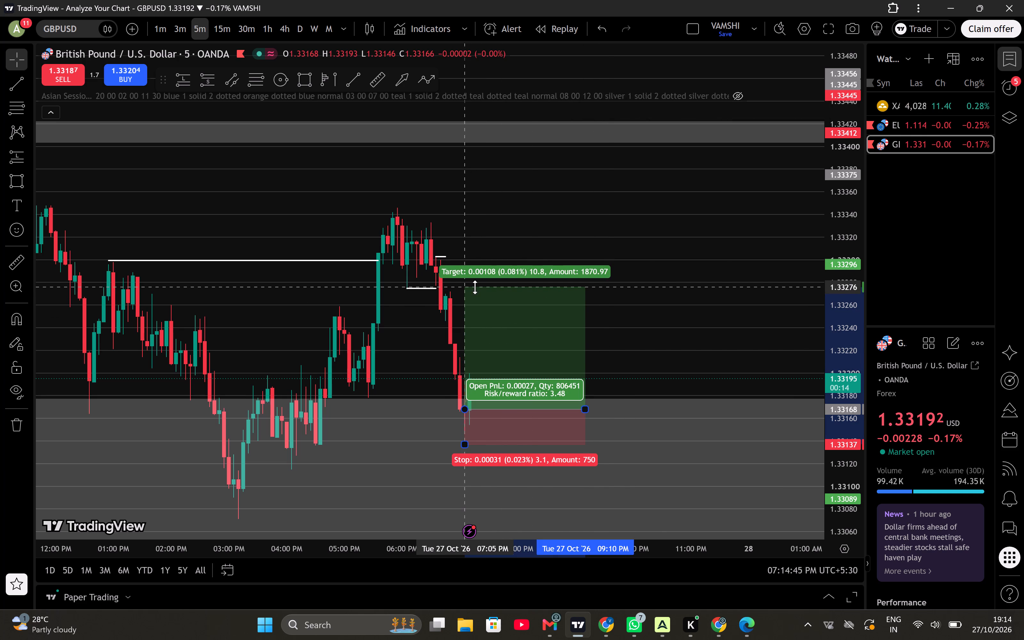
{"action": "left_click_drag", "start_coordinate": [475, 287], "coordinate": [475, 286]}
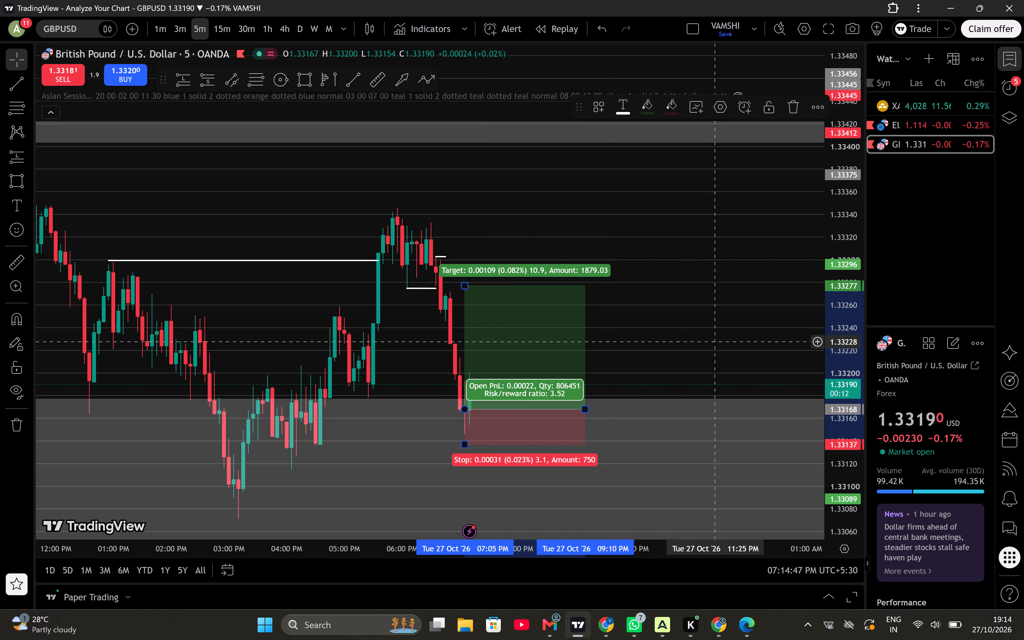
{"action": "left_click", "coordinate": [714, 342]}
Examine the planned long position against recent GBPUSD price action on the 5-minute and 3-minute charts.
{"action": "scroll", "coordinate": [667, 349], "scroll_direction": "up", "scroll_amount": 1}
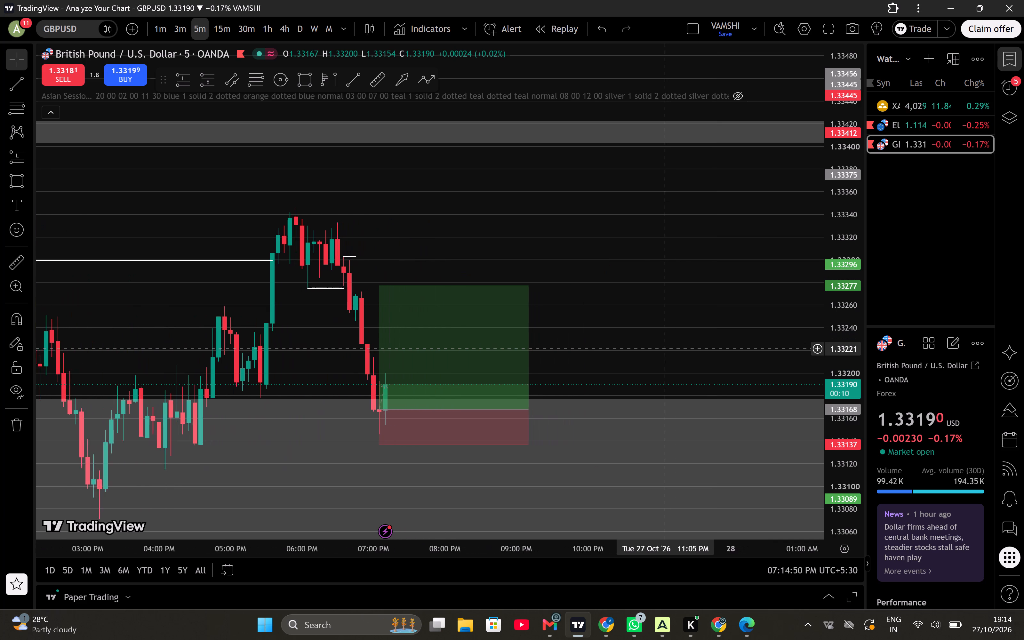
{"action": "left_click_drag", "start_coordinate": [633, 310], "coordinate": [693, 292]}
{"action": "left_click_drag", "start_coordinate": [628, 286], "coordinate": [639, 245]}
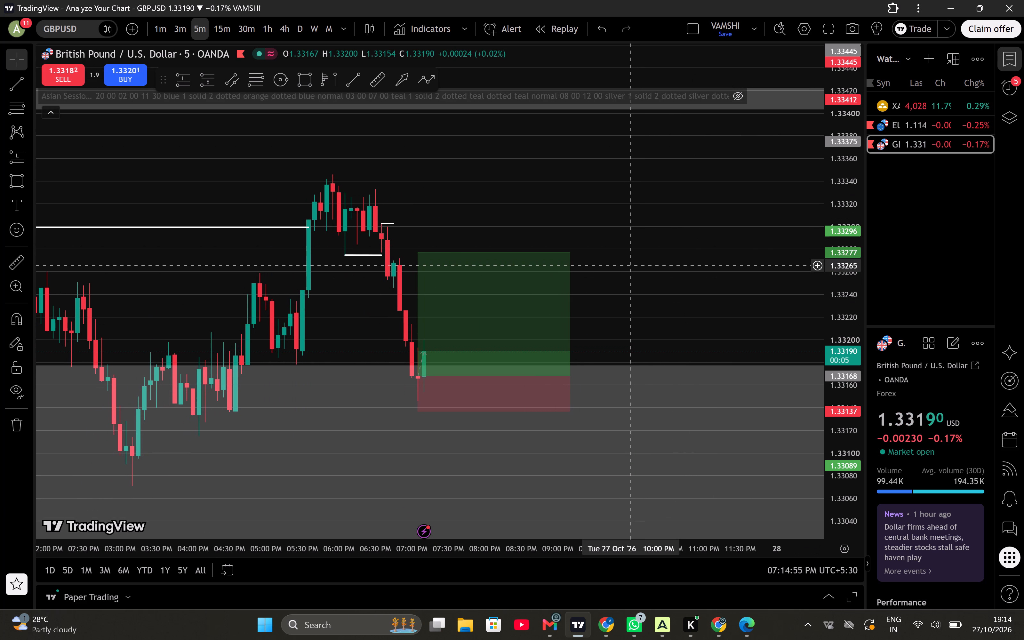
{"action": "left_click_drag", "start_coordinate": [635, 325], "coordinate": [636, 300]}
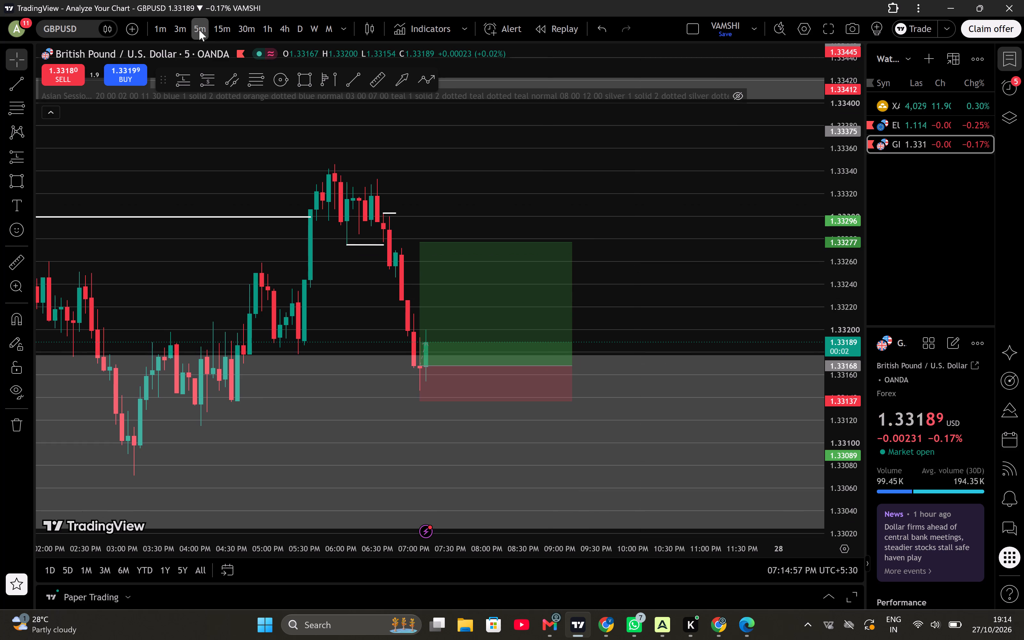
{"action": "left_click", "coordinate": [185, 28]}
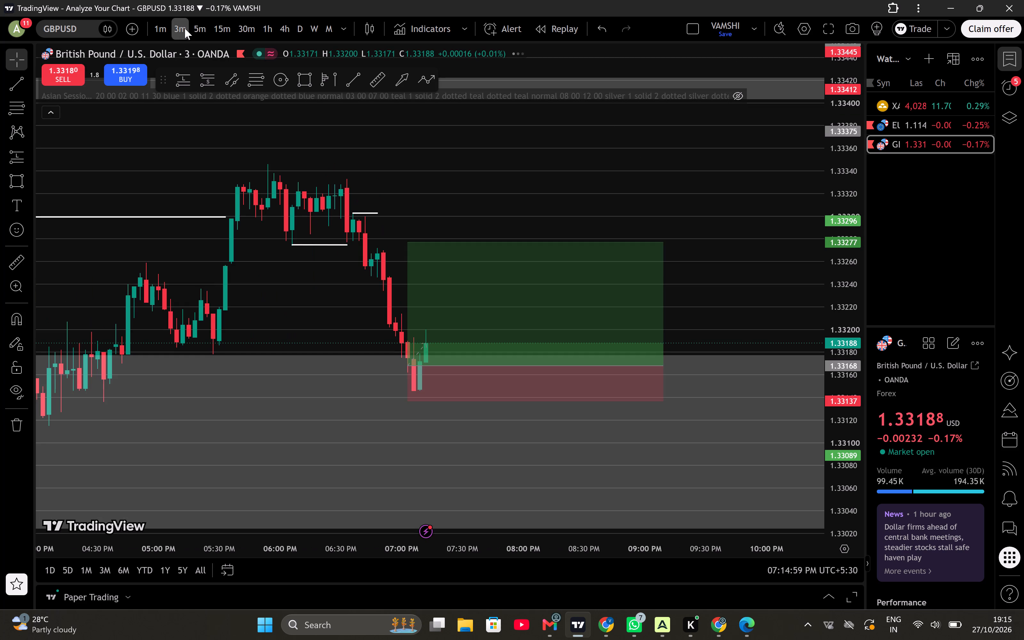
{"action": "left_click_drag", "start_coordinate": [731, 305], "coordinate": [715, 222]}
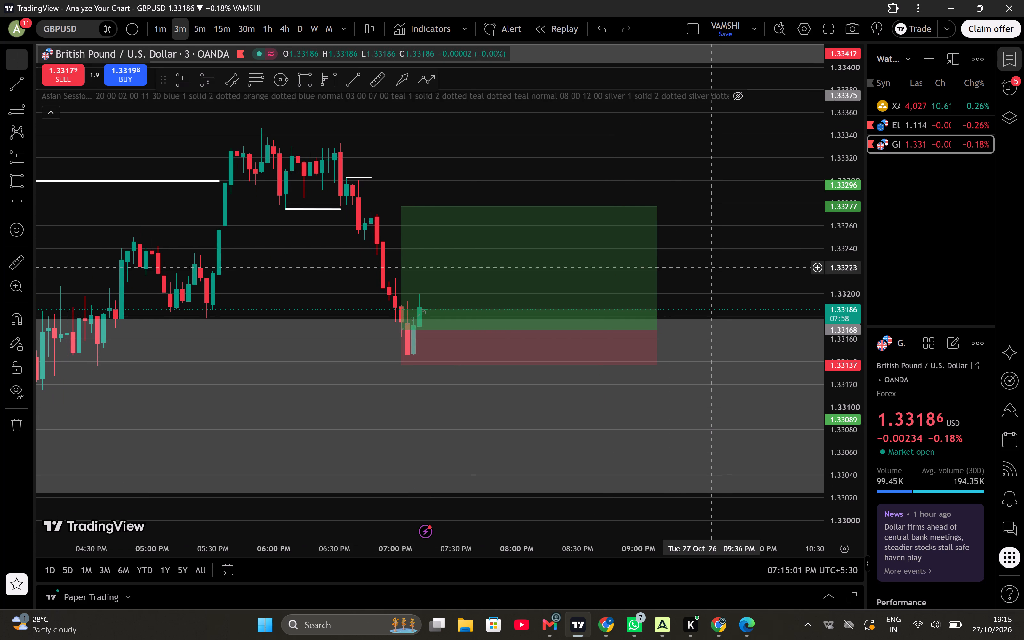
{"action": "scroll", "coordinate": [715, 272], "scroll_direction": "down", "scroll_amount": 2}
{"action": "left_click_drag", "start_coordinate": [731, 268], "coordinate": [726, 340]}
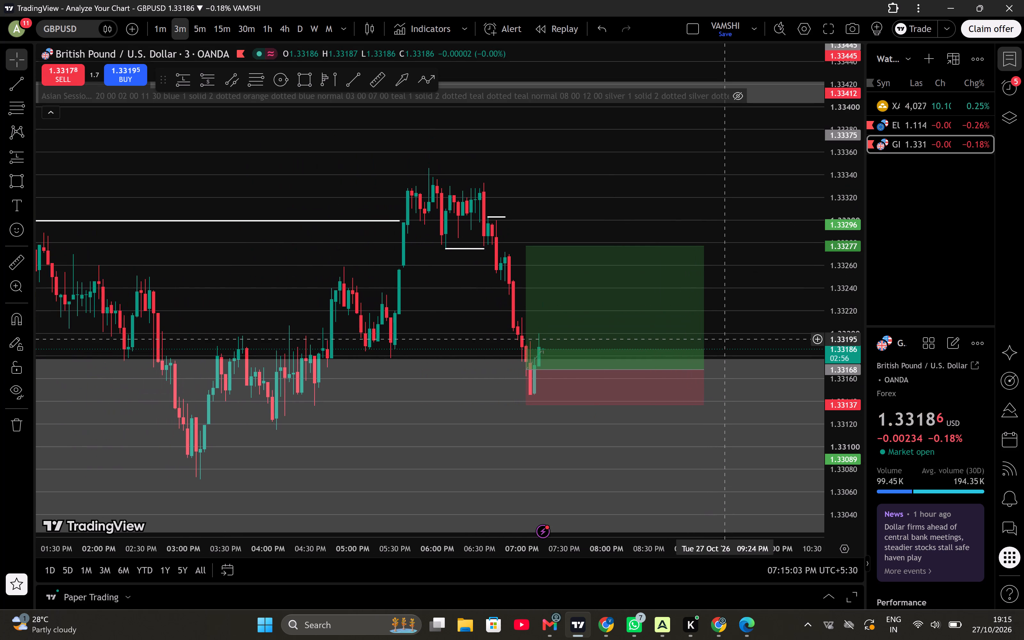
{"action": "scroll", "coordinate": [726, 340], "scroll_direction": "up", "scroll_amount": 1}
{"action": "left_click_drag", "start_coordinate": [848, 404], "coordinate": [850, 302]}
{"action": "left_click_drag", "start_coordinate": [780, 313], "coordinate": [802, 368]}
{"action": "left_click_drag", "start_coordinate": [760, 356], "coordinate": [754, 371]}
{"action": "scroll", "coordinate": [754, 371], "scroll_direction": "up", "scroll_amount": 1}
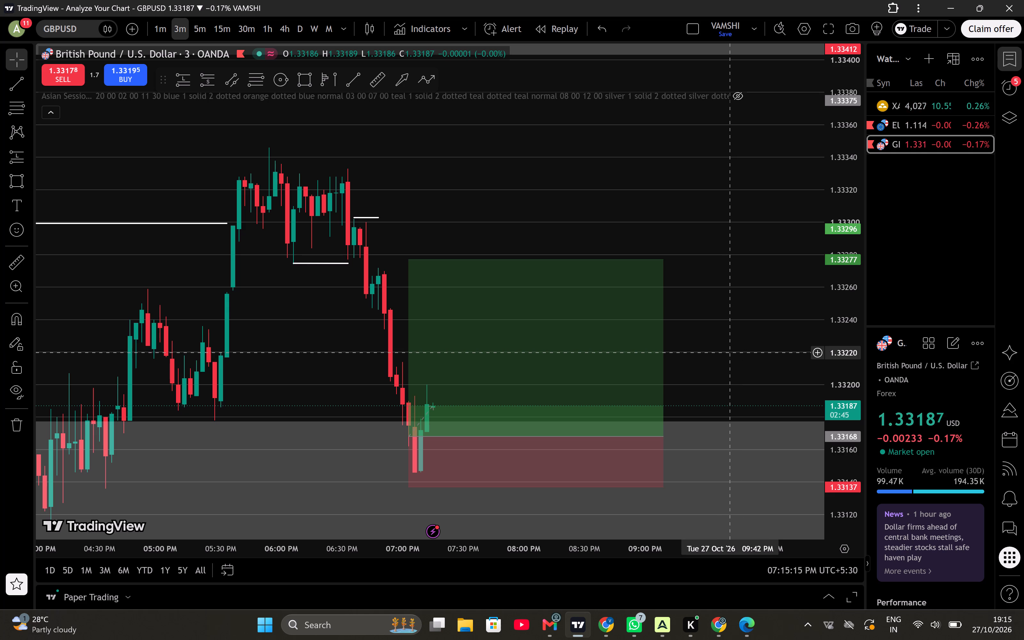
{"action": "left_click_drag", "start_coordinate": [726, 352], "coordinate": [707, 342]}
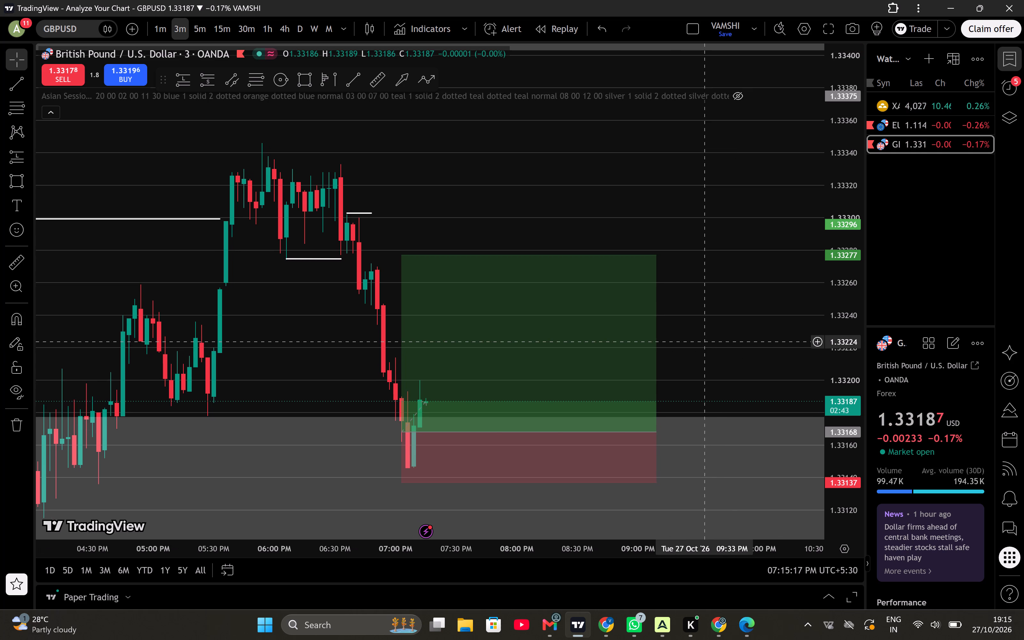
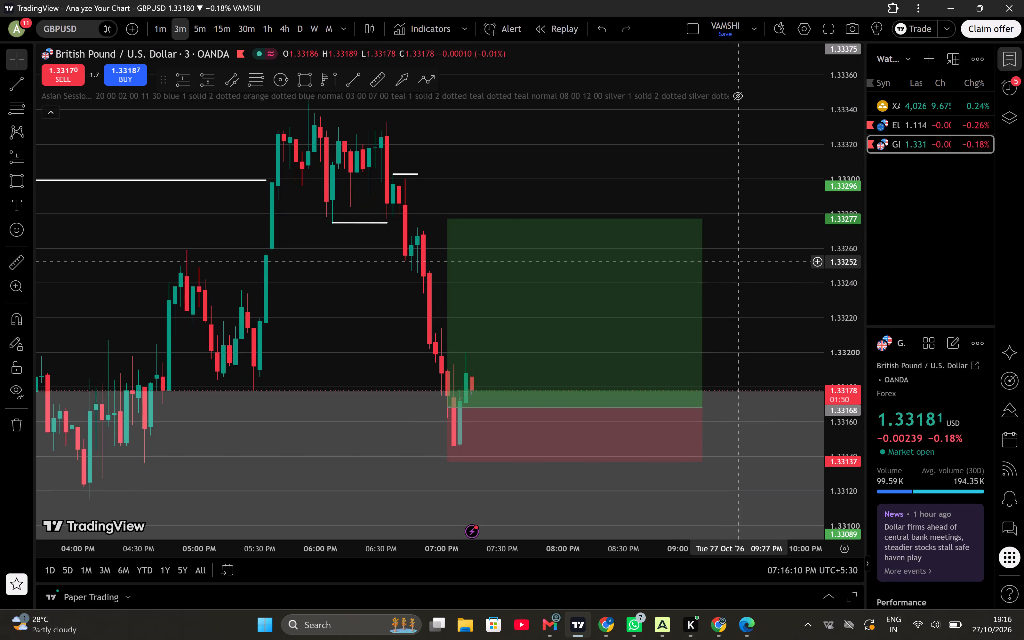
Examine the planned long position against the wider GBPUSD price action on the 3-minute and 15-minute charts.
{"action": "scroll", "coordinate": [736, 262], "scroll_direction": "down", "scroll_amount": 1}
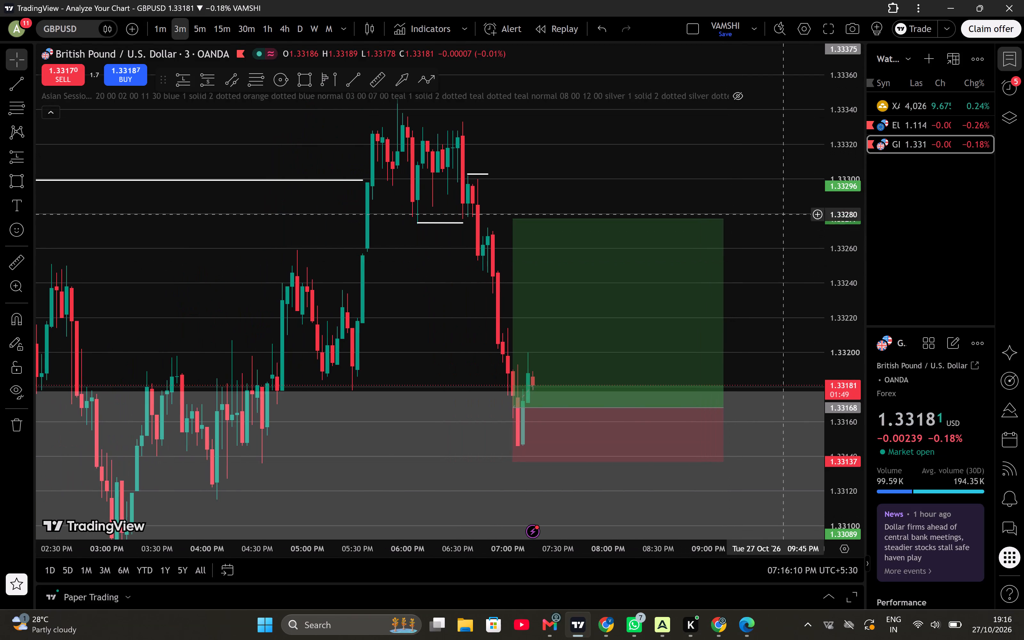
{"action": "left_click_drag", "start_coordinate": [849, 148], "coordinate": [832, 260]}
{"action": "left_click_drag", "start_coordinate": [774, 279], "coordinate": [701, 245]}
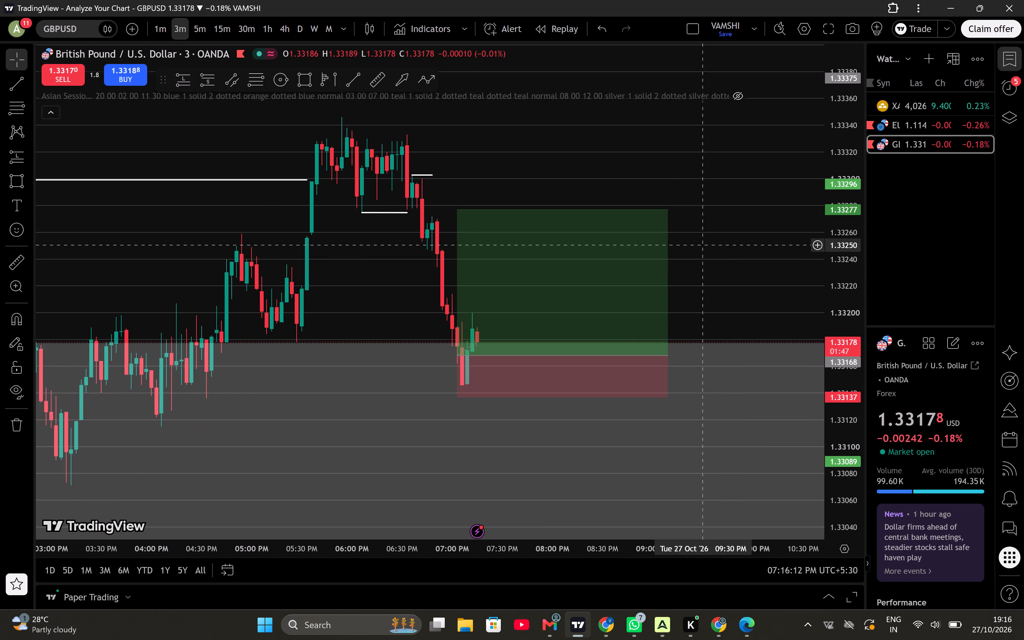
{"action": "left_click_drag", "start_coordinate": [714, 279], "coordinate": [658, 280]}
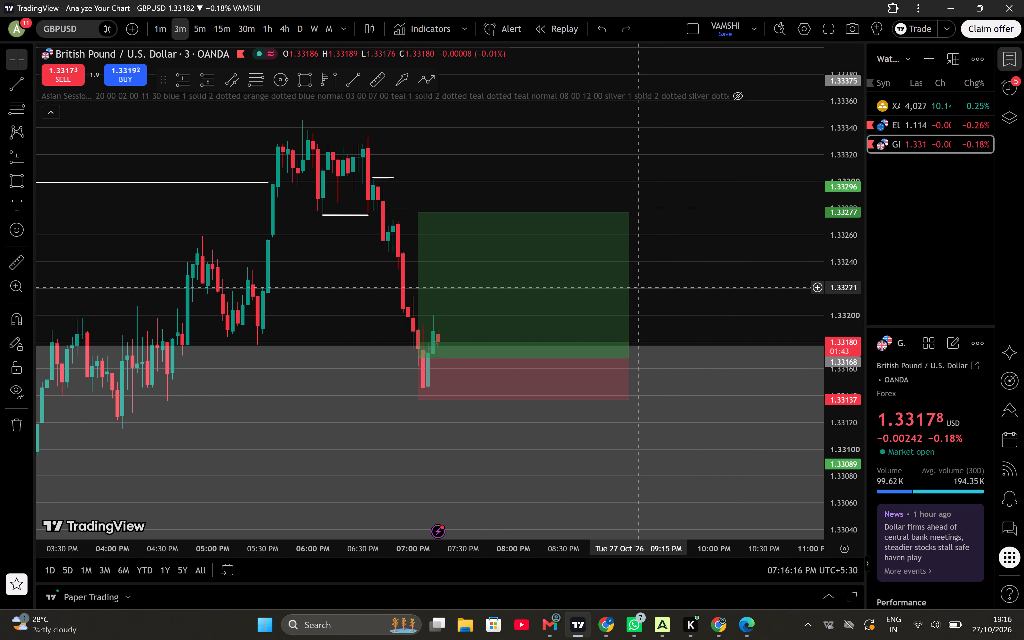
{"action": "left_click", "coordinate": [223, 30]}
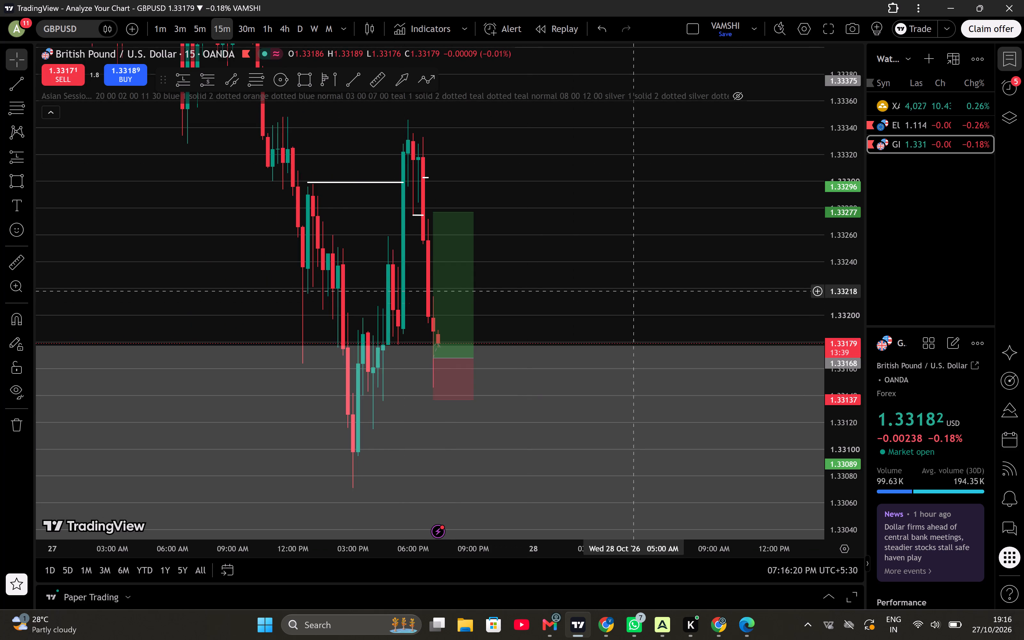
{"action": "left_click_drag", "start_coordinate": [665, 288], "coordinate": [750, 336]}
{"action": "left_click_drag", "start_coordinate": [850, 198], "coordinate": [832, 391]}
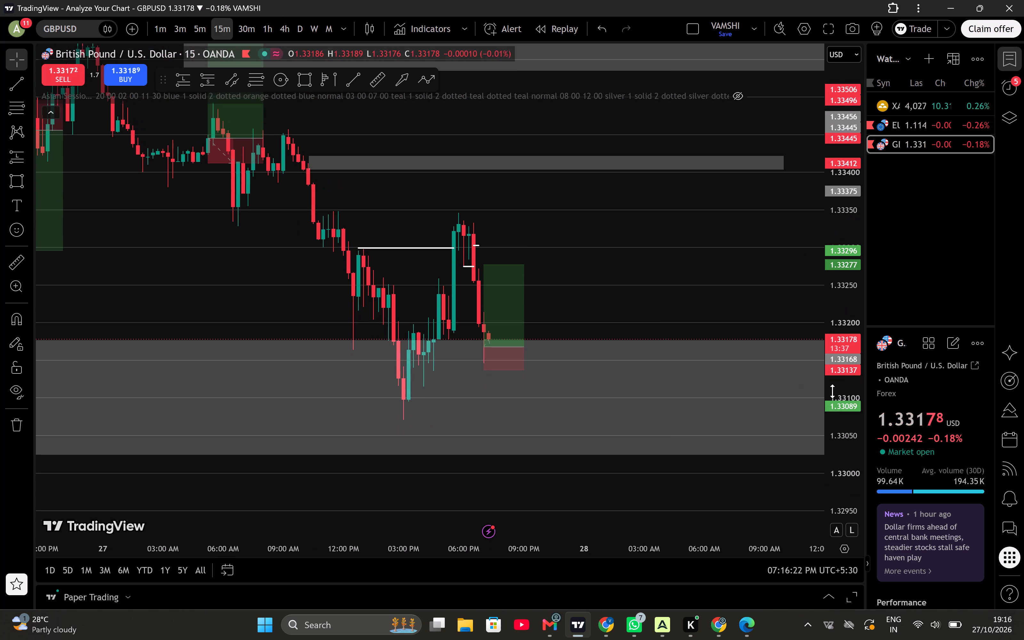
{"action": "left_click_drag", "start_coordinate": [657, 287], "coordinate": [671, 359]}
{"action": "scroll", "coordinate": [671, 359], "scroll_direction": "up", "scroll_amount": 1}
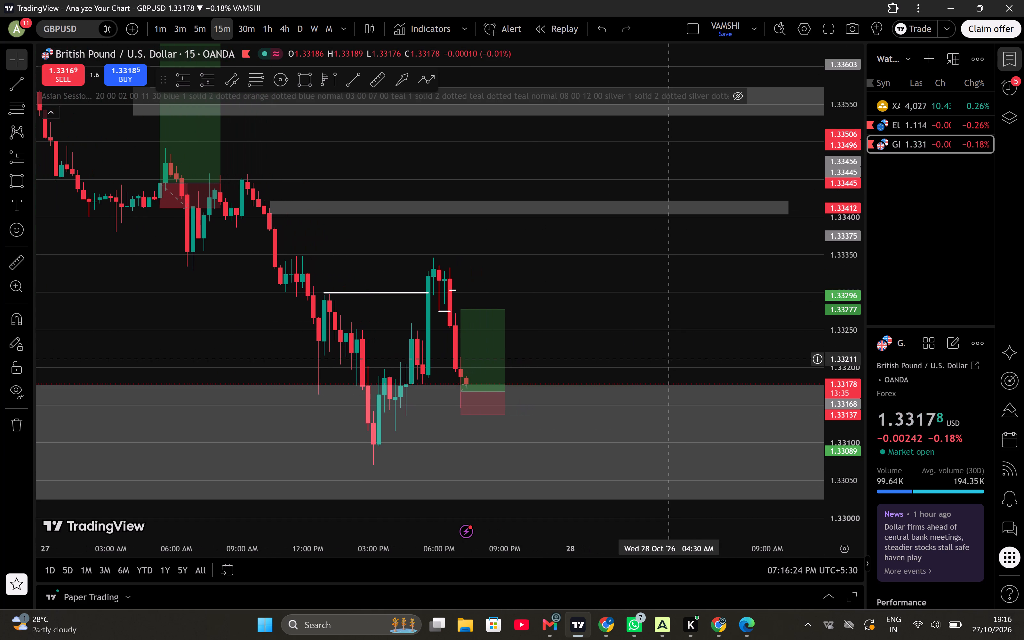
Examine GBPUSD price action around the planned long entry on the 5-minute and 1-minute charts.
{"action": "left_click", "coordinate": [191, 29]}
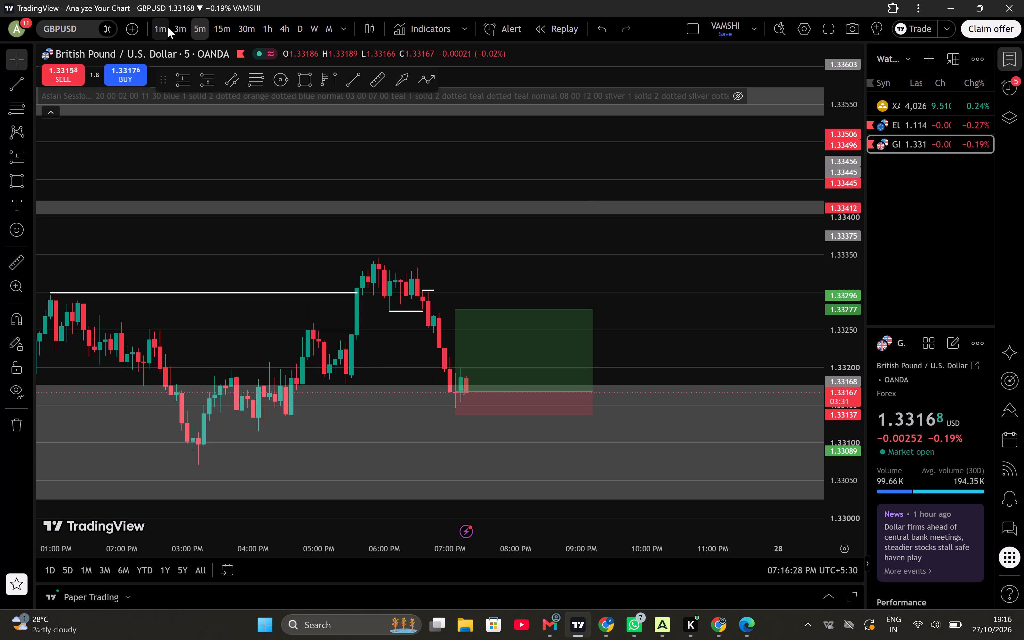
{"action": "left_click", "coordinate": [168, 27]}
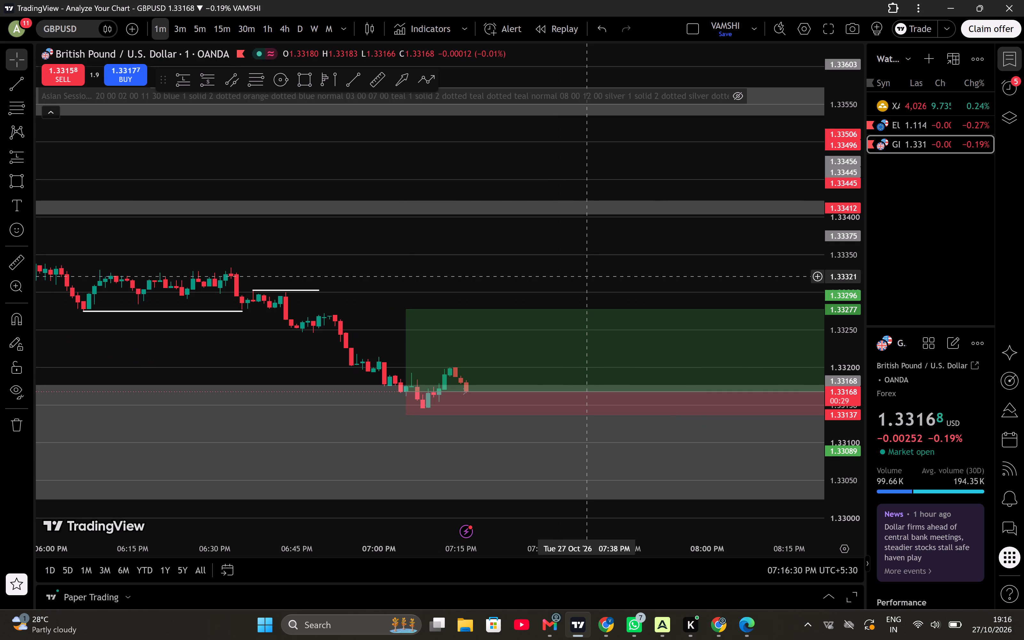
{"action": "scroll", "coordinate": [589, 277], "scroll_direction": "down", "scroll_amount": 2}
{"action": "left_click", "coordinate": [715, 318]}
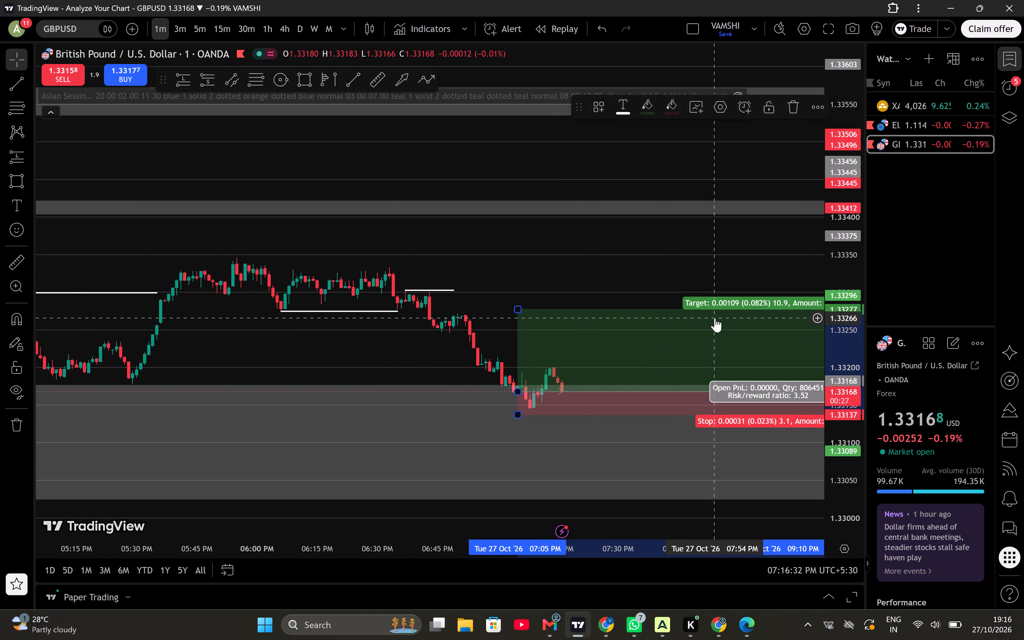
{"action": "left_click_drag", "start_coordinate": [698, 274], "coordinate": [568, 267]}
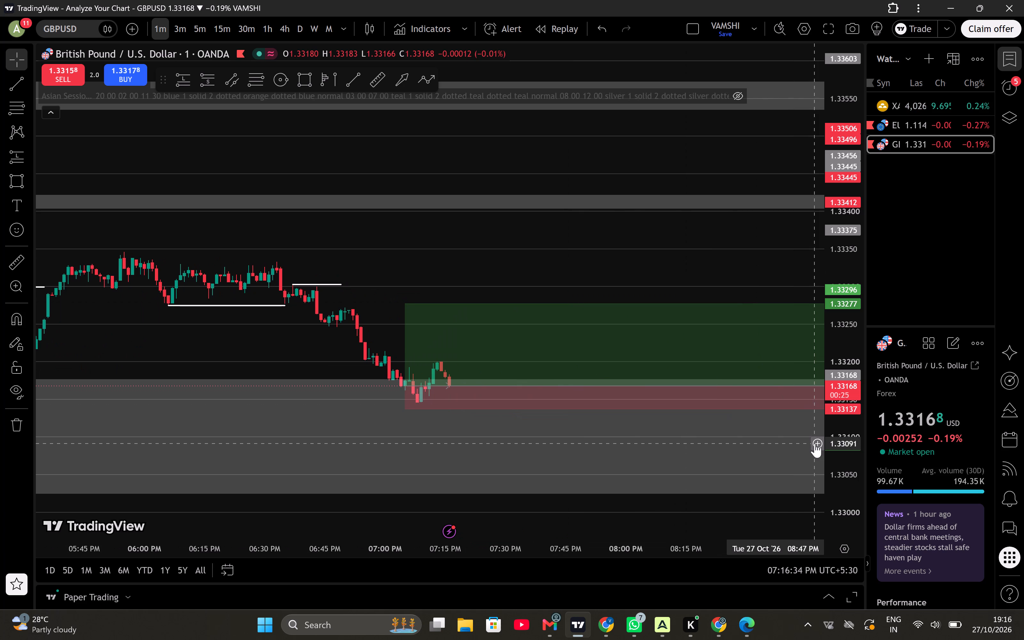
{"action": "left_click_drag", "start_coordinate": [850, 470], "coordinate": [894, 276]}
{"action": "left_click_drag", "start_coordinate": [708, 235], "coordinate": [573, 176]}
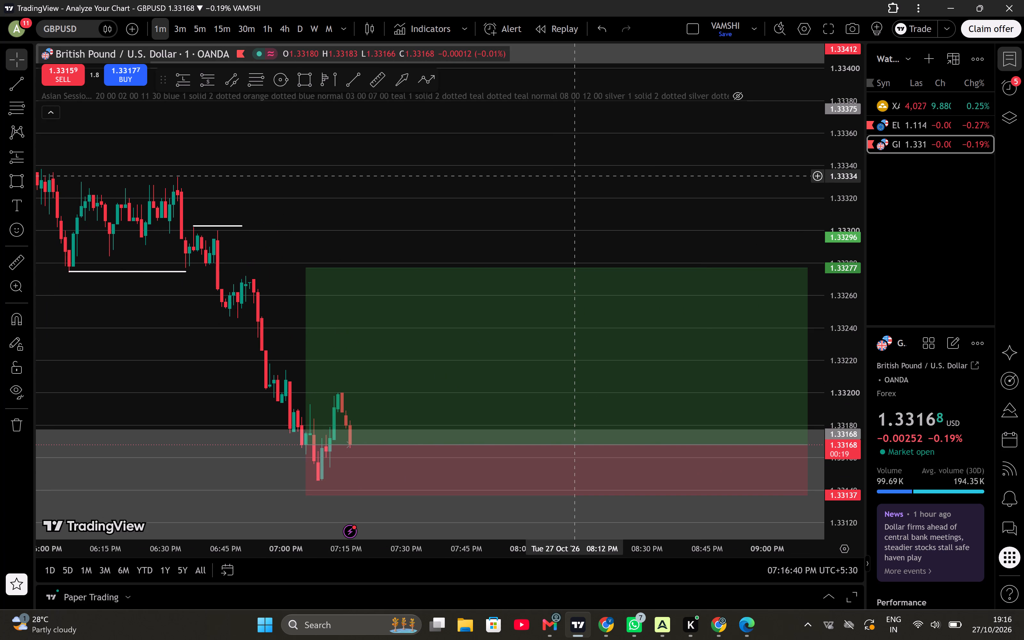
{"action": "left_click_drag", "start_coordinate": [555, 221], "coordinate": [544, 195]}
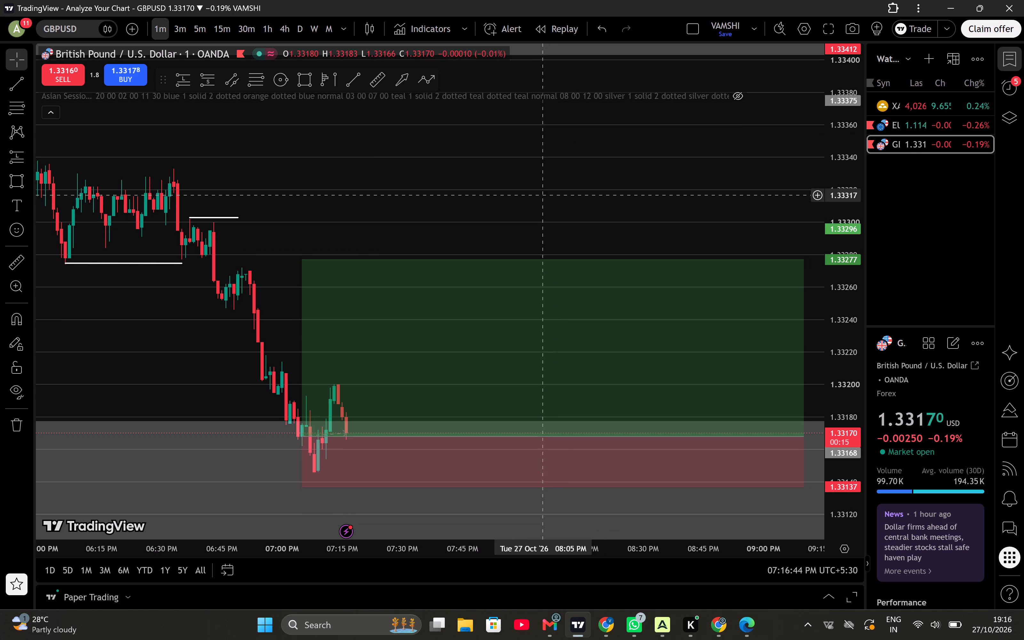
{"action": "left_click_drag", "start_coordinate": [429, 187], "coordinate": [402, 187]}
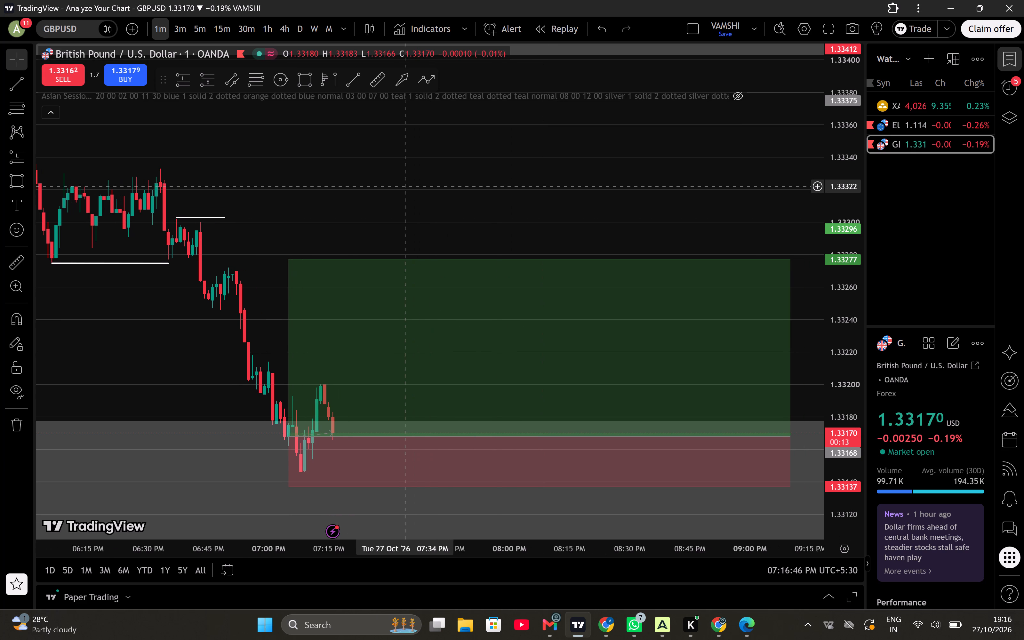
{"action": "left_click_drag", "start_coordinate": [402, 187], "coordinate": [399, 188]}
{"action": "left_click_drag", "start_coordinate": [310, 199], "coordinate": [303, 175]}
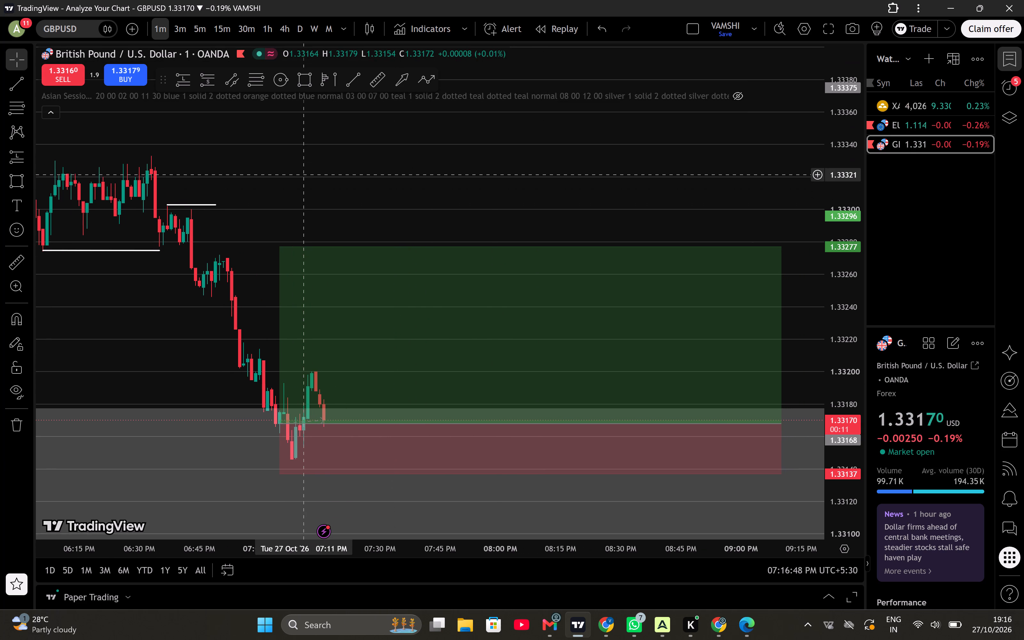
Place a buy limit order for 100,000 units of GBPUSD at 1.33168, matching the planned long position's entry.
{"action": "left_click", "coordinate": [109, 85]}
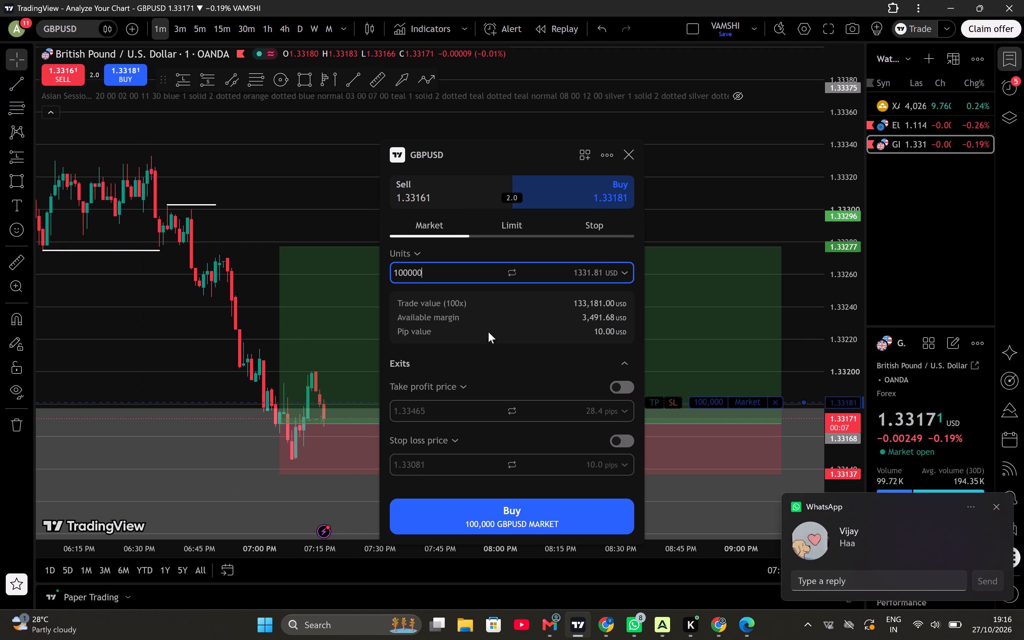
{"action": "left_click", "coordinate": [504, 226]}
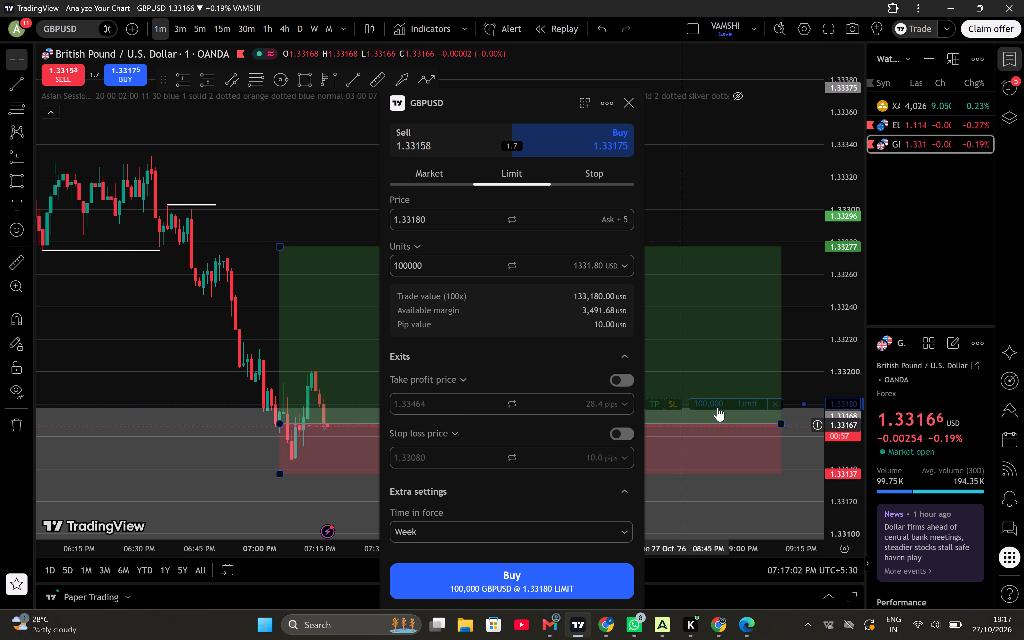
{"action": "left_click_drag", "start_coordinate": [731, 398], "coordinate": [727, 400]}
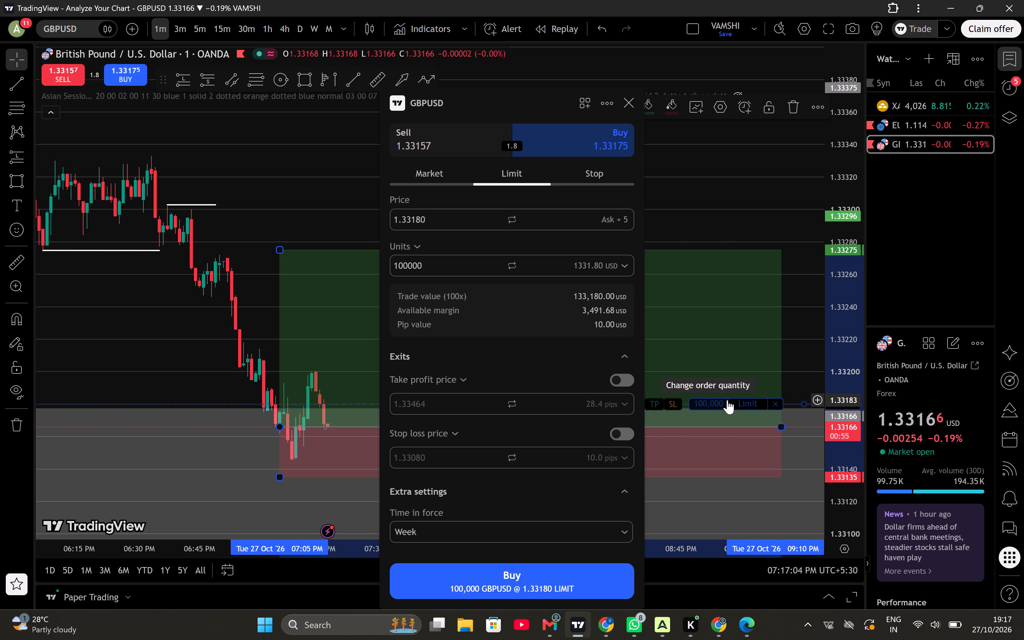
{"action": "key", "text": "ctrl+z"}
{"action": "left_click_drag", "start_coordinate": [725, 406], "coordinate": [723, 415]}
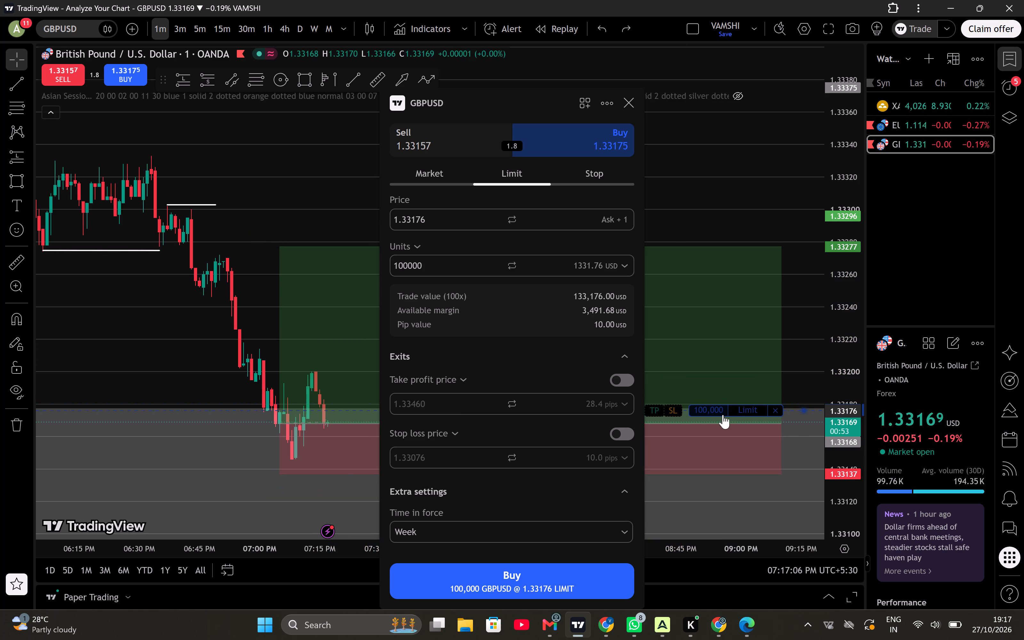
{"action": "left_click_drag", "start_coordinate": [723, 415], "coordinate": [718, 424]}
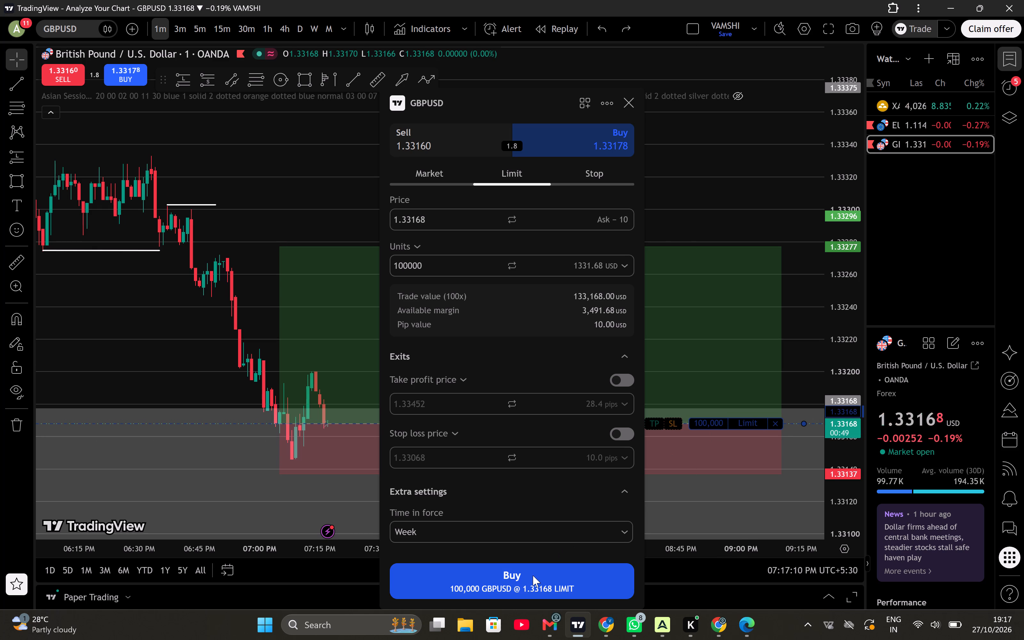
{"action": "left_click", "coordinate": [533, 575]}
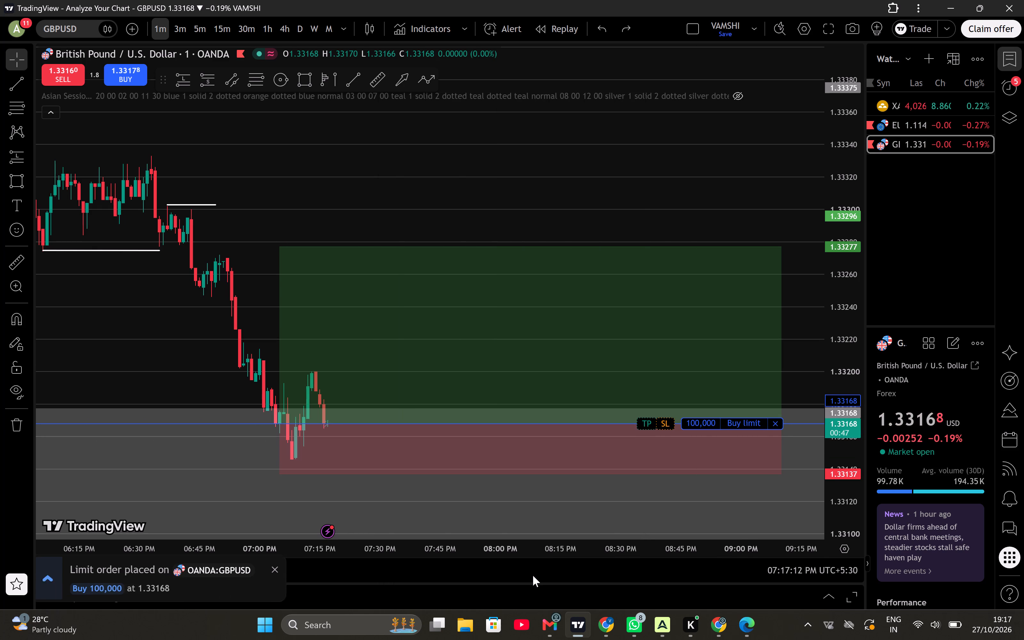
{"action": "left_click", "coordinate": [816, 352]}
{"action": "left_click", "coordinate": [816, 273]}
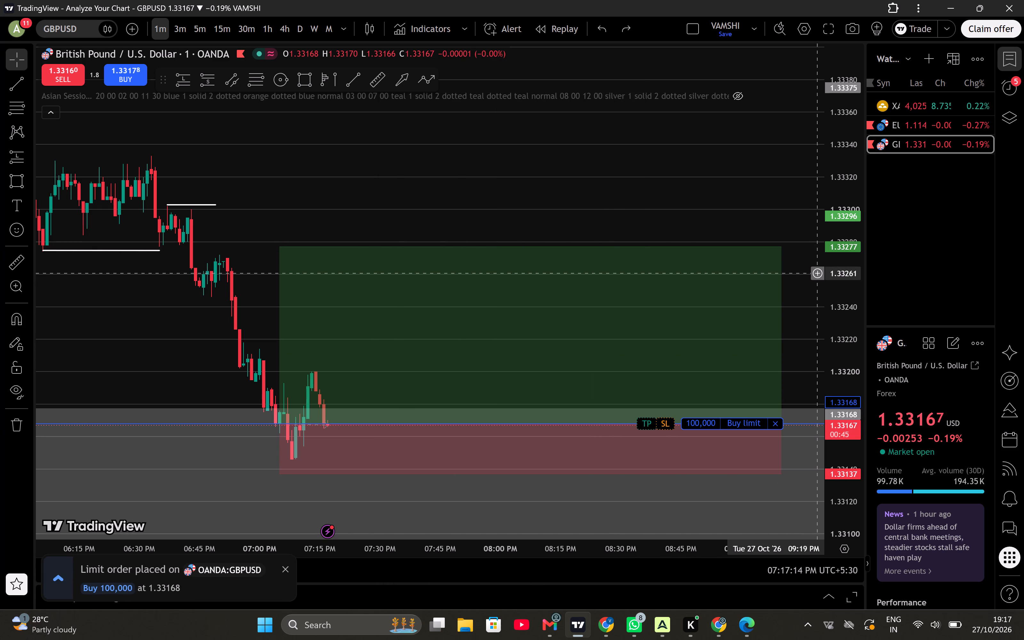
{"action": "left_click", "coordinate": [804, 222]}
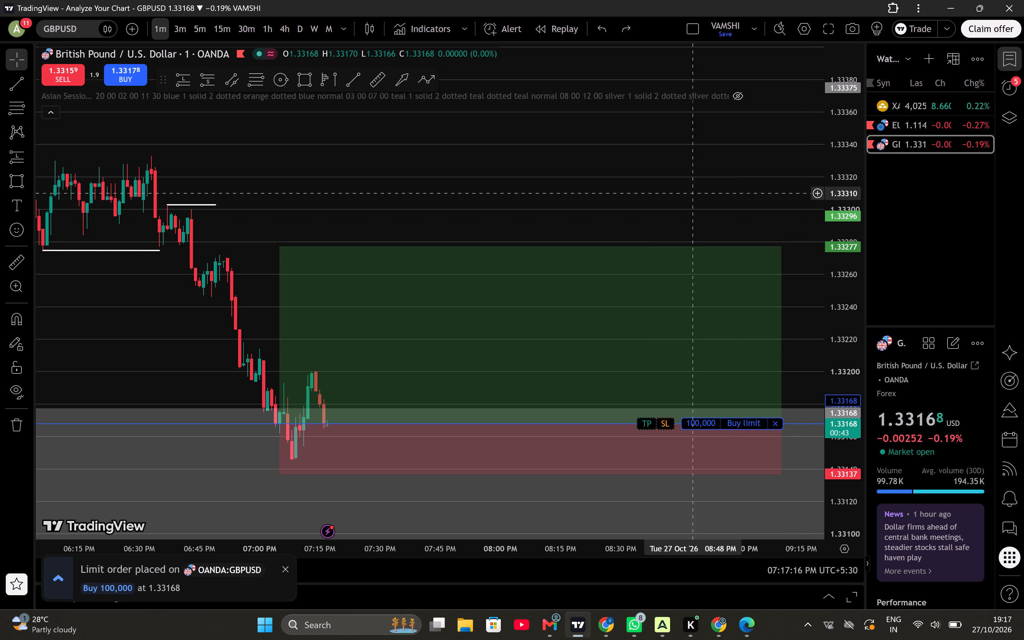
Add a stop loss at 1.33137 and a take profit at 1.33277 to the GBPUSD buy limit order.
{"action": "left_click_drag", "start_coordinate": [658, 189], "coordinate": [582, 108]}
{"action": "left_click_drag", "start_coordinate": [664, 368], "coordinate": [664, 370]}
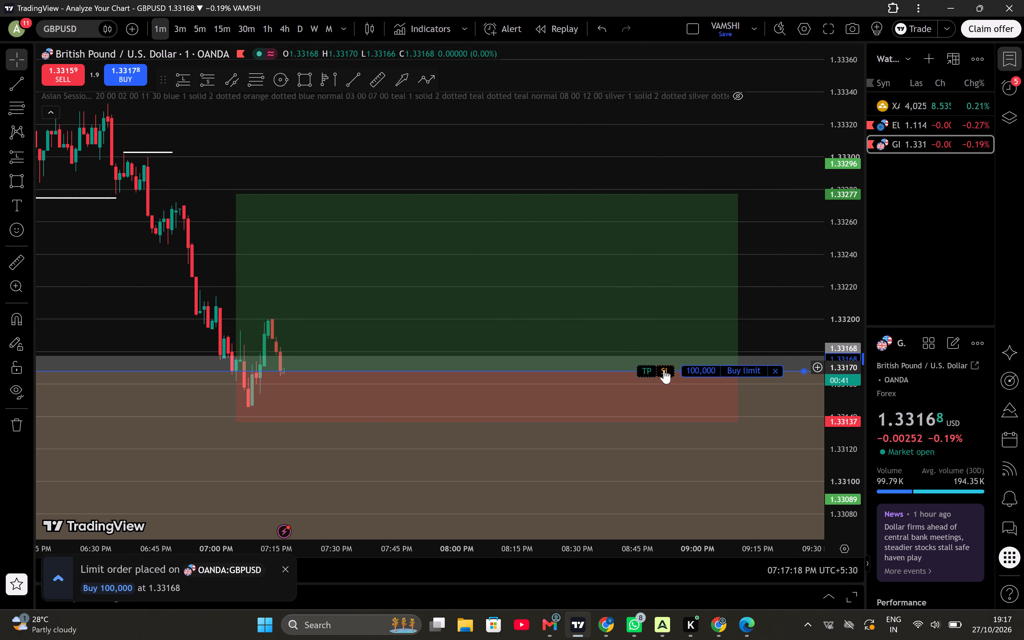
{"action": "left_click_drag", "start_coordinate": [664, 370], "coordinate": [620, 422]}
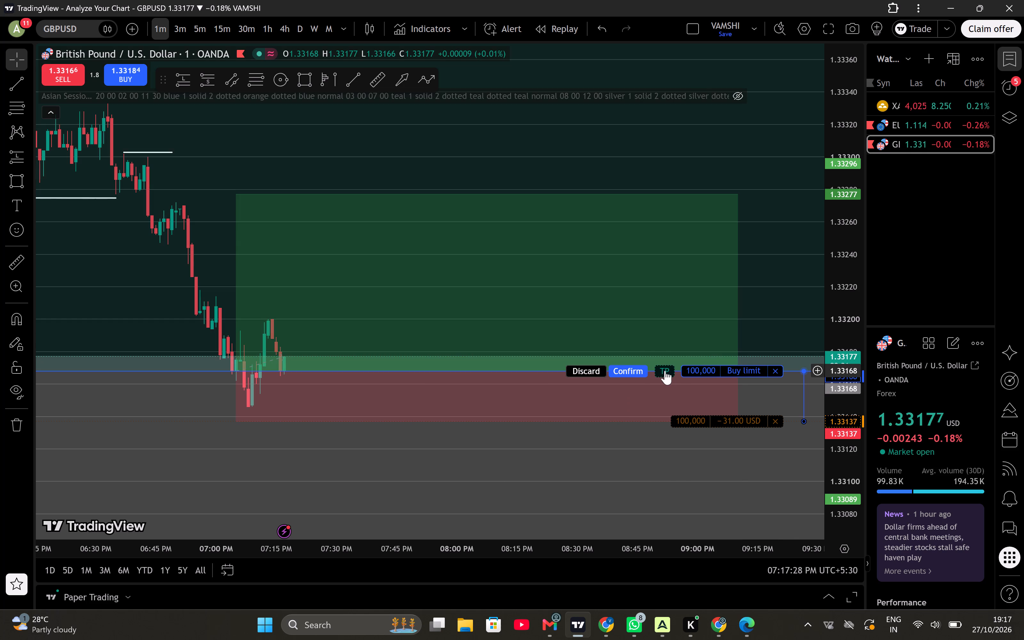
{"action": "left_click_drag", "start_coordinate": [664, 371], "coordinate": [658, 155]}
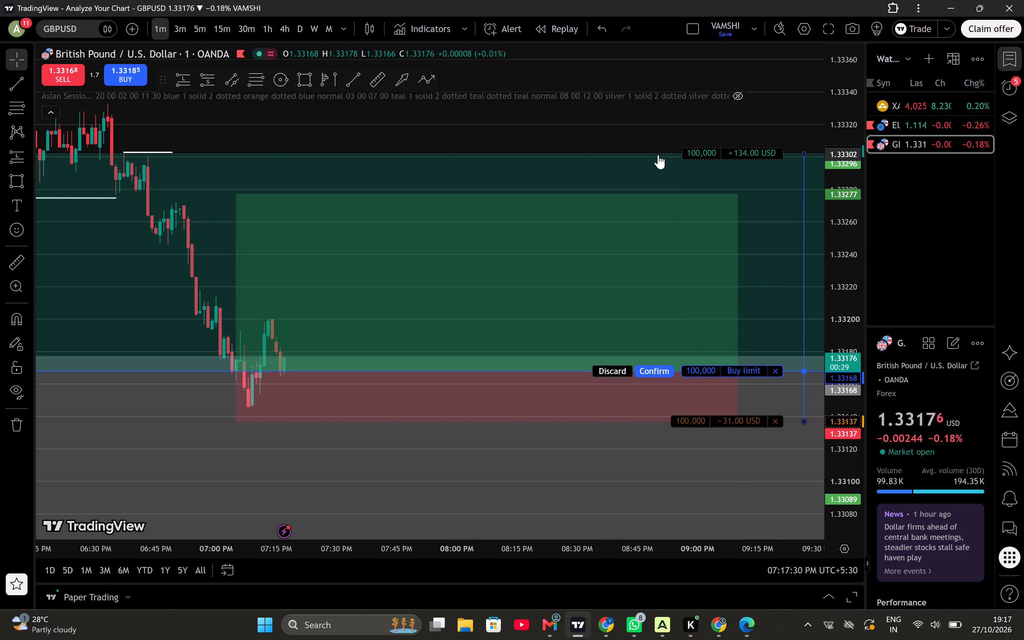
{"action": "left_click_drag", "start_coordinate": [658, 155], "coordinate": [640, 193]}
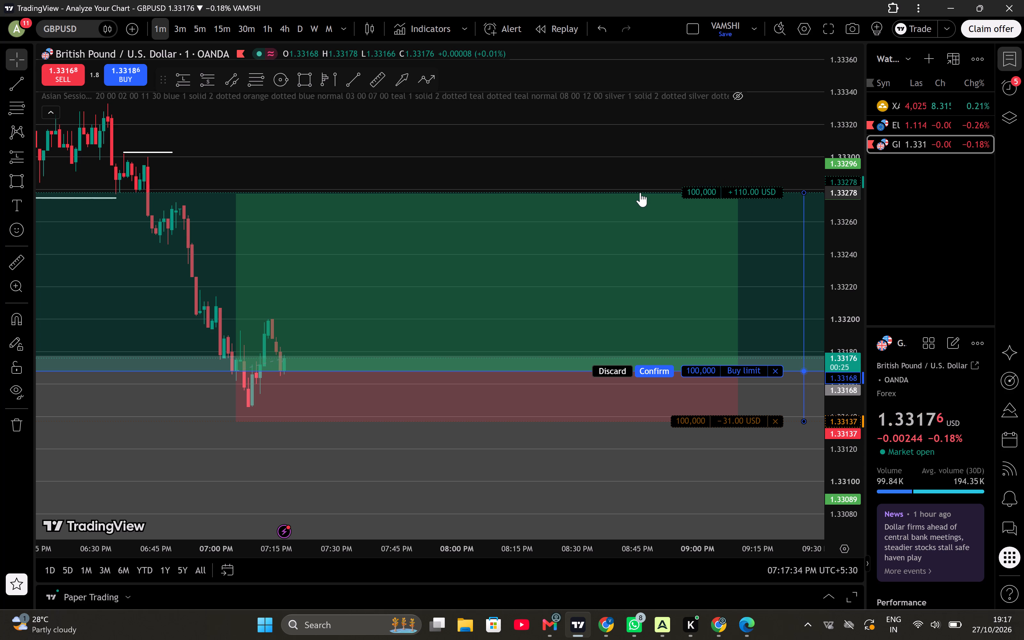
{"action": "left_click_drag", "start_coordinate": [640, 193], "coordinate": [636, 193]}
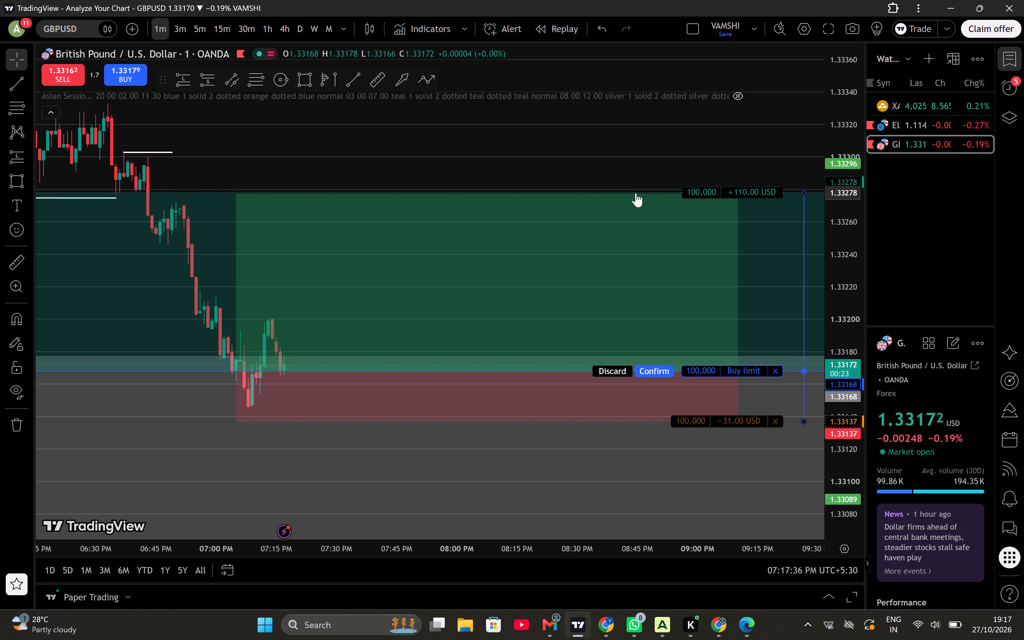
{"action": "left_click_drag", "start_coordinate": [636, 193], "coordinate": [630, 195]}
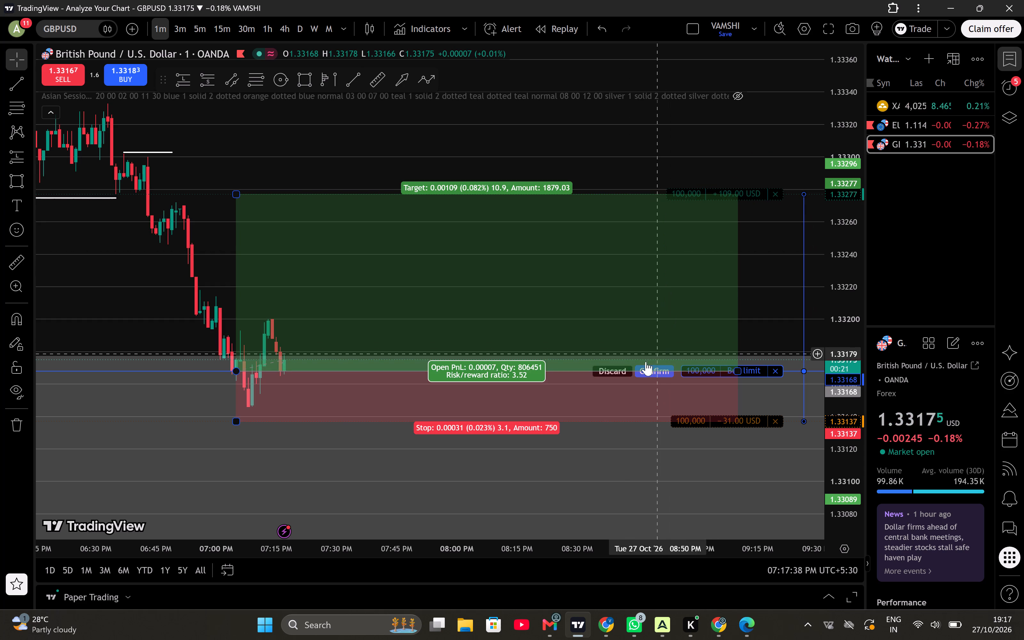
{"action": "left_click", "coordinate": [646, 374]}
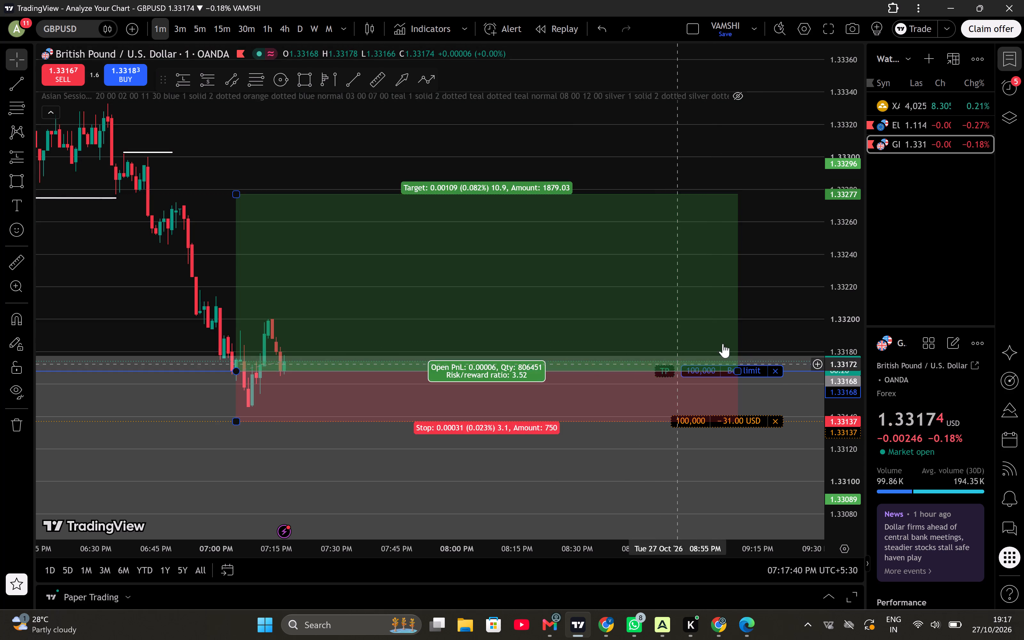
{"action": "left_click", "coordinate": [776, 304]}
{"action": "left_click_drag", "start_coordinate": [776, 304], "coordinate": [729, 289]}
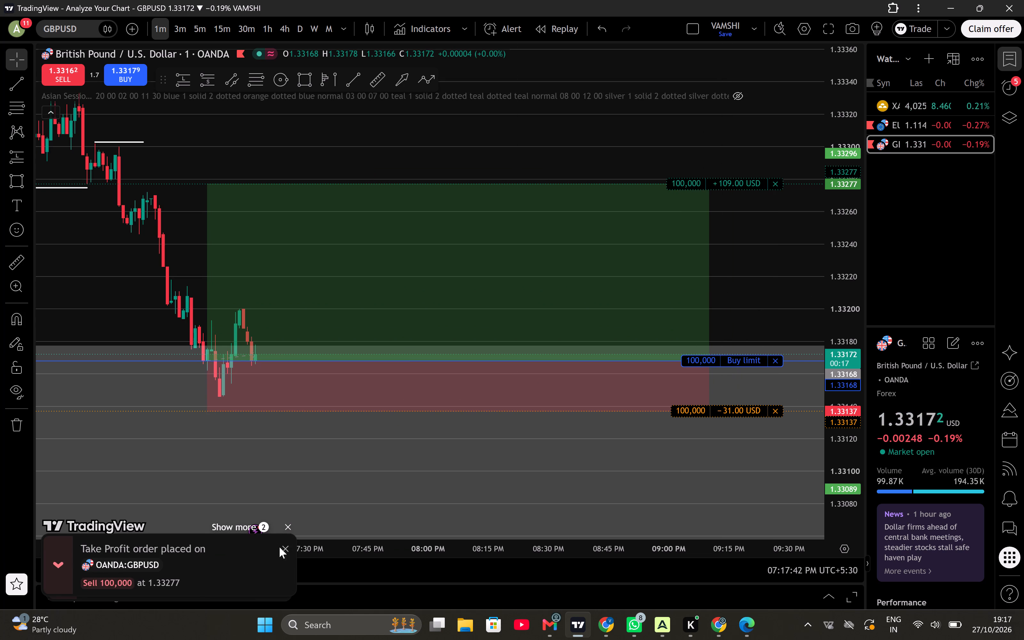
{"action": "left_click", "coordinate": [290, 526]}
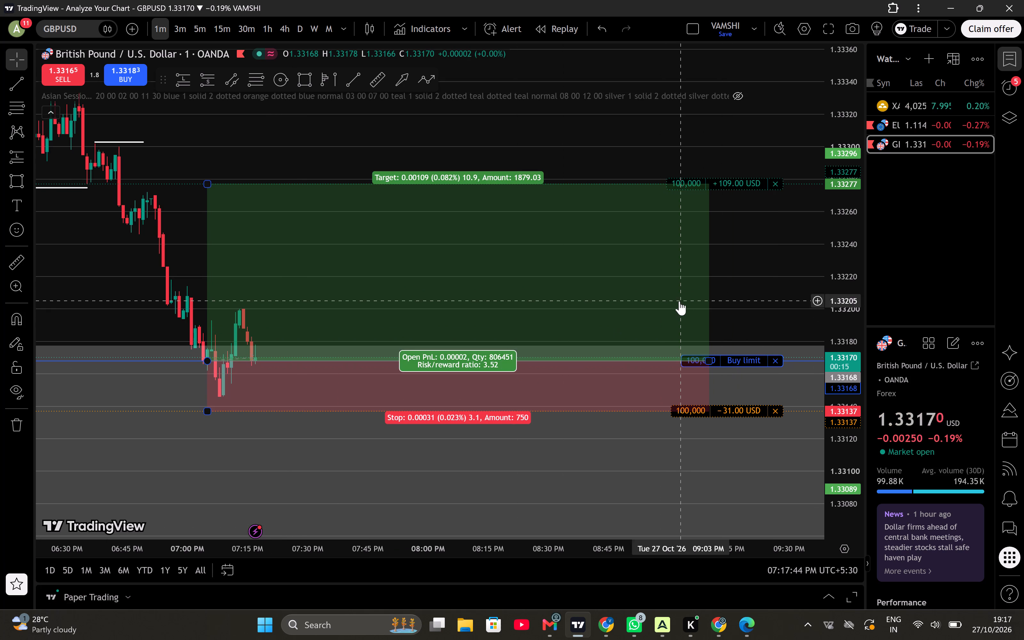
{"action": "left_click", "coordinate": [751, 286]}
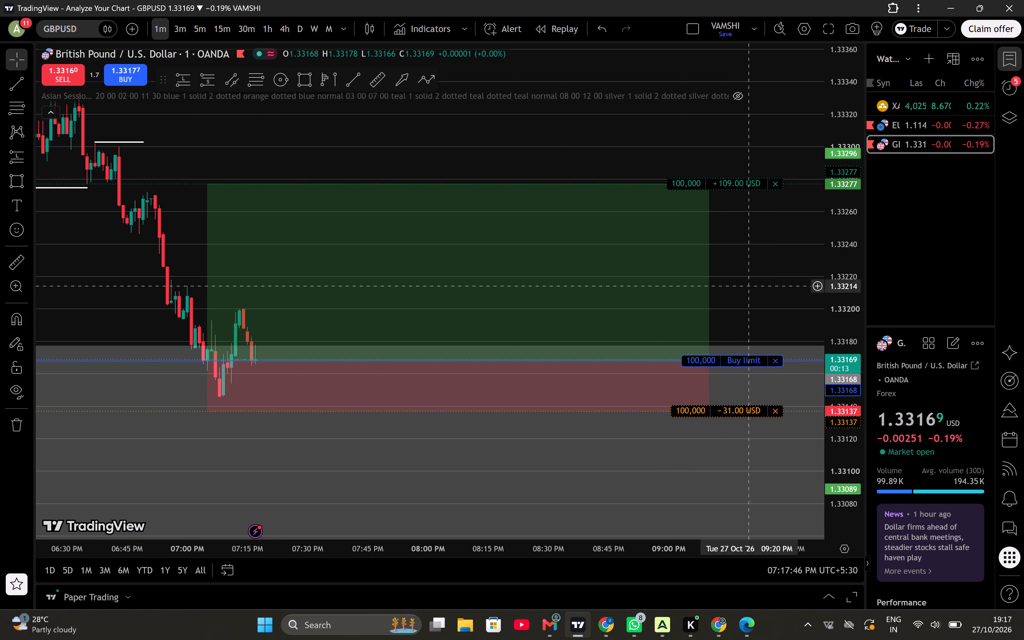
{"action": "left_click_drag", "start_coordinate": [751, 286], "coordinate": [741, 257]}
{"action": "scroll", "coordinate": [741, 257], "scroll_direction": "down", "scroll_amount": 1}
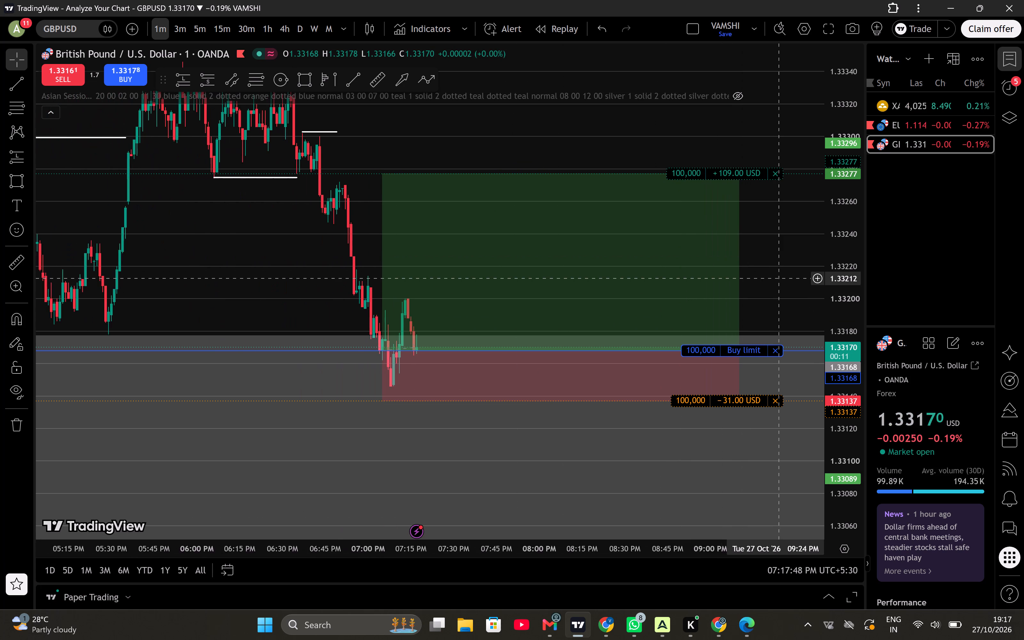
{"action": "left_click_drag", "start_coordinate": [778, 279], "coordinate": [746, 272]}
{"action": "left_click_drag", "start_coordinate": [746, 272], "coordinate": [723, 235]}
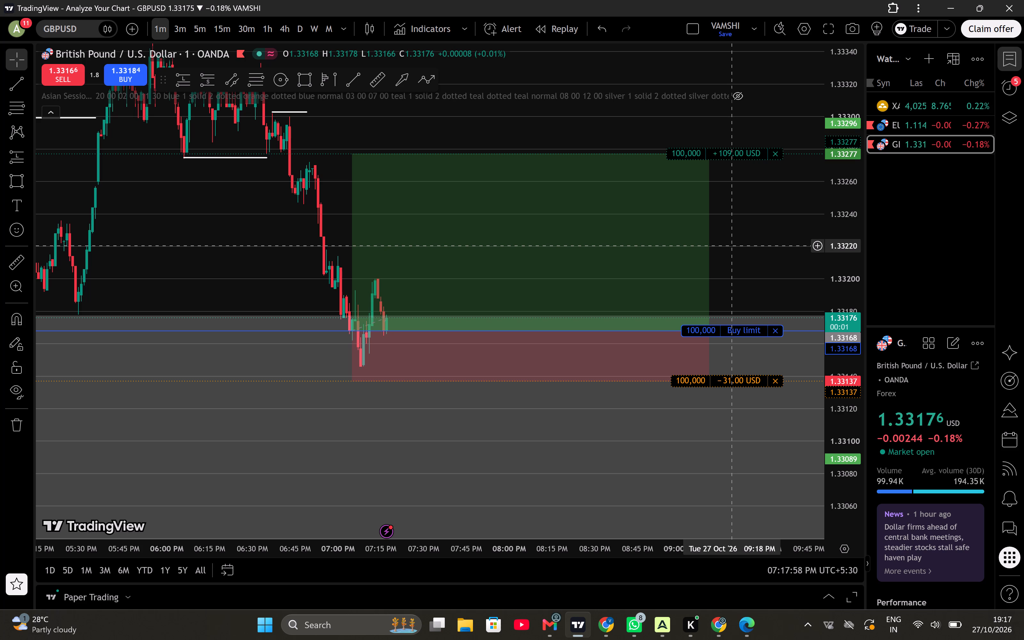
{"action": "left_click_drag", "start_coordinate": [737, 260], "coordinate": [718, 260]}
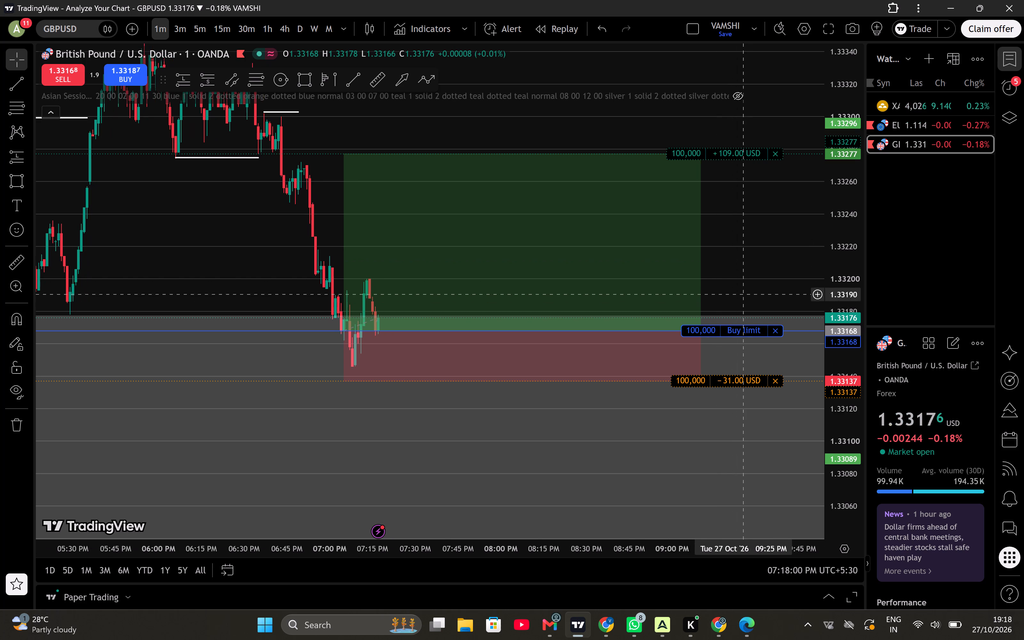
Monitor GBPUSD price action around the pending buy limit order on the 1-minute chart.
{"action": "left_click_drag", "start_coordinate": [733, 279], "coordinate": [719, 267]}
{"action": "scroll", "coordinate": [719, 267], "scroll_direction": "up", "scroll_amount": 1}
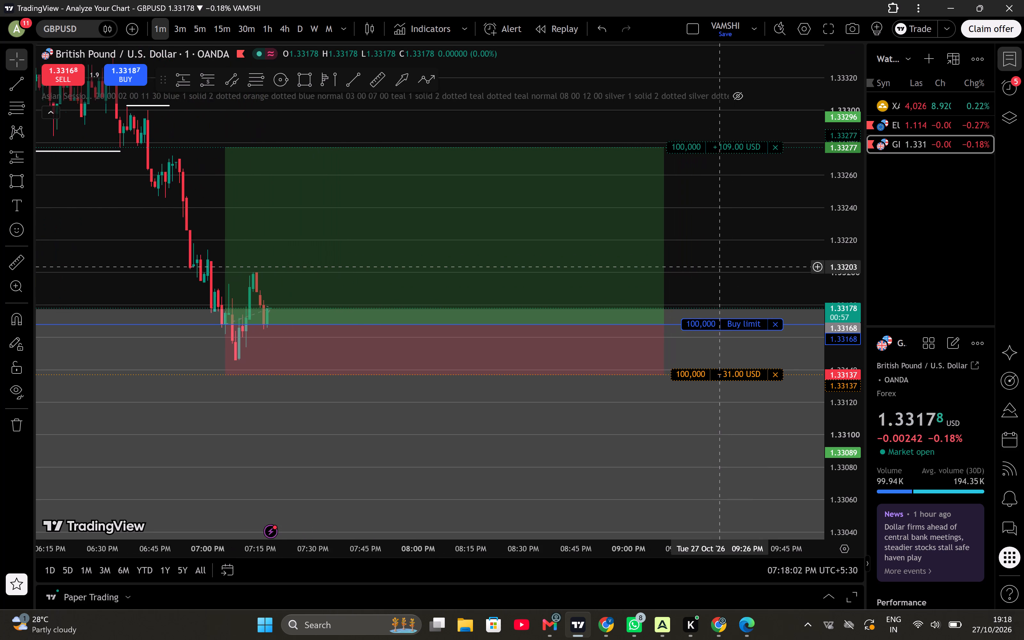
{"action": "left_click_drag", "start_coordinate": [709, 268], "coordinate": [789, 249]}
{"action": "scroll", "coordinate": [789, 249], "scroll_direction": "down", "scroll_amount": 1}
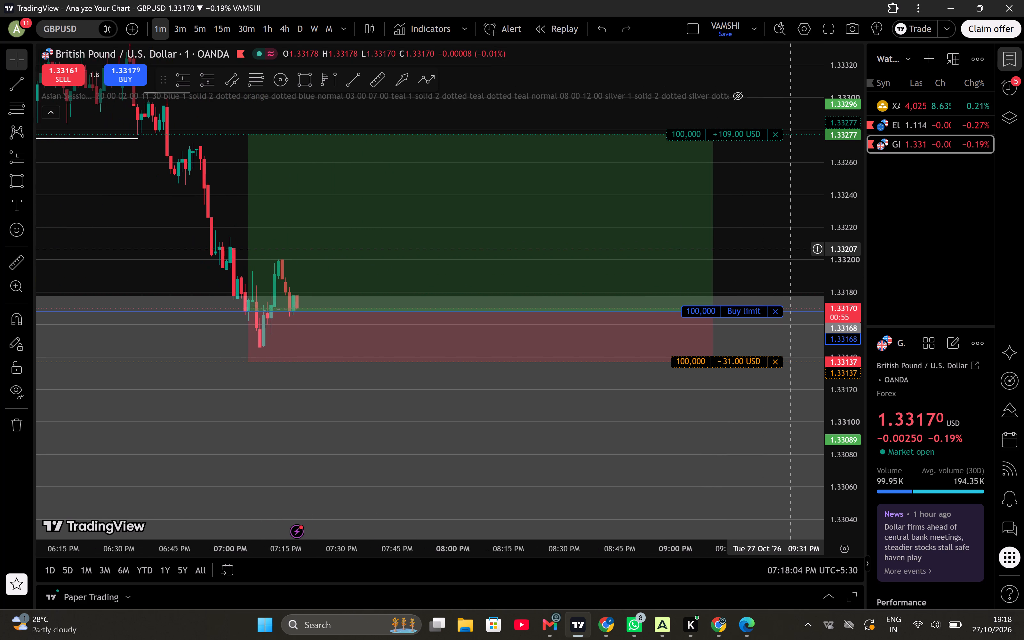
{"action": "left_click_drag", "start_coordinate": [789, 249], "coordinate": [769, 261]}
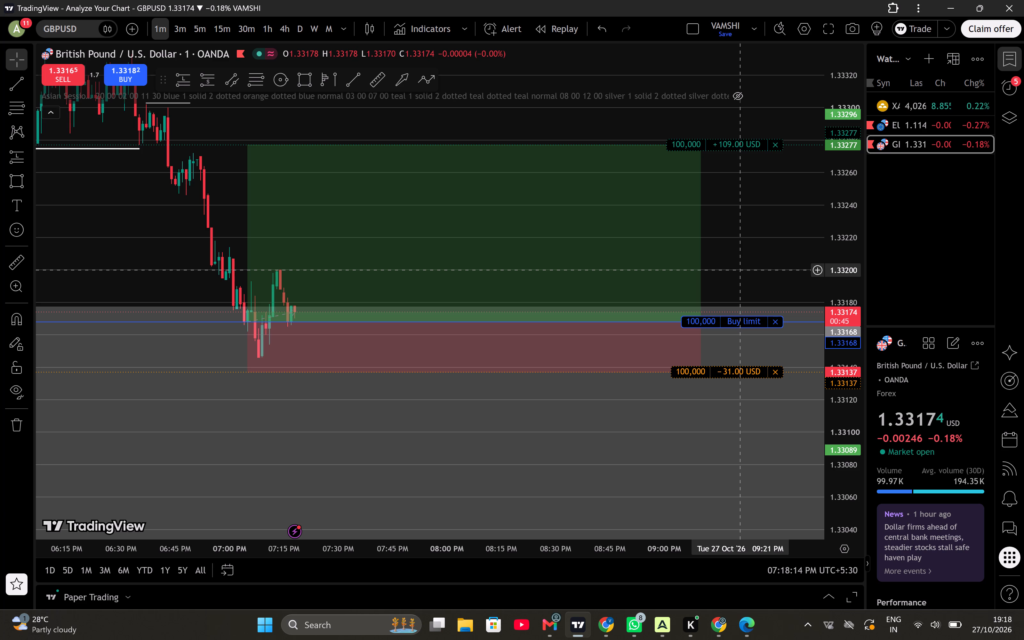
{"action": "left_click_drag", "start_coordinate": [715, 262], "coordinate": [751, 257]}
{"action": "left_click", "coordinate": [742, 266]}
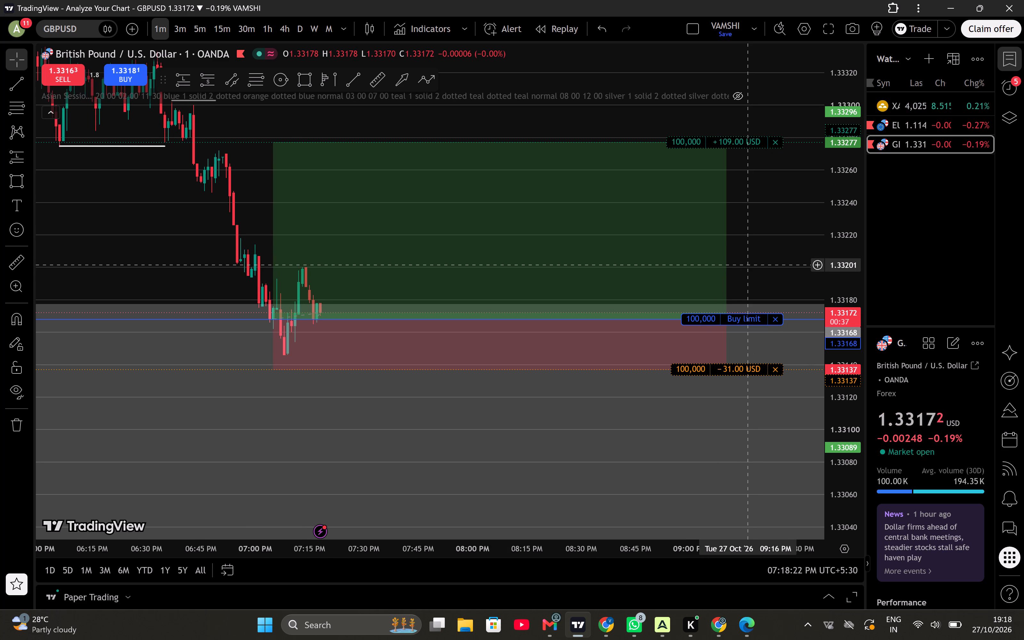
{"action": "left_click_drag", "start_coordinate": [745, 268], "coordinate": [736, 267]}
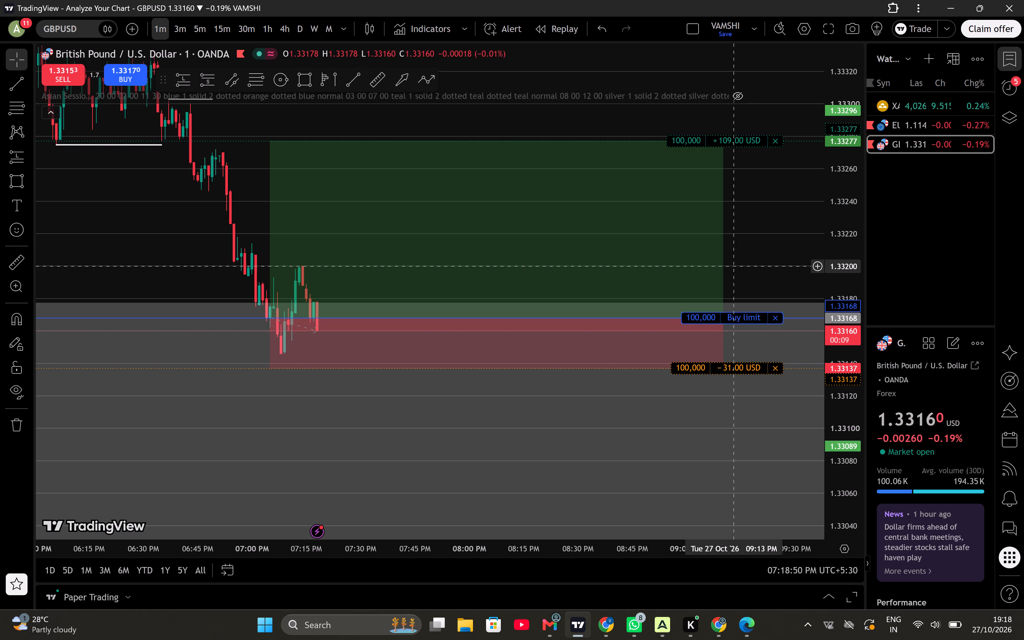
Examine EURUSD price action around its long position and the grey zone below on the 1-minute and 5-minute charts.
{"action": "left_click", "coordinate": [893, 128]}
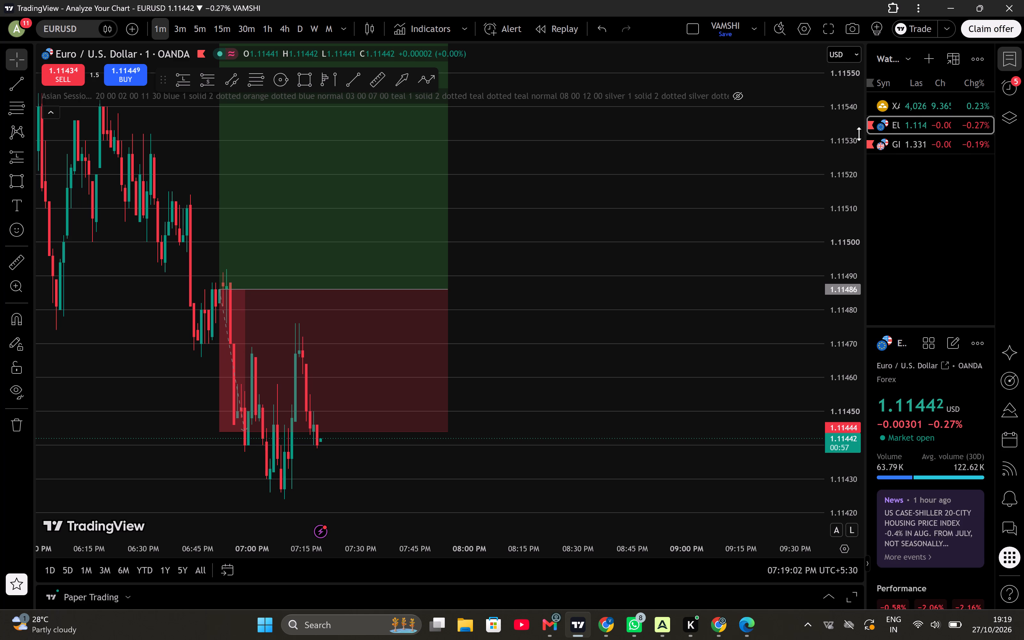
{"action": "left_click_drag", "start_coordinate": [850, 125], "coordinate": [842, 298]}
{"action": "left_click_drag", "start_coordinate": [611, 265], "coordinate": [694, 283]}
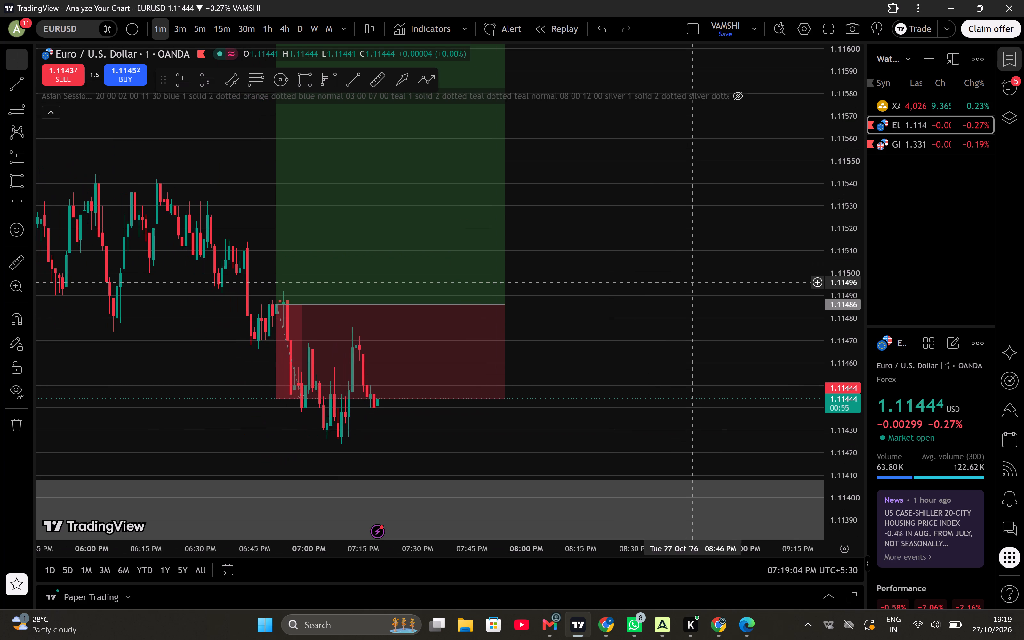
{"action": "left_click", "coordinate": [197, 31]}
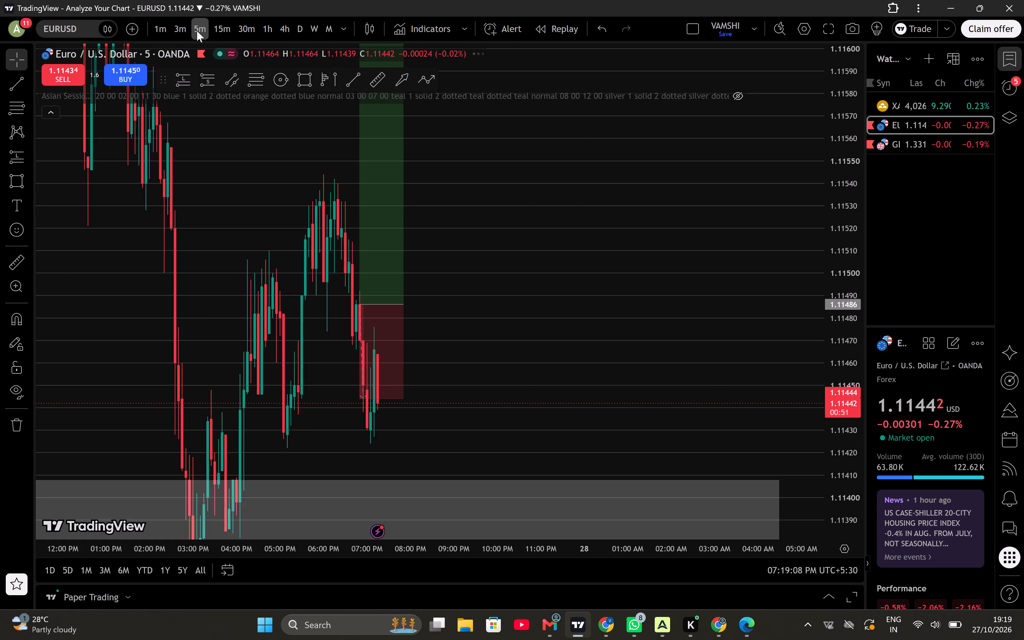
{"action": "left_click_drag", "start_coordinate": [839, 187], "coordinate": [838, 379]}
{"action": "left_click_drag", "start_coordinate": [605, 353], "coordinate": [722, 364]}
{"action": "scroll", "coordinate": [722, 364], "scroll_direction": "up", "scroll_amount": 1}
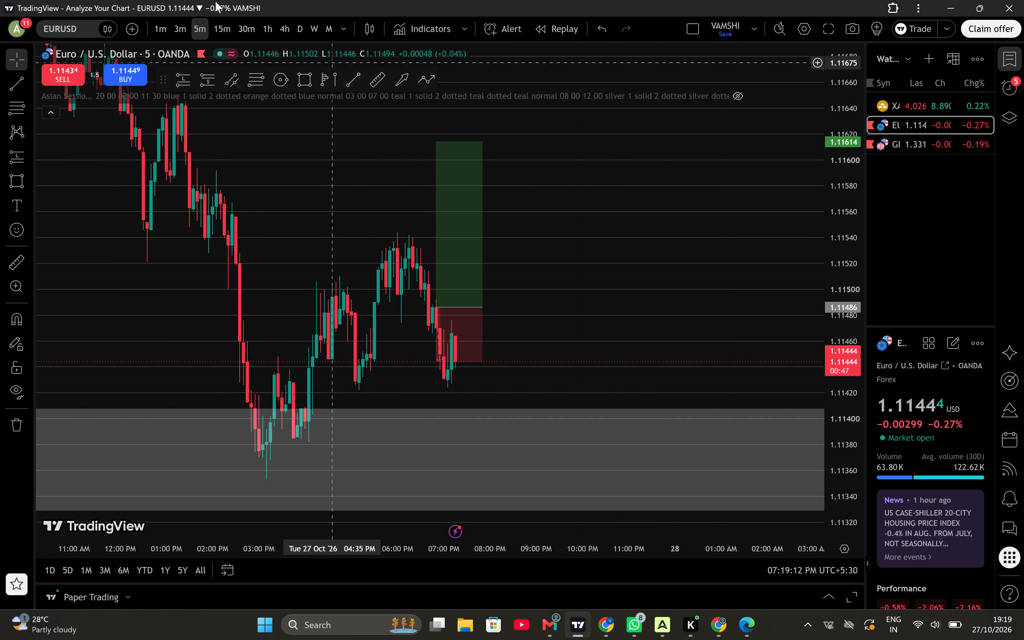
{"action": "left_click", "coordinate": [160, 22]}
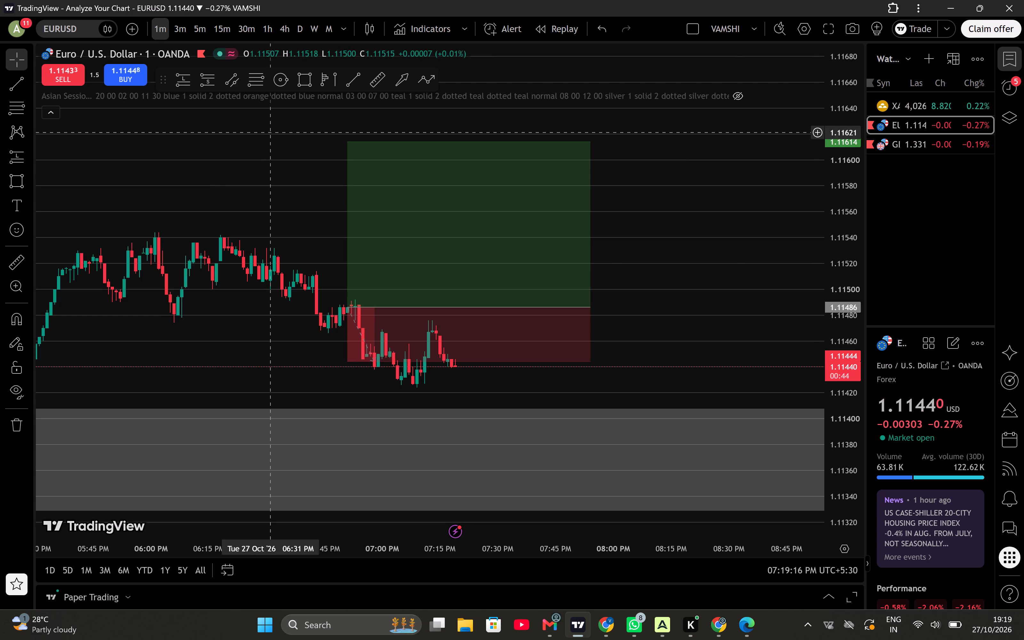
Return to the GBPUSD 1-minute chart and examine price action around the buy limit order, keeping the planned long position in place.
{"action": "left_click", "coordinate": [874, 145]}
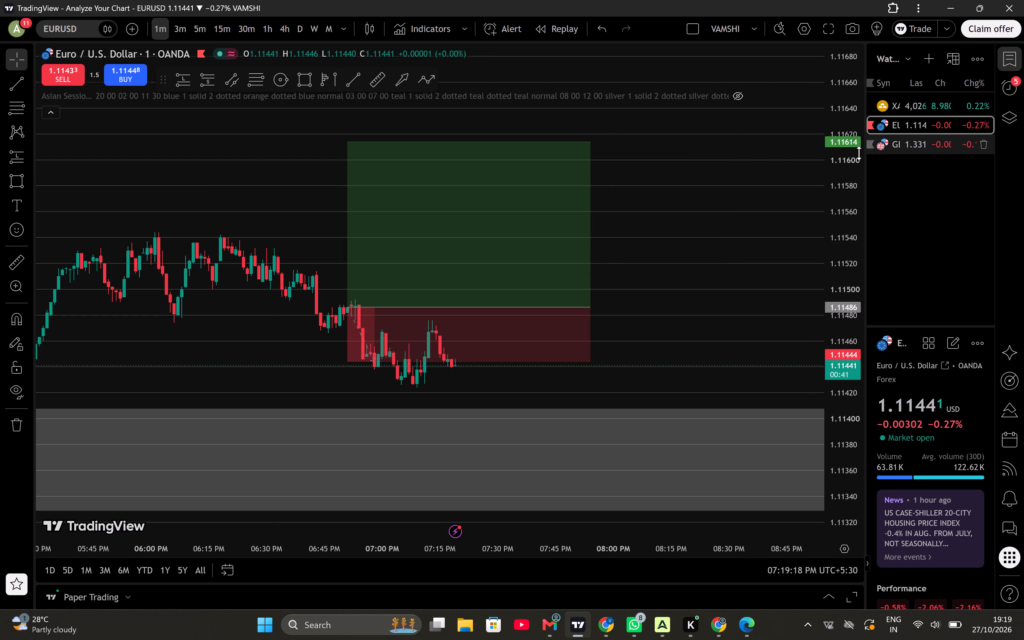
{"action": "left_click", "coordinate": [890, 146]}
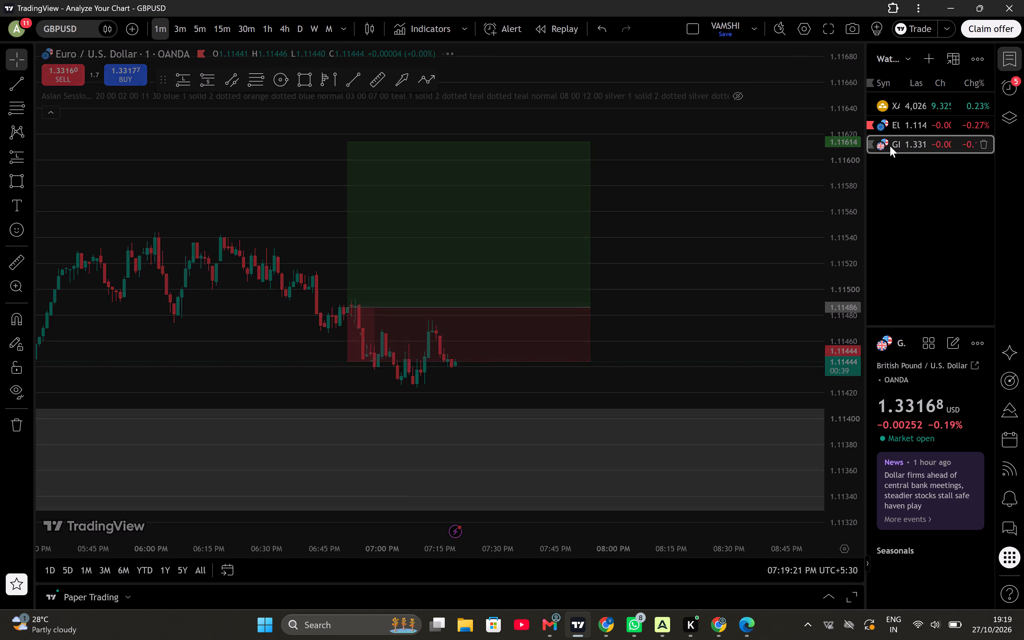
{"action": "left_click_drag", "start_coordinate": [597, 374], "coordinate": [619, 284]}
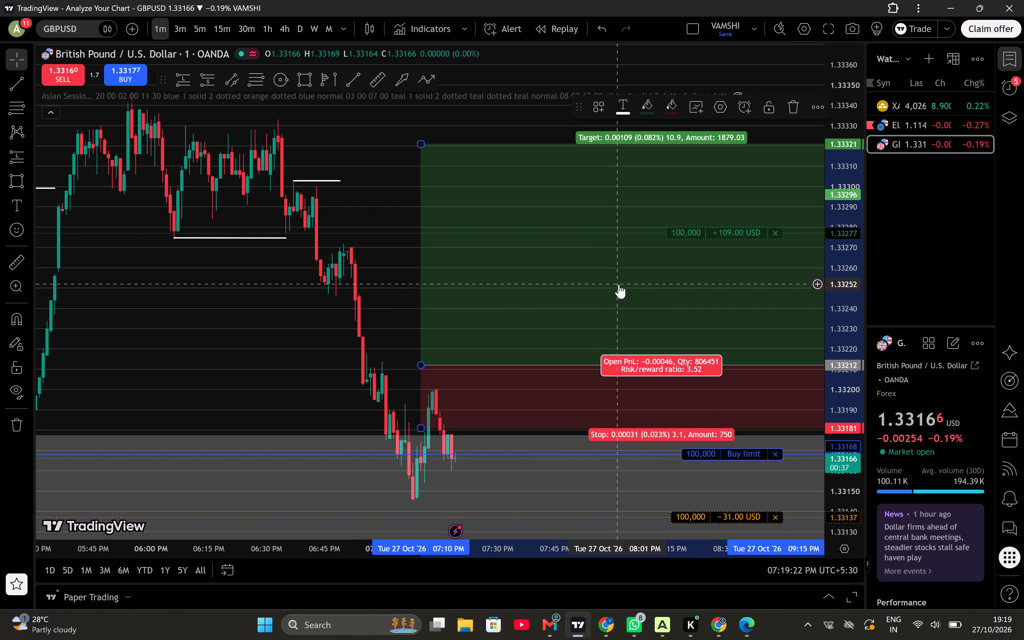
{"action": "key", "text": "ctrl+z"}
{"action": "left_click_drag", "start_coordinate": [385, 332], "coordinate": [227, 217]}
{"action": "scroll", "coordinate": [380, 416], "scroll_direction": "down", "scroll_amount": 3}
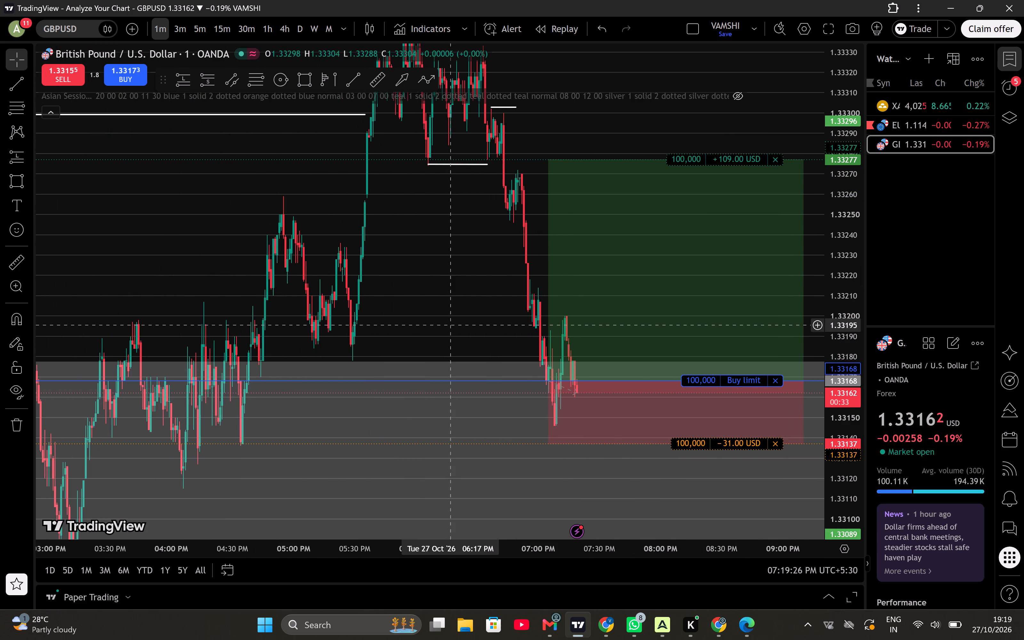
{"action": "left_click_drag", "start_coordinate": [452, 325], "coordinate": [330, 282]}
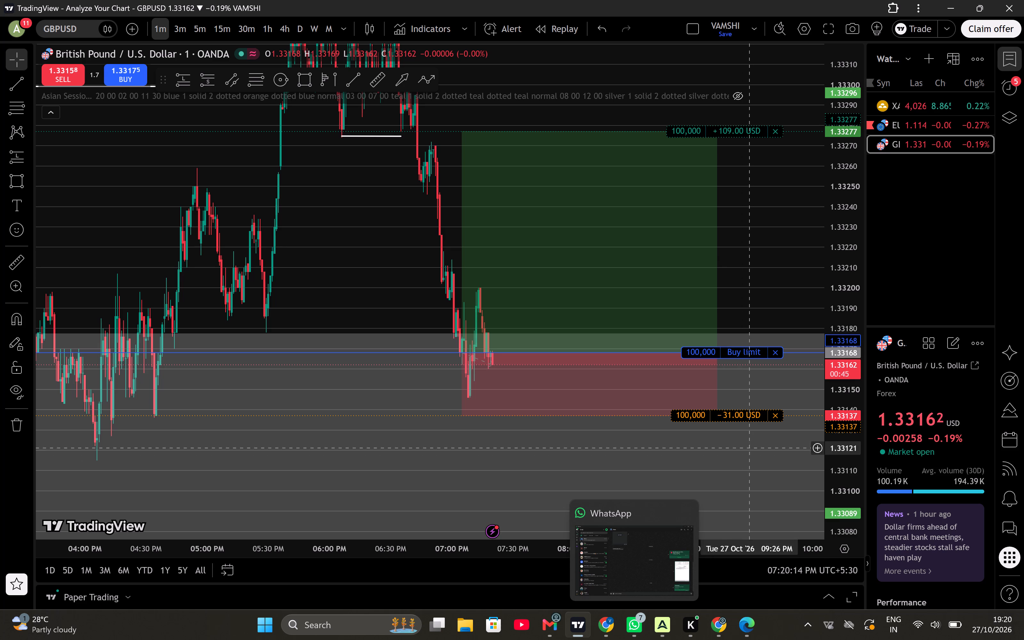
{"action": "left_click", "coordinate": [791, 252]}
{"action": "left_click_drag", "start_coordinate": [791, 252], "coordinate": [730, 341]}
{"action": "scroll", "coordinate": [730, 341], "scroll_direction": "up", "scroll_amount": 1}
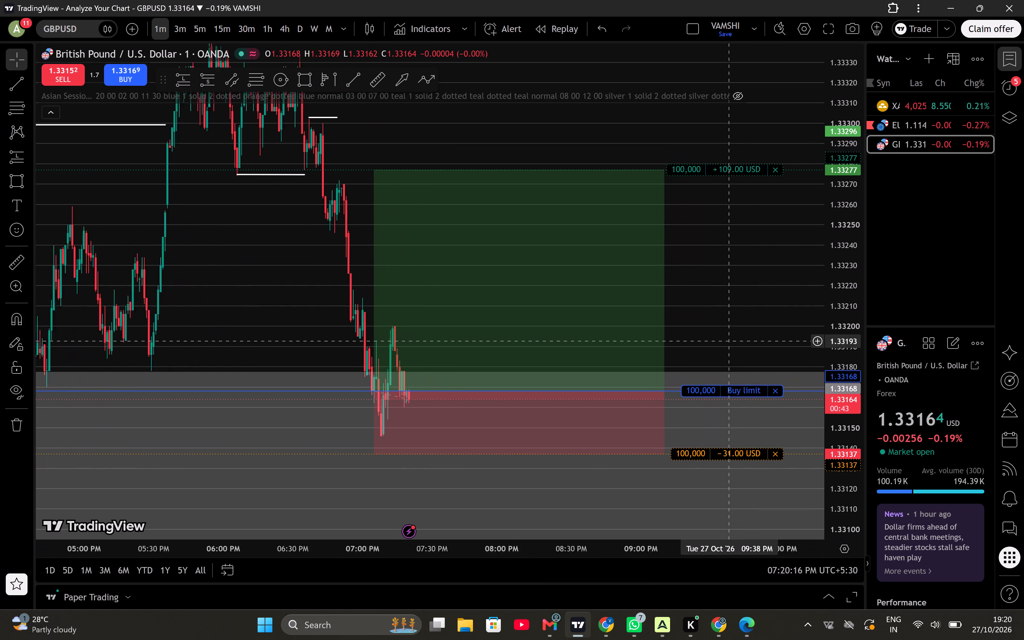
{"action": "left_click_drag", "start_coordinate": [746, 316], "coordinate": [755, 290]}
{"action": "left_click_drag", "start_coordinate": [755, 290], "coordinate": [783, 292]}
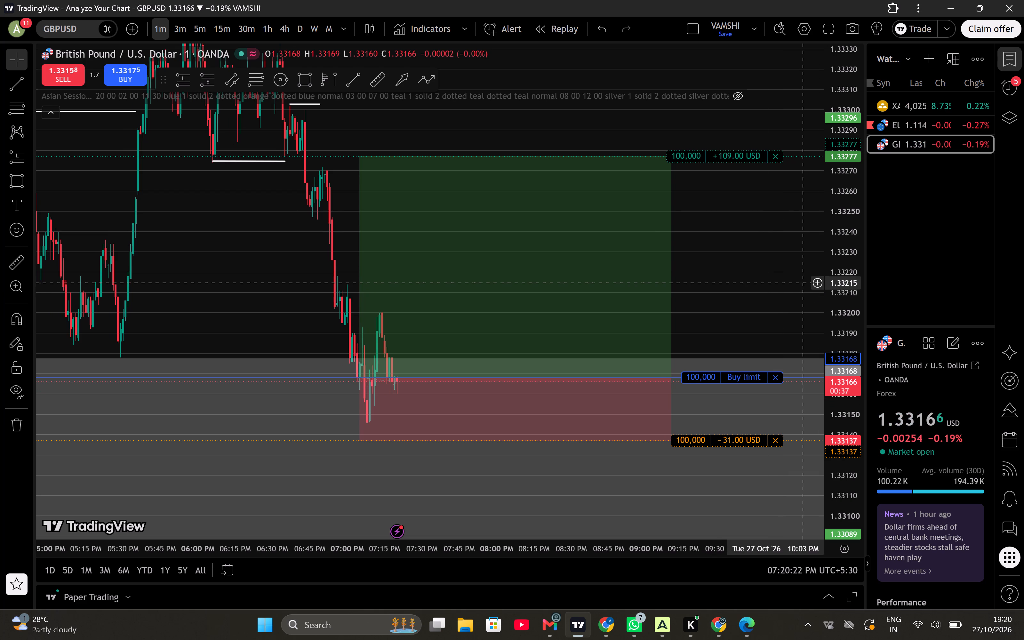
{"action": "left_click_drag", "start_coordinate": [790, 278], "coordinate": [780, 277]}
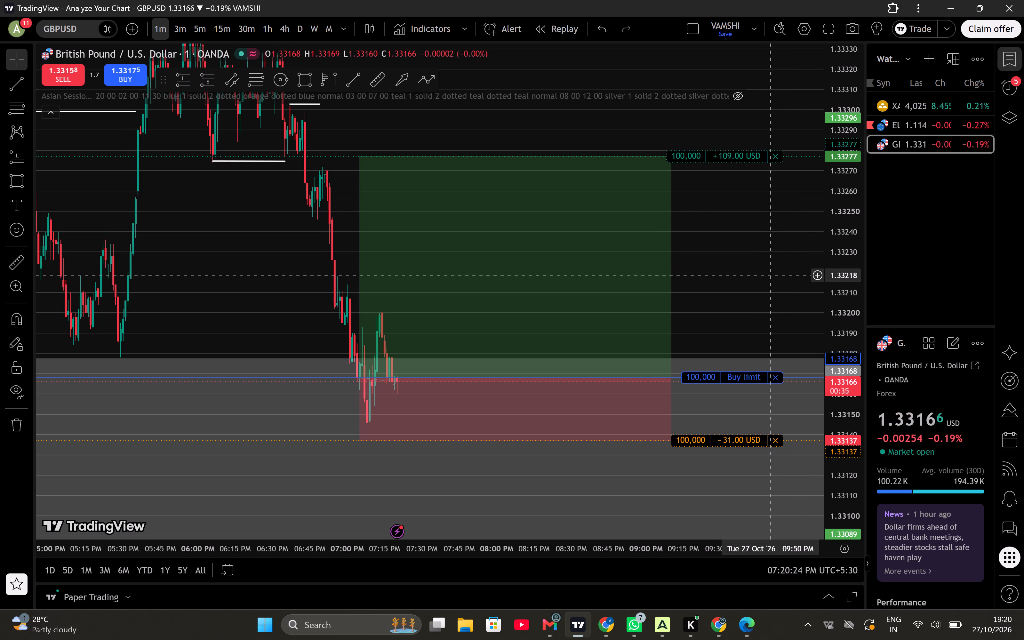
{"action": "left_click_drag", "start_coordinate": [754, 272], "coordinate": [718, 263]}
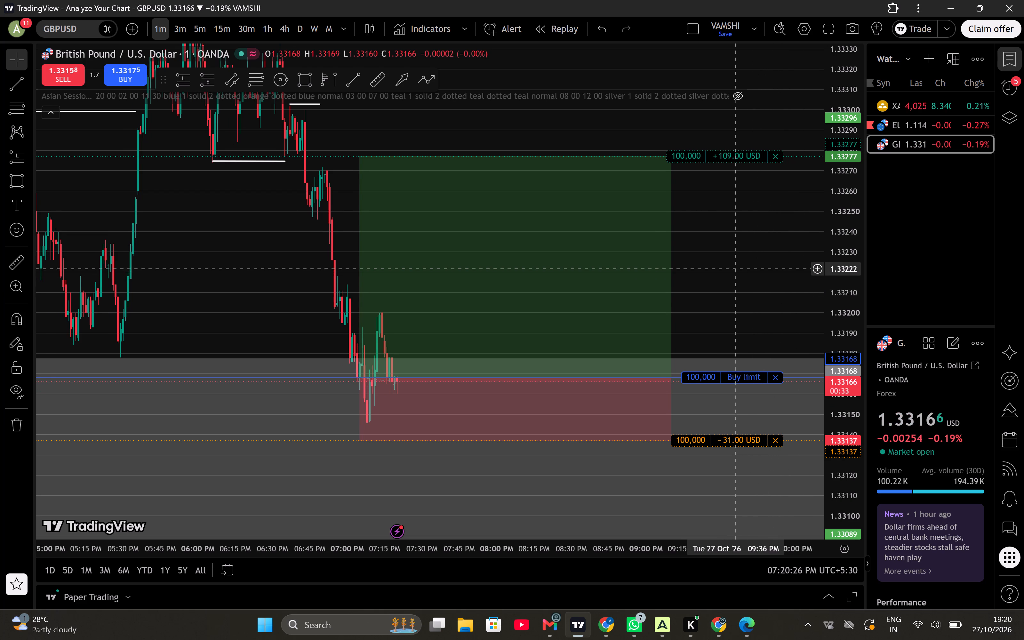
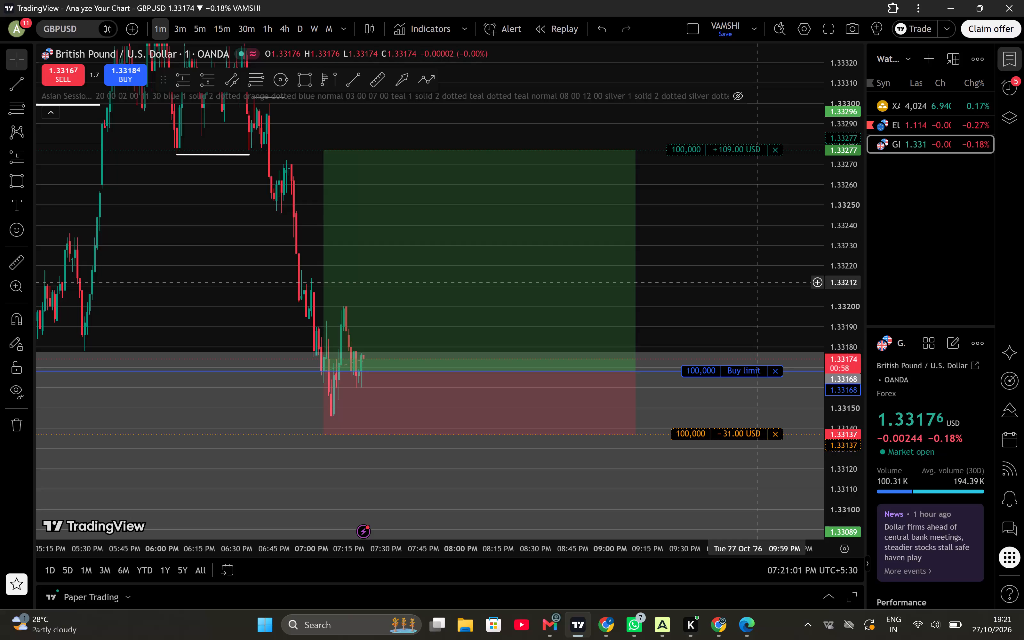
Examine GBPUSD price action around the pending buy limit order and the surrounding grey zones on the 5-minute chart.
{"action": "left_click", "coordinate": [205, 23]}
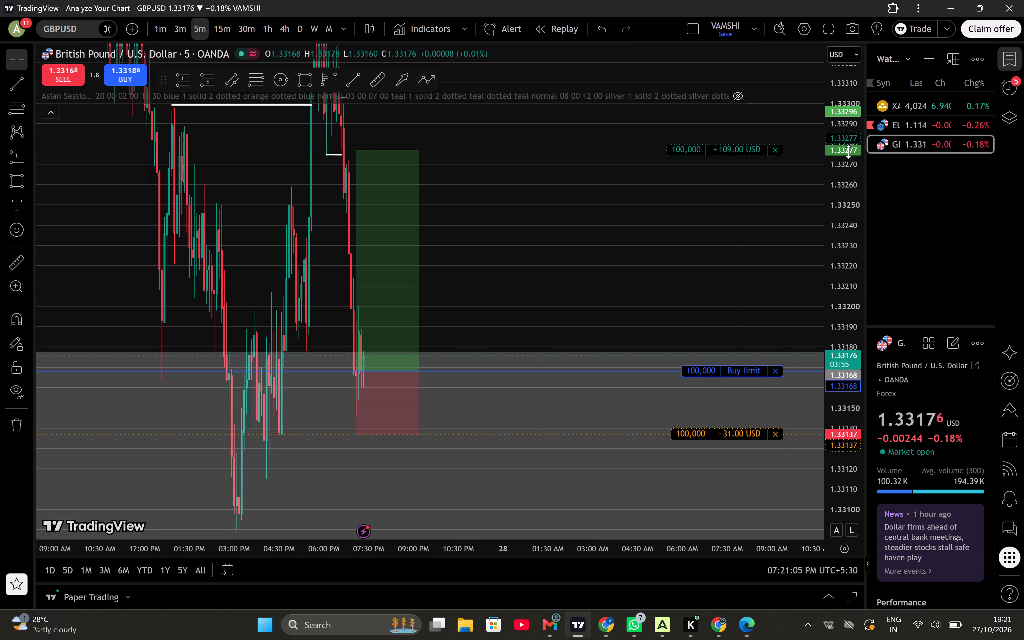
{"action": "left_click_drag", "start_coordinate": [848, 150], "coordinate": [847, 323]}
{"action": "left_click_drag", "start_coordinate": [570, 224], "coordinate": [759, 277]}
{"action": "scroll", "coordinate": [759, 277], "scroll_direction": "up", "scroll_amount": 1}
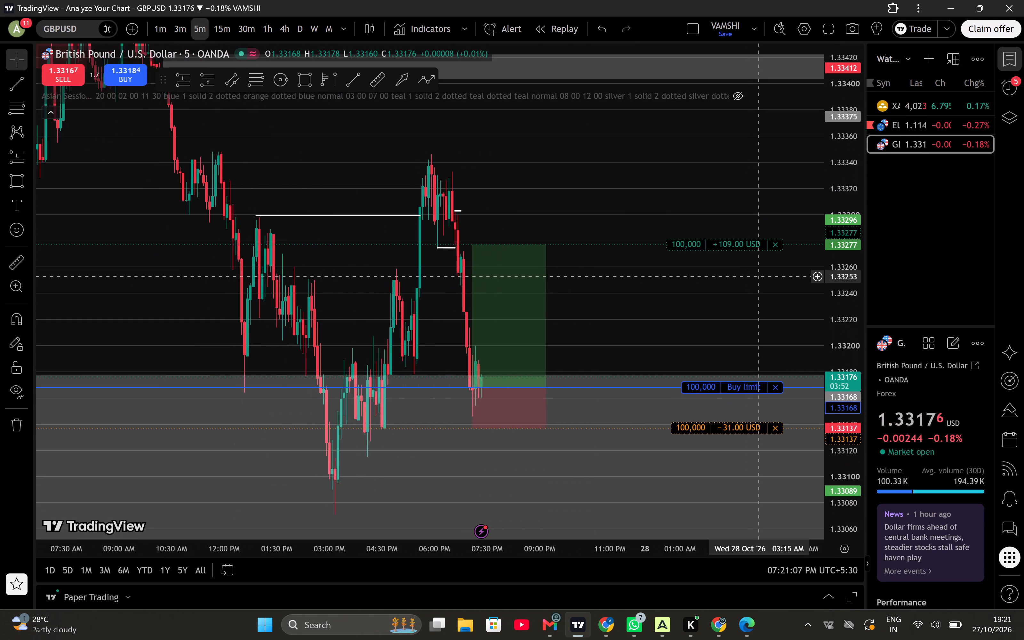
{"action": "left_click_drag", "start_coordinate": [646, 297], "coordinate": [749, 262]}
{"action": "scroll", "coordinate": [749, 262], "scroll_direction": "up", "scroll_amount": 1}
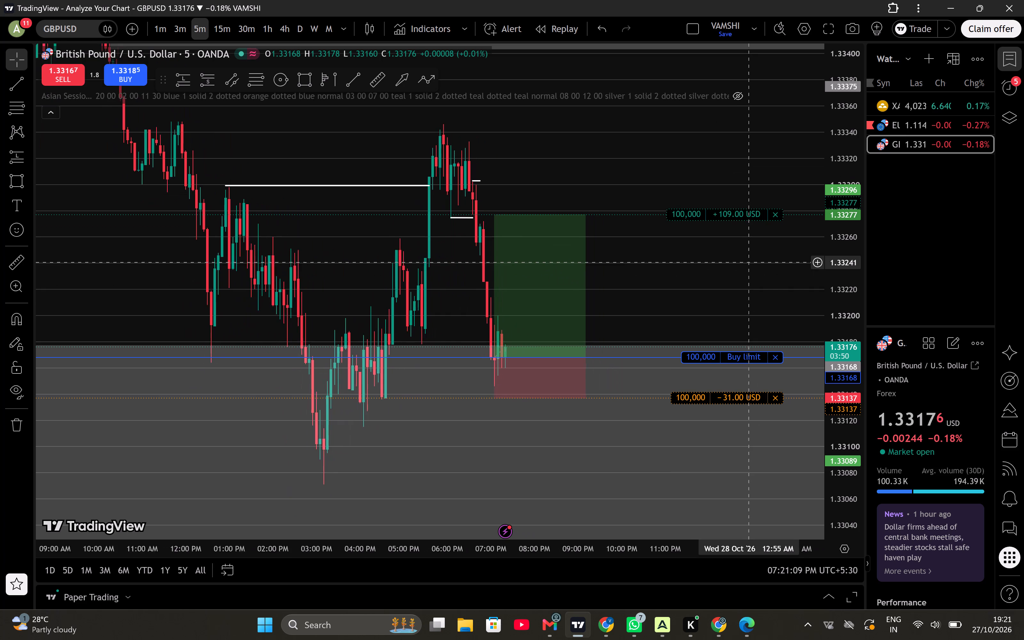
{"action": "left_click_drag", "start_coordinate": [667, 292], "coordinate": [688, 283]}
{"action": "left_click_drag", "start_coordinate": [852, 146], "coordinate": [849, 296]}
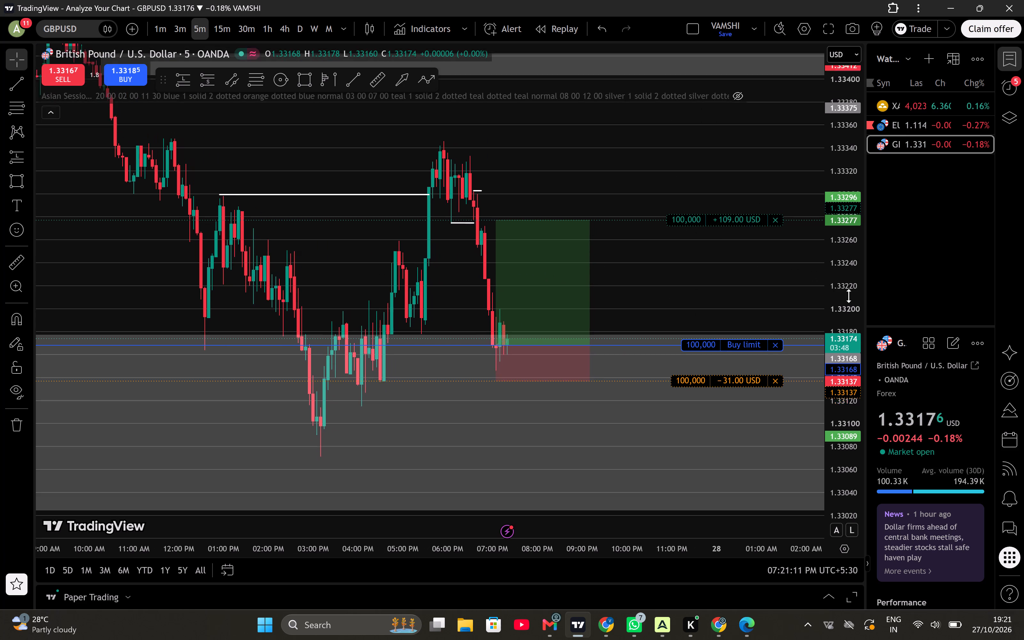
{"action": "left_click_drag", "start_coordinate": [849, 296], "coordinate": [848, 299]}
{"action": "left_click_drag", "start_coordinate": [693, 276], "coordinate": [682, 292]}
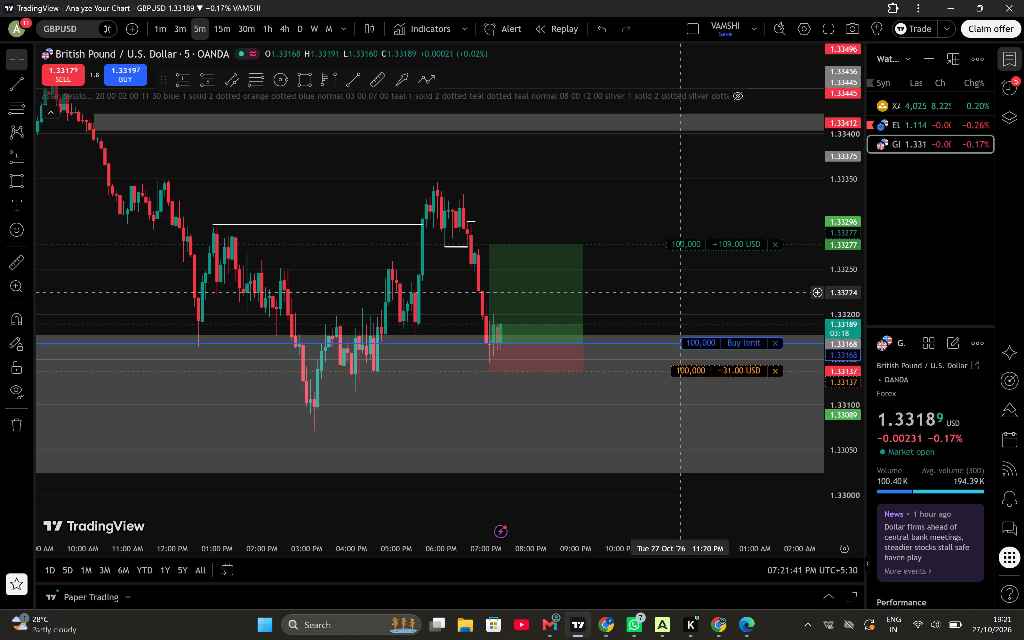
{"action": "left_click_drag", "start_coordinate": [628, 289], "coordinate": [571, 284]}
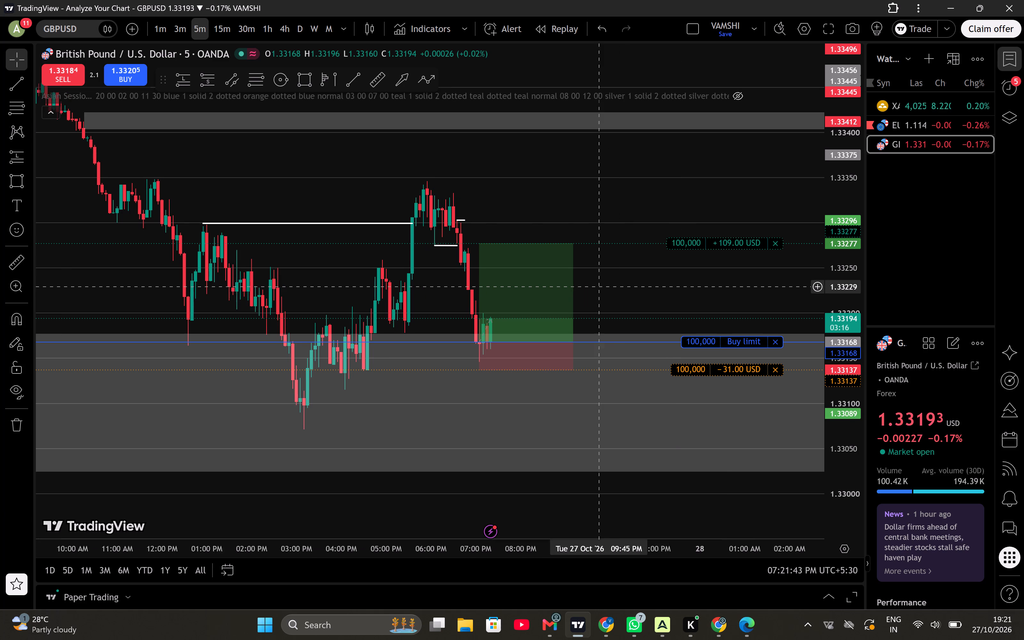
{"action": "scroll", "coordinate": [571, 284], "scroll_direction": "up", "scroll_amount": 1}
{"action": "left_click_drag", "start_coordinate": [587, 302], "coordinate": [543, 295]}
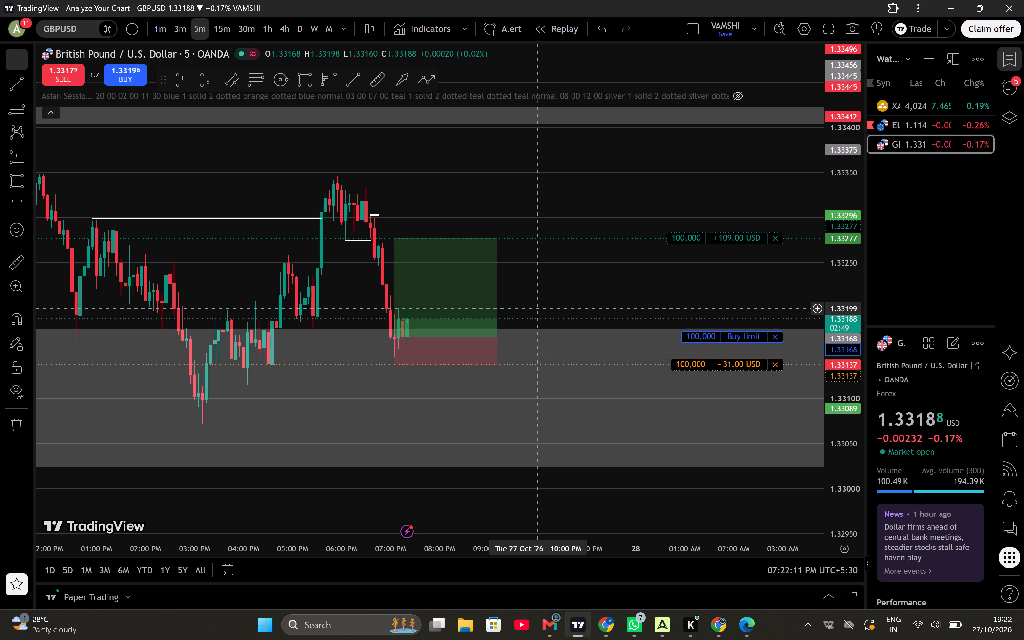
{"action": "left_click", "coordinate": [539, 309]}
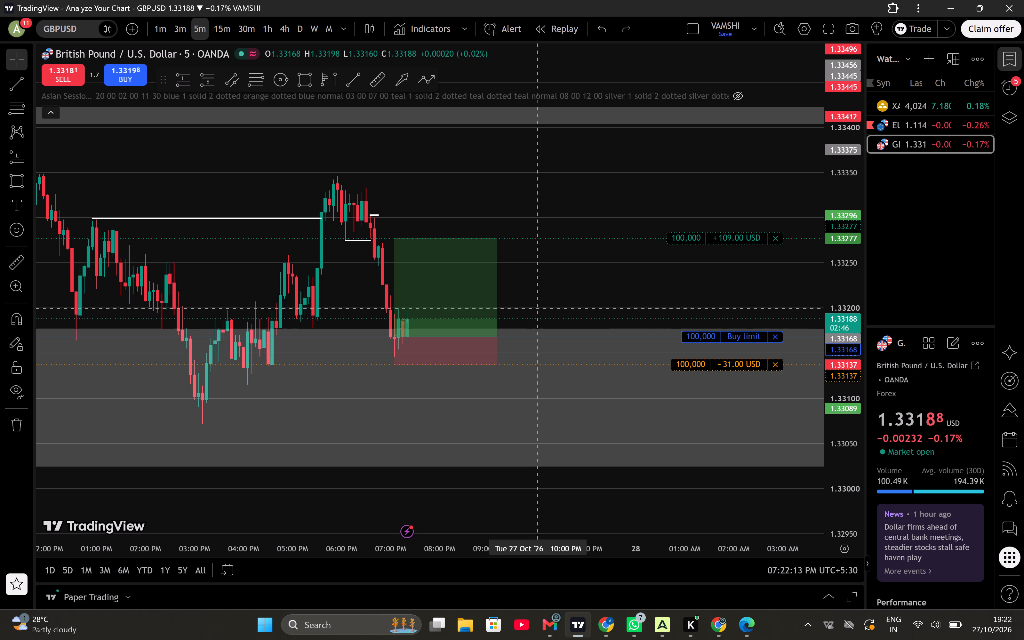